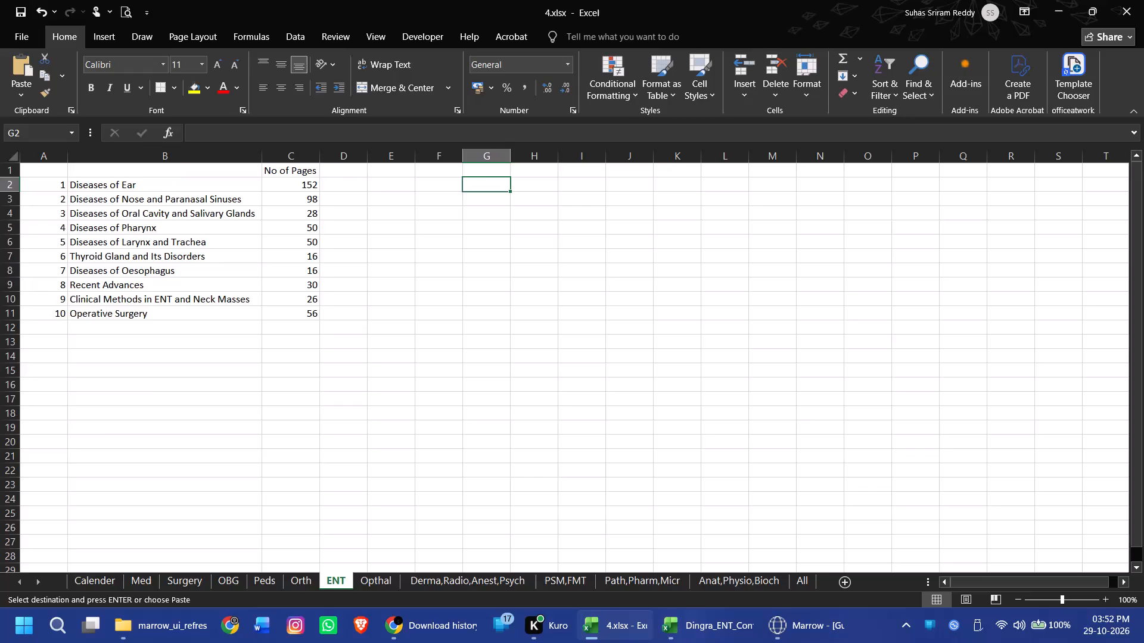
Paste the copied ear chapter list at G2 of the ENT sheet, keeping source column widths, and autofit column H.
key("ctrl+v")
left_click(644, 555)
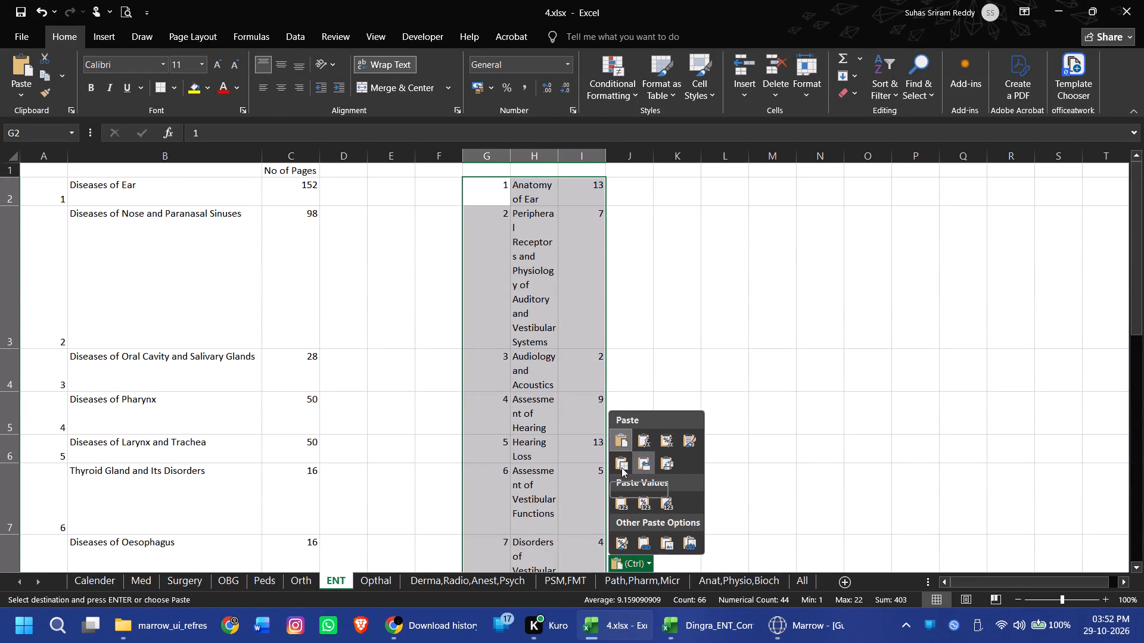
left_click(642, 467)
left_click(726, 432)
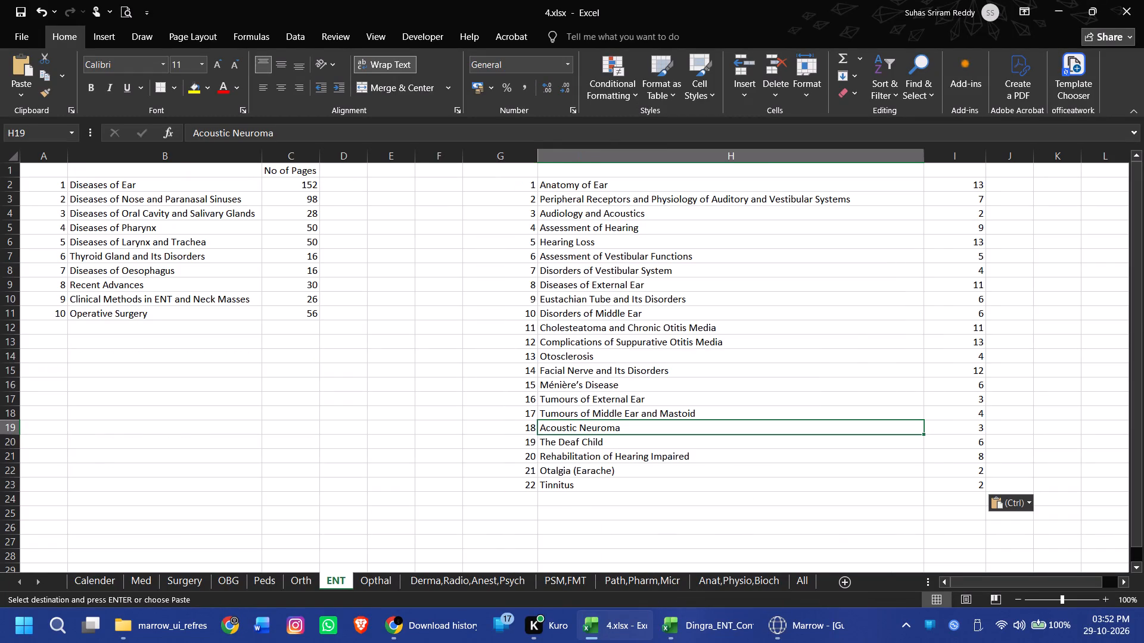
double_click(927, 152)
left_click(786, 326)
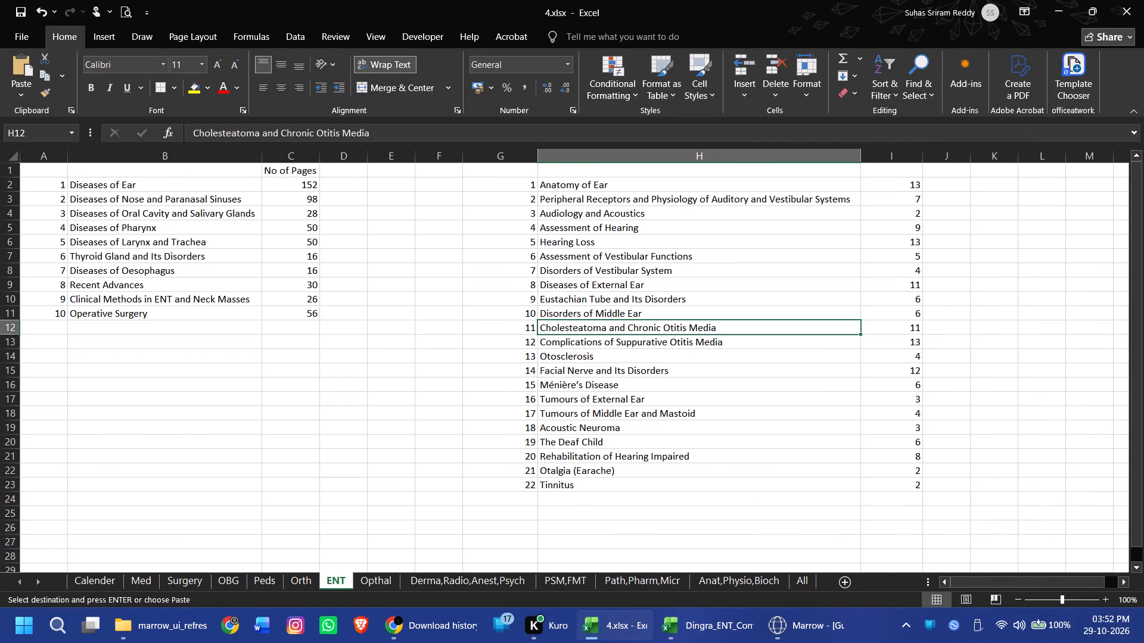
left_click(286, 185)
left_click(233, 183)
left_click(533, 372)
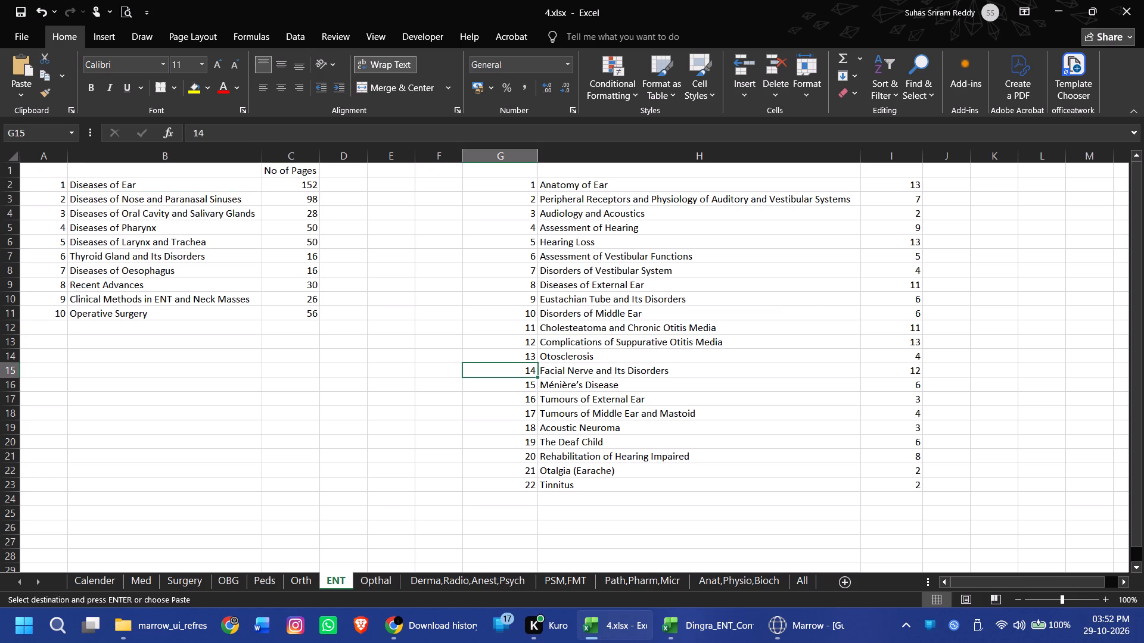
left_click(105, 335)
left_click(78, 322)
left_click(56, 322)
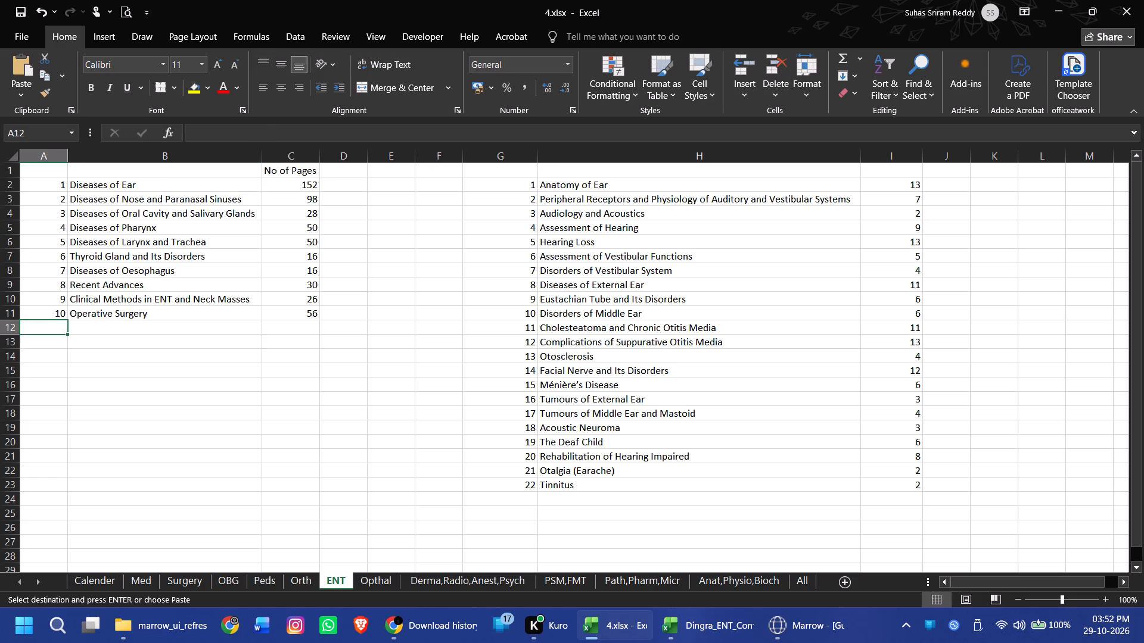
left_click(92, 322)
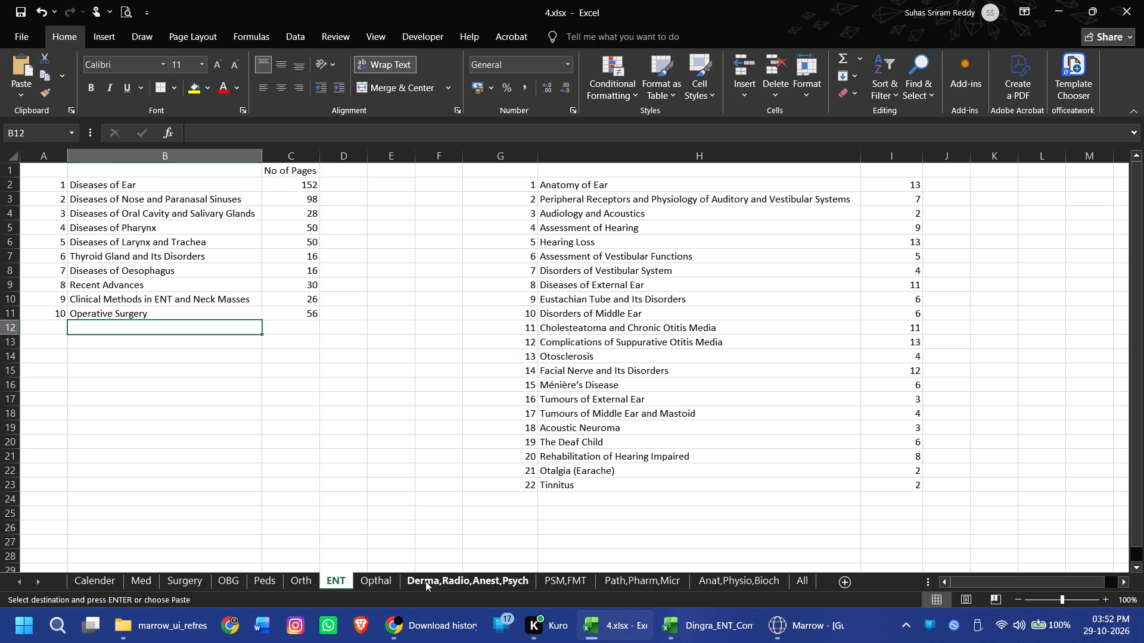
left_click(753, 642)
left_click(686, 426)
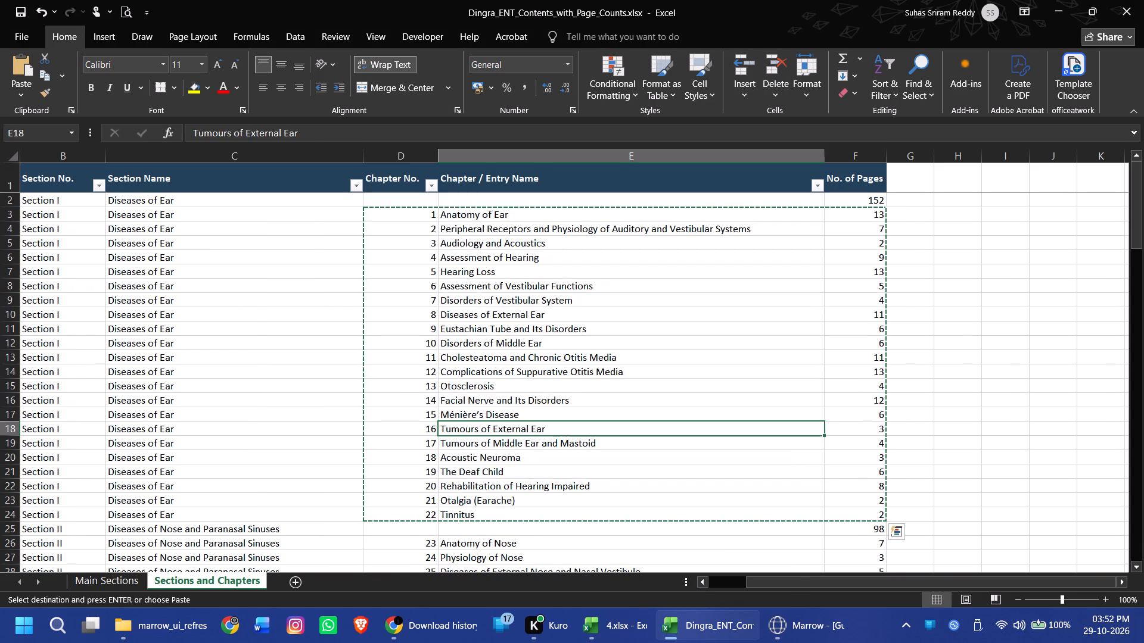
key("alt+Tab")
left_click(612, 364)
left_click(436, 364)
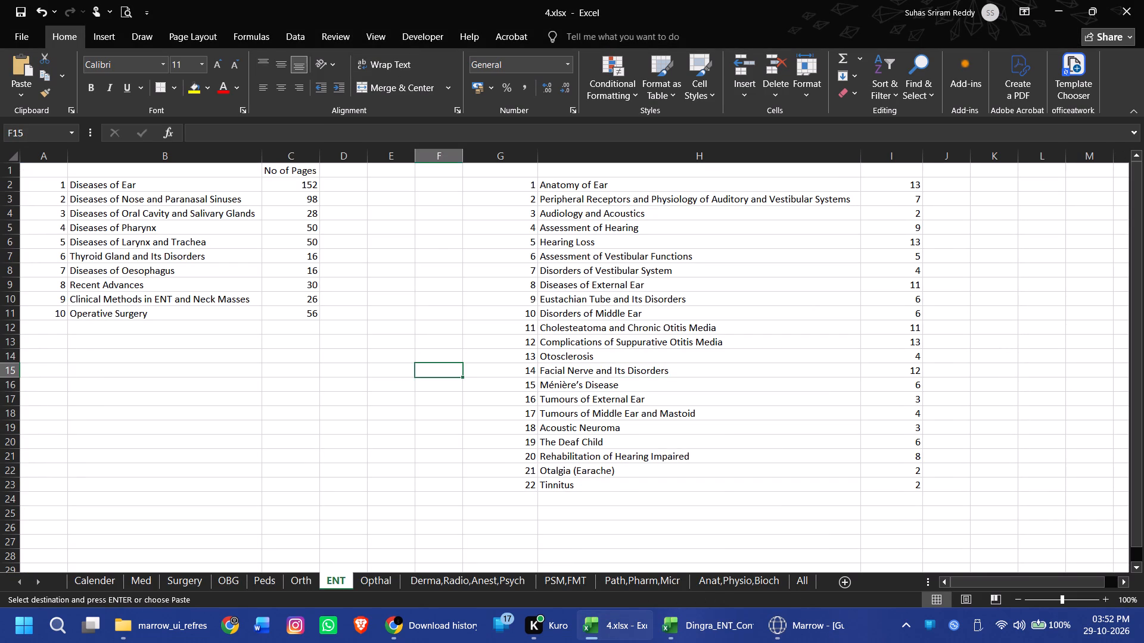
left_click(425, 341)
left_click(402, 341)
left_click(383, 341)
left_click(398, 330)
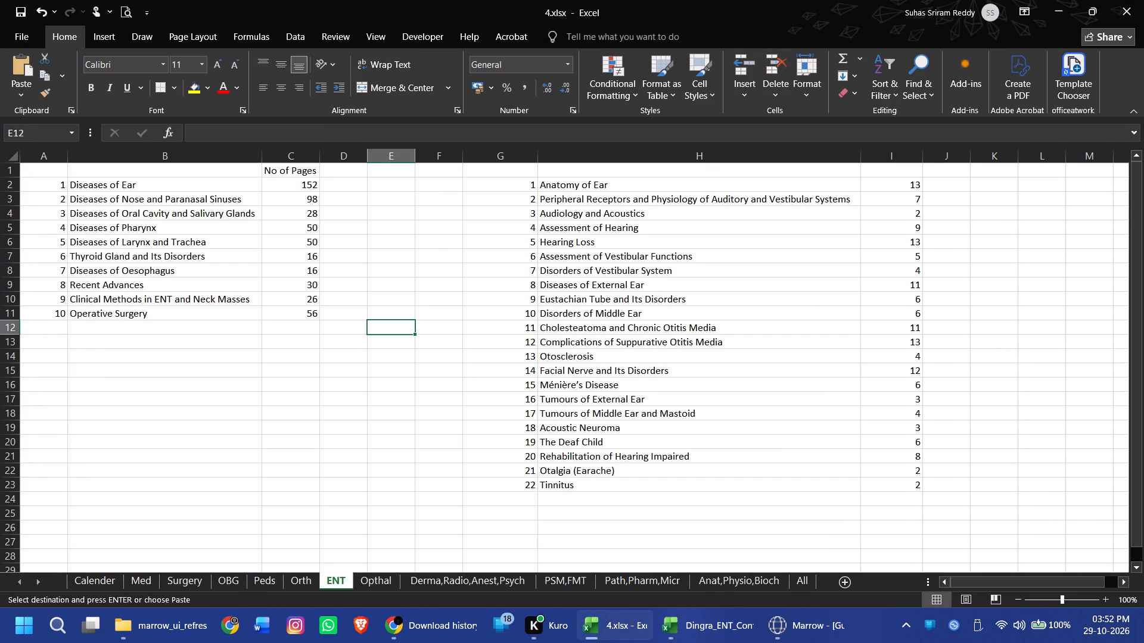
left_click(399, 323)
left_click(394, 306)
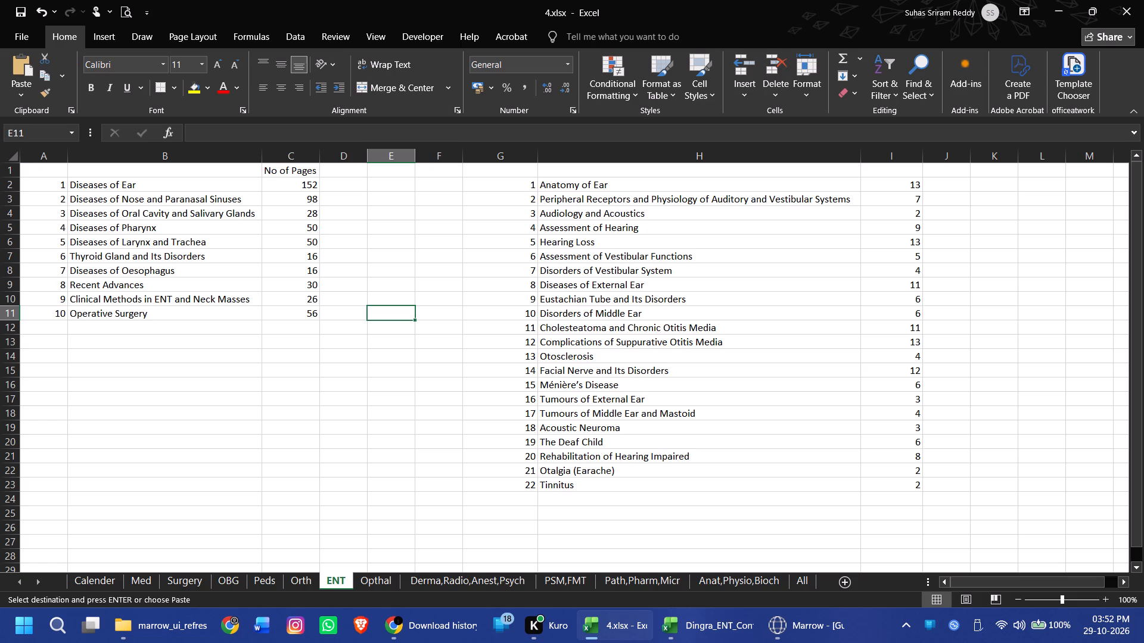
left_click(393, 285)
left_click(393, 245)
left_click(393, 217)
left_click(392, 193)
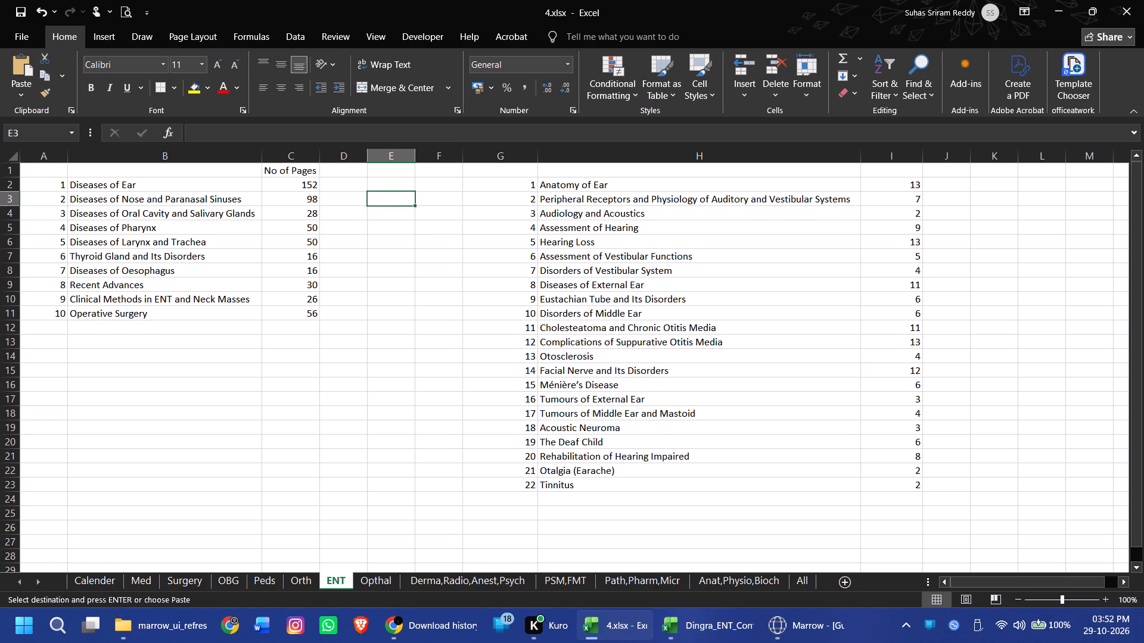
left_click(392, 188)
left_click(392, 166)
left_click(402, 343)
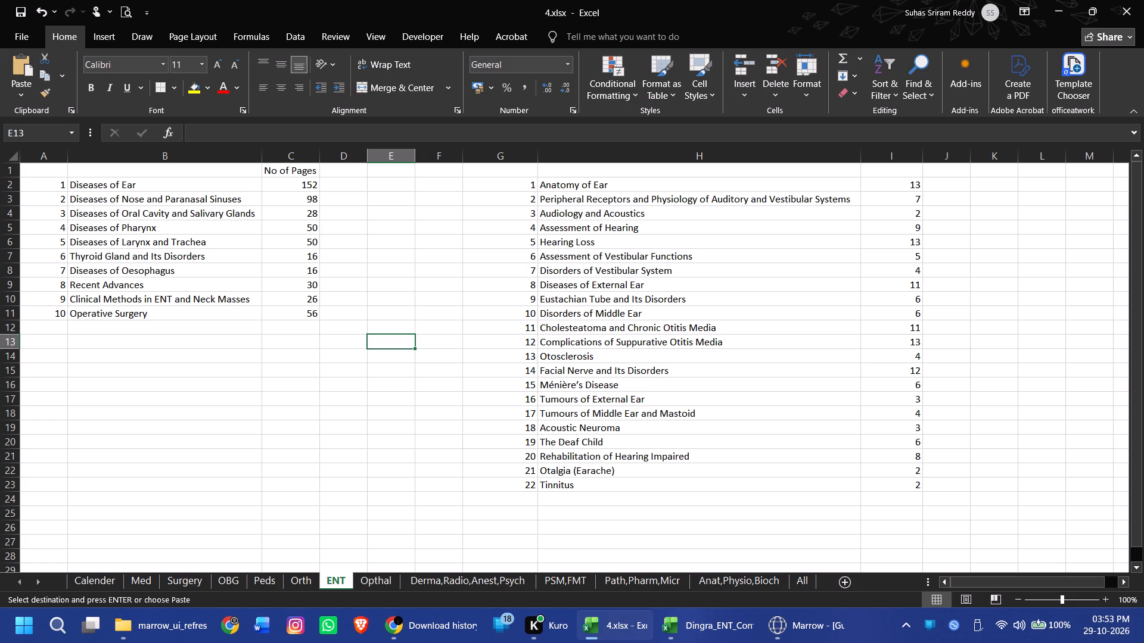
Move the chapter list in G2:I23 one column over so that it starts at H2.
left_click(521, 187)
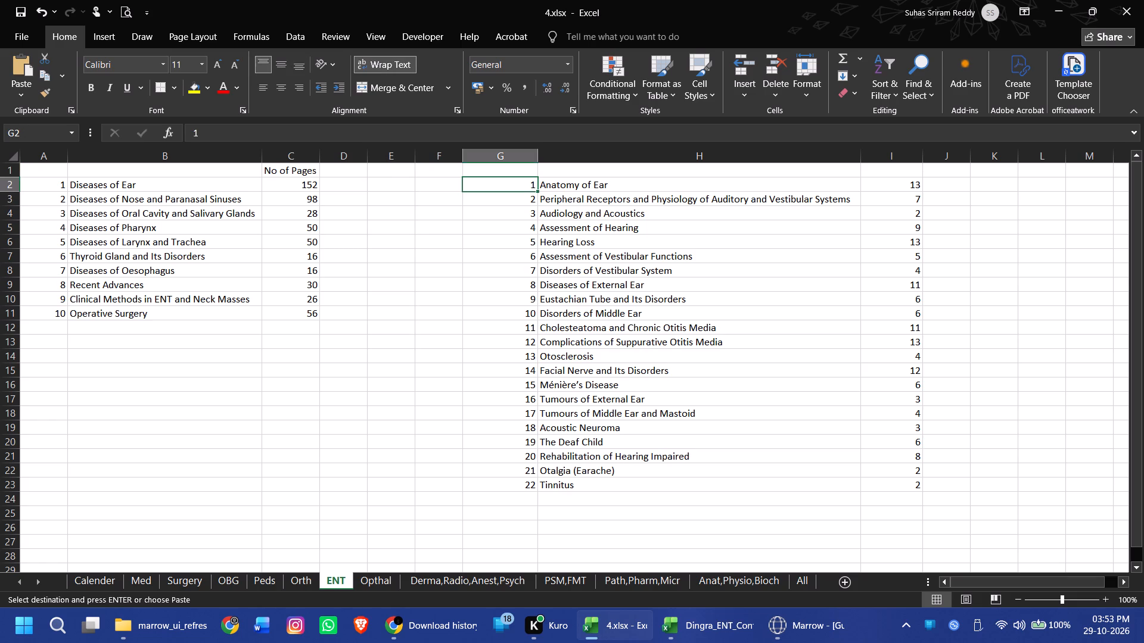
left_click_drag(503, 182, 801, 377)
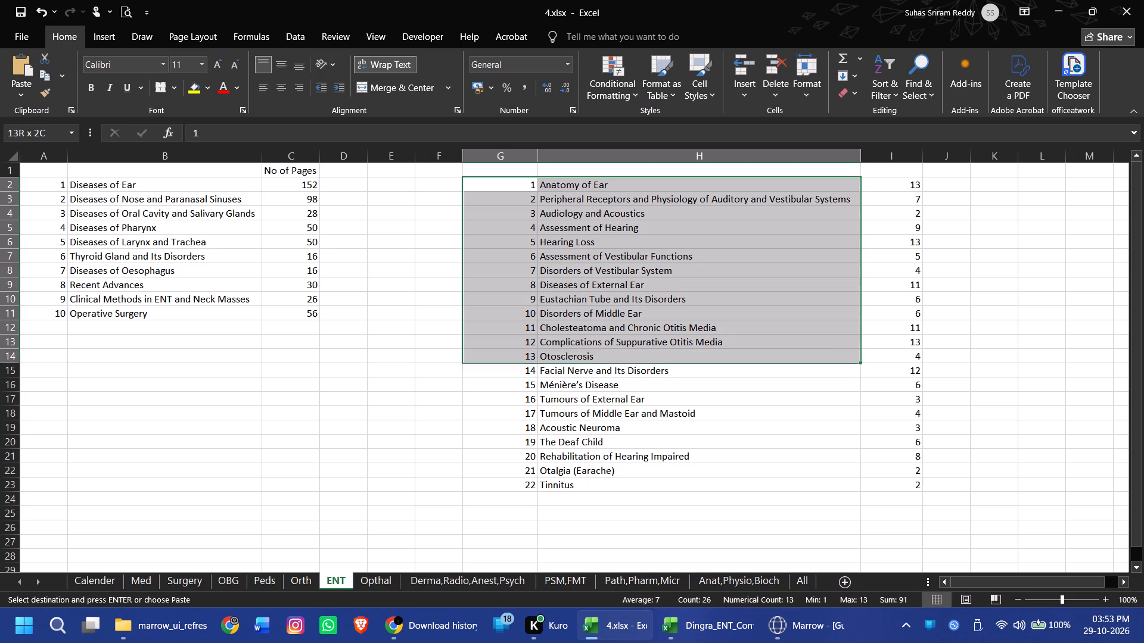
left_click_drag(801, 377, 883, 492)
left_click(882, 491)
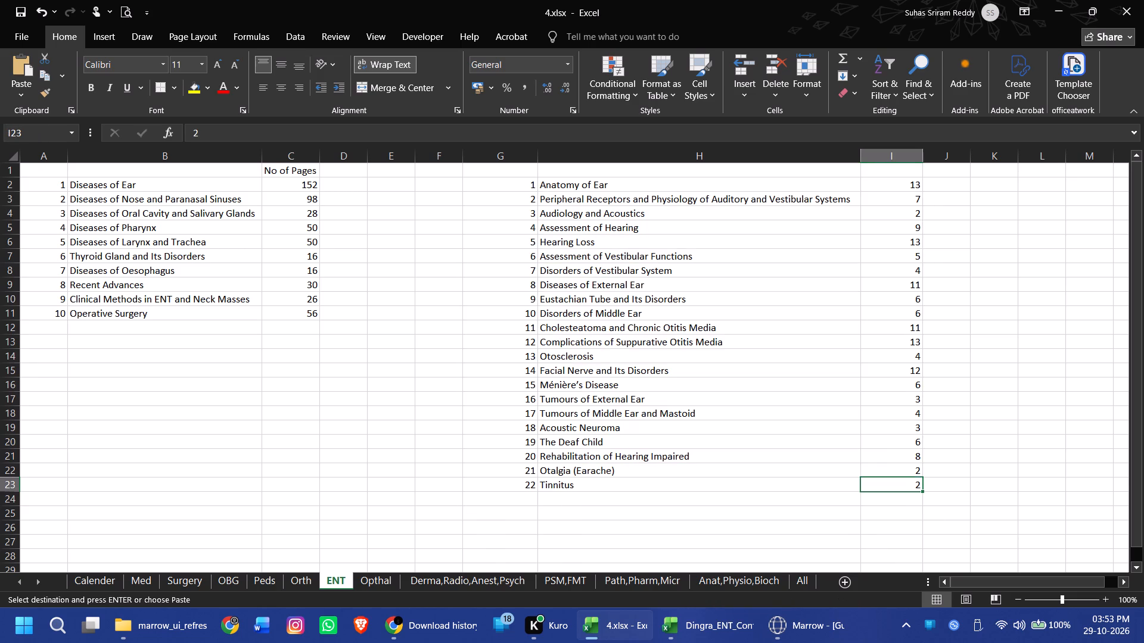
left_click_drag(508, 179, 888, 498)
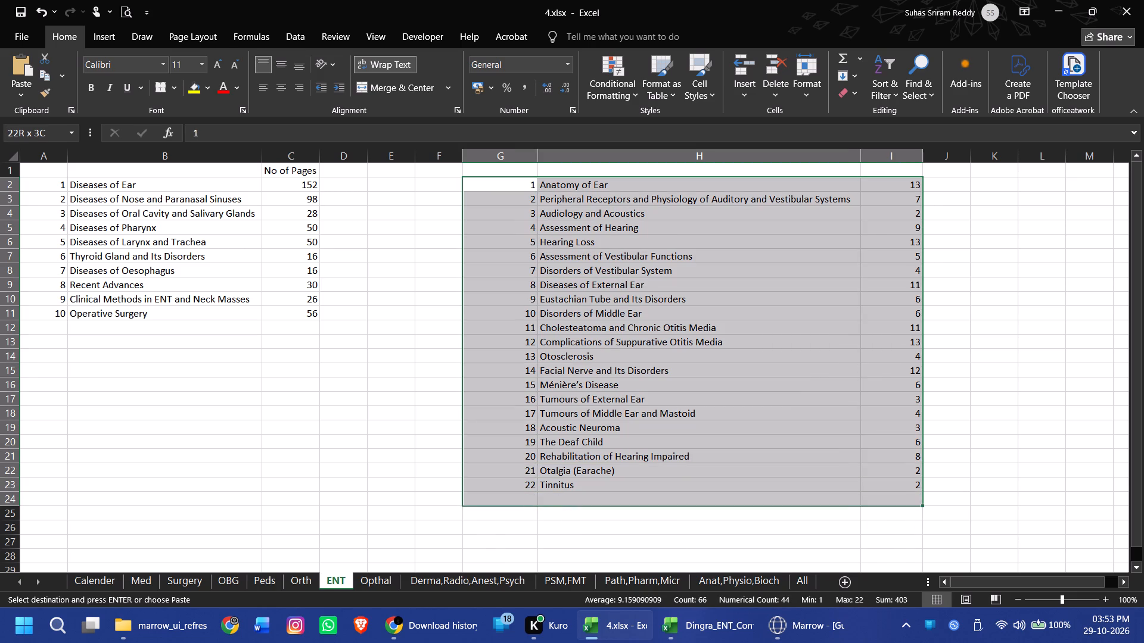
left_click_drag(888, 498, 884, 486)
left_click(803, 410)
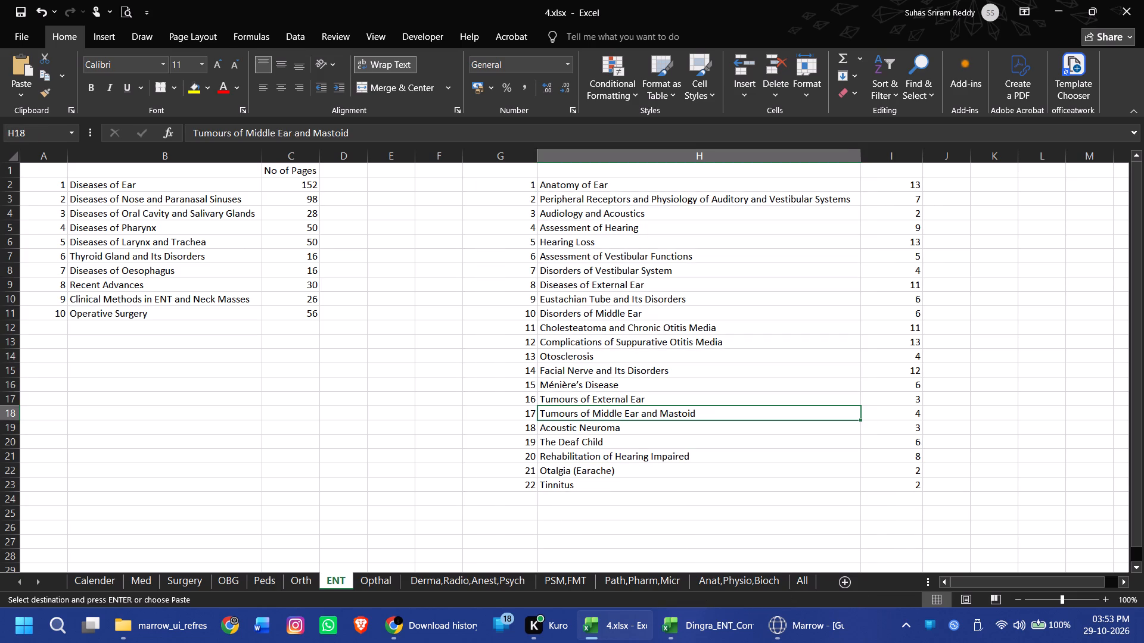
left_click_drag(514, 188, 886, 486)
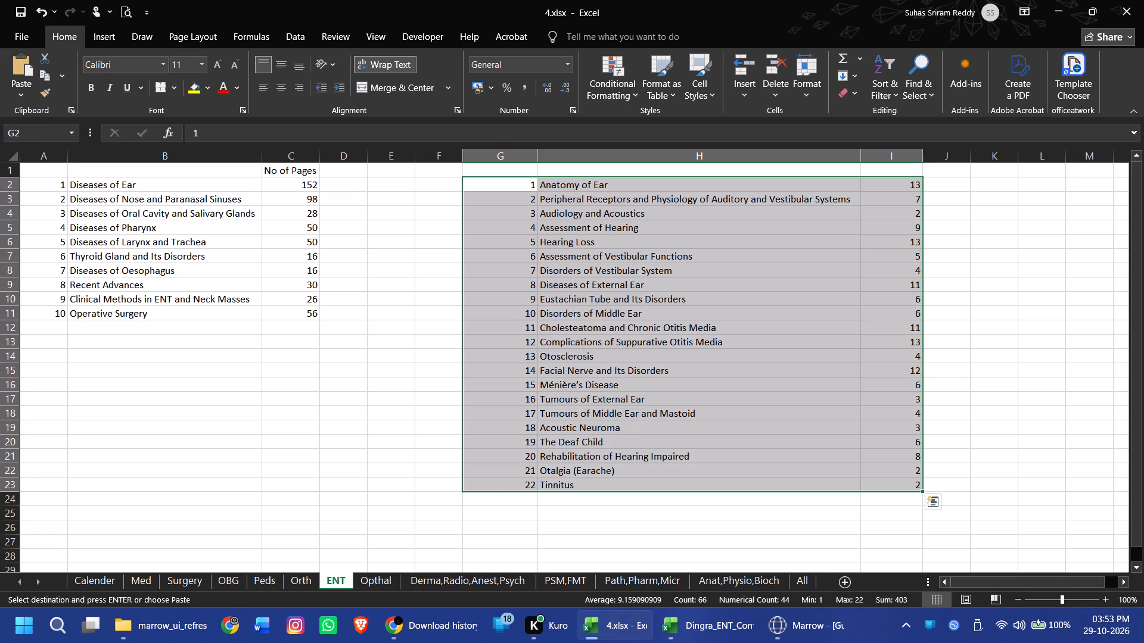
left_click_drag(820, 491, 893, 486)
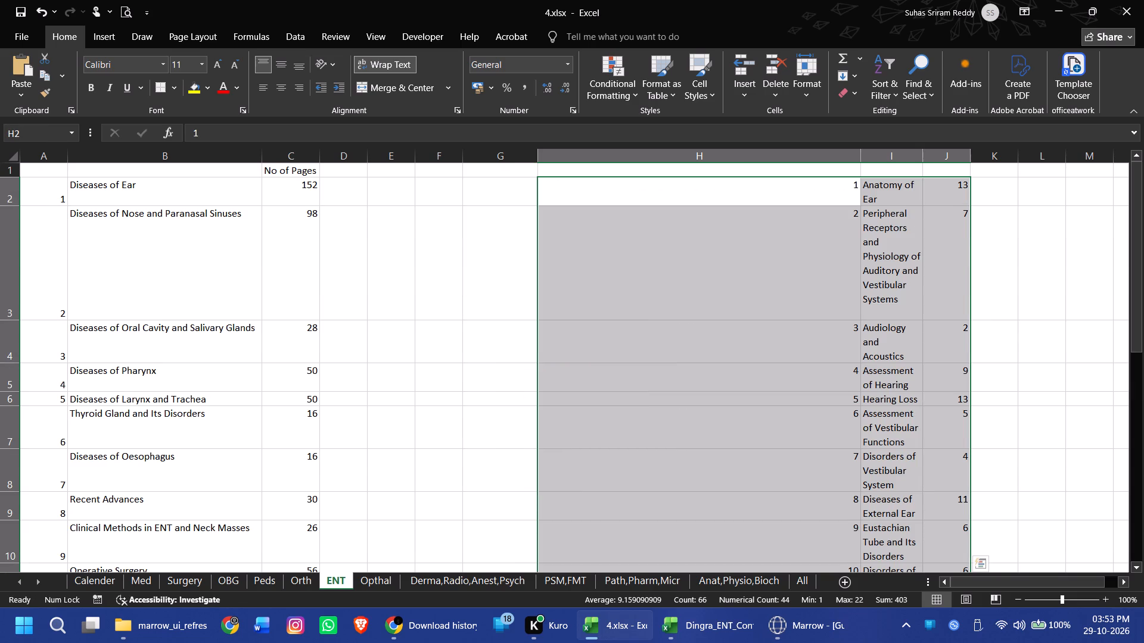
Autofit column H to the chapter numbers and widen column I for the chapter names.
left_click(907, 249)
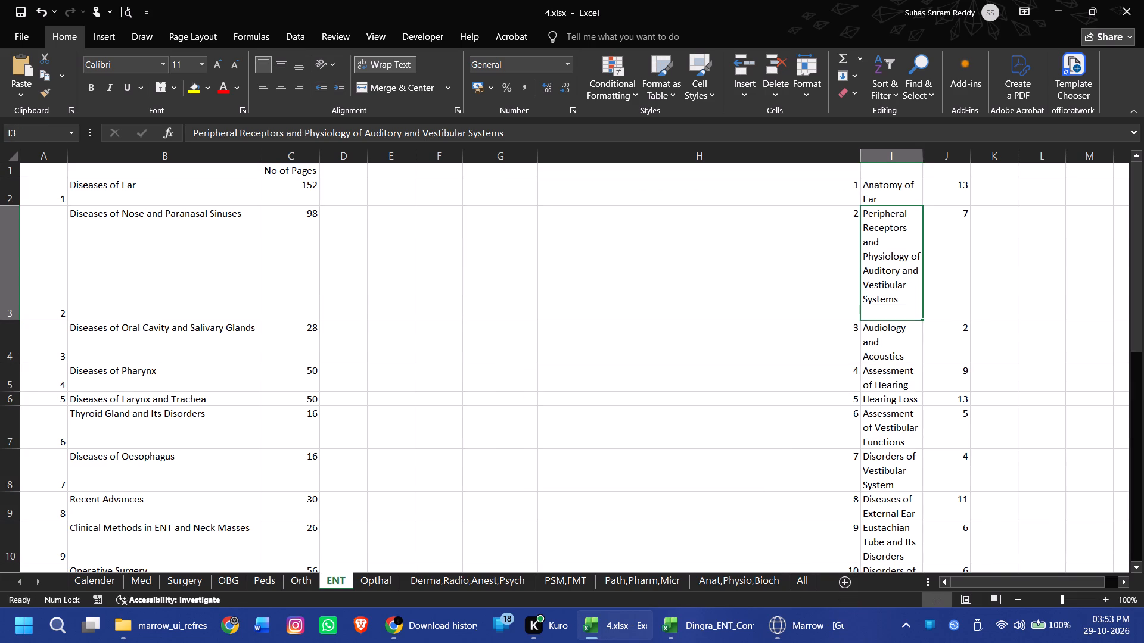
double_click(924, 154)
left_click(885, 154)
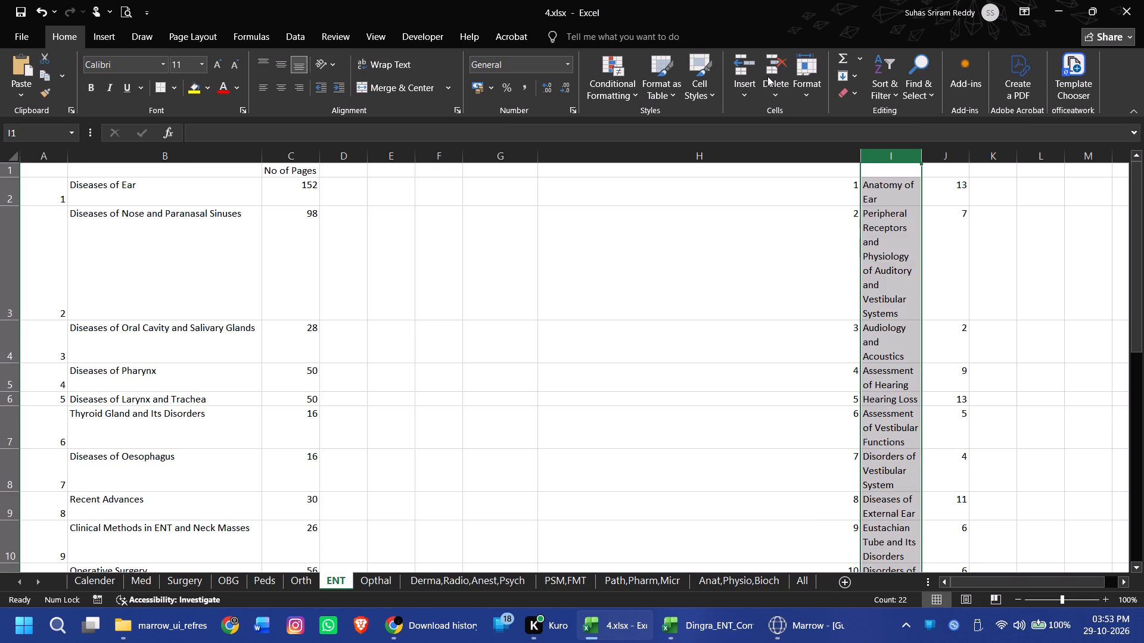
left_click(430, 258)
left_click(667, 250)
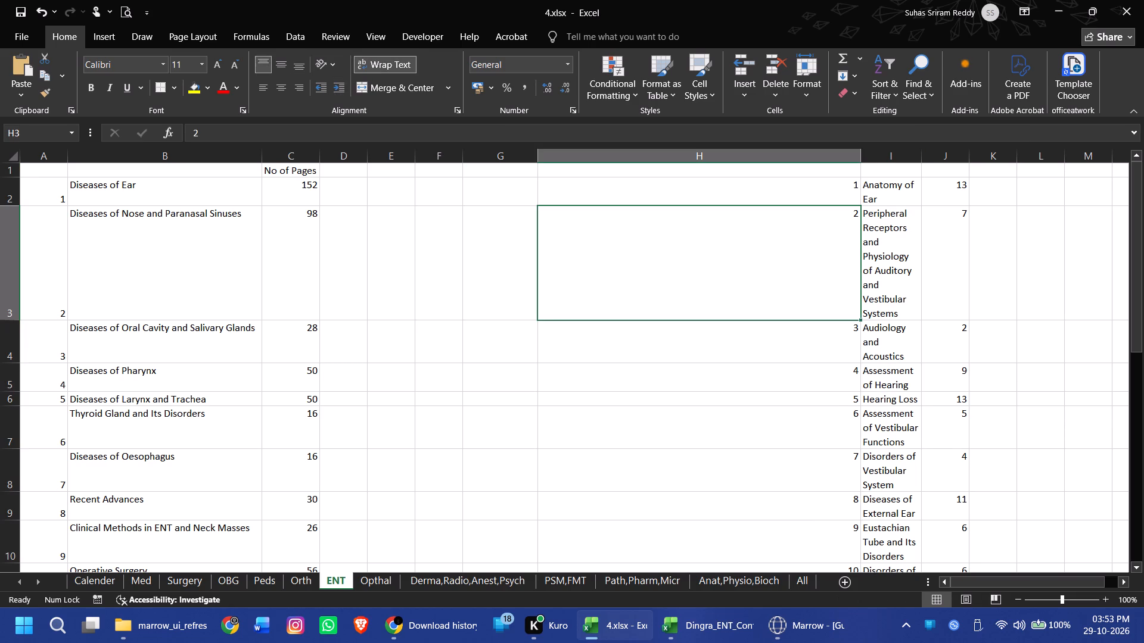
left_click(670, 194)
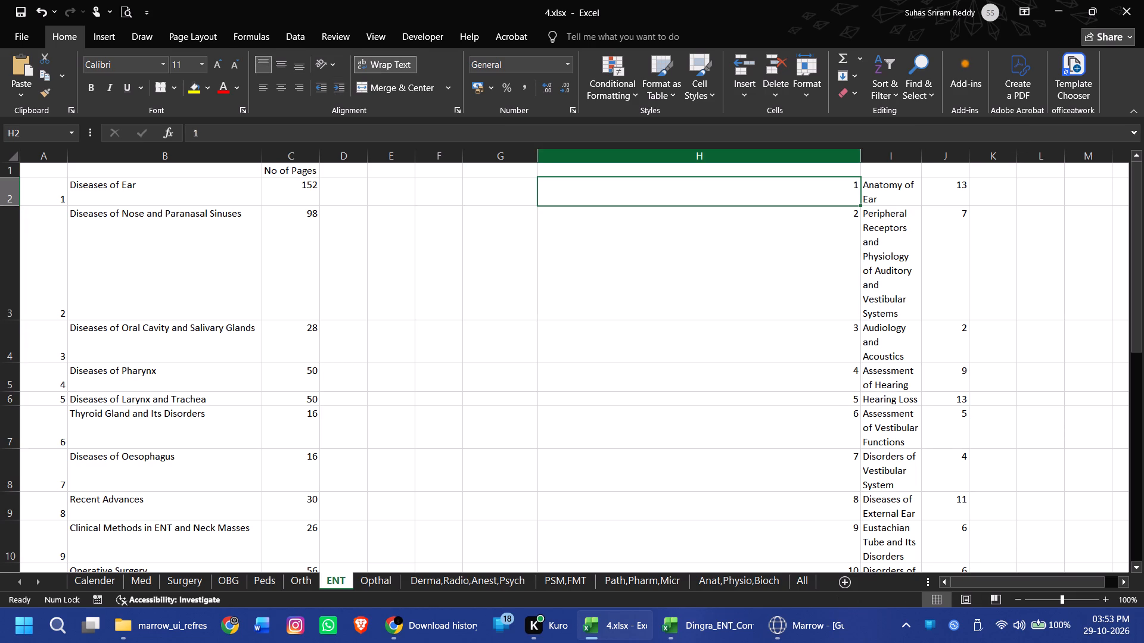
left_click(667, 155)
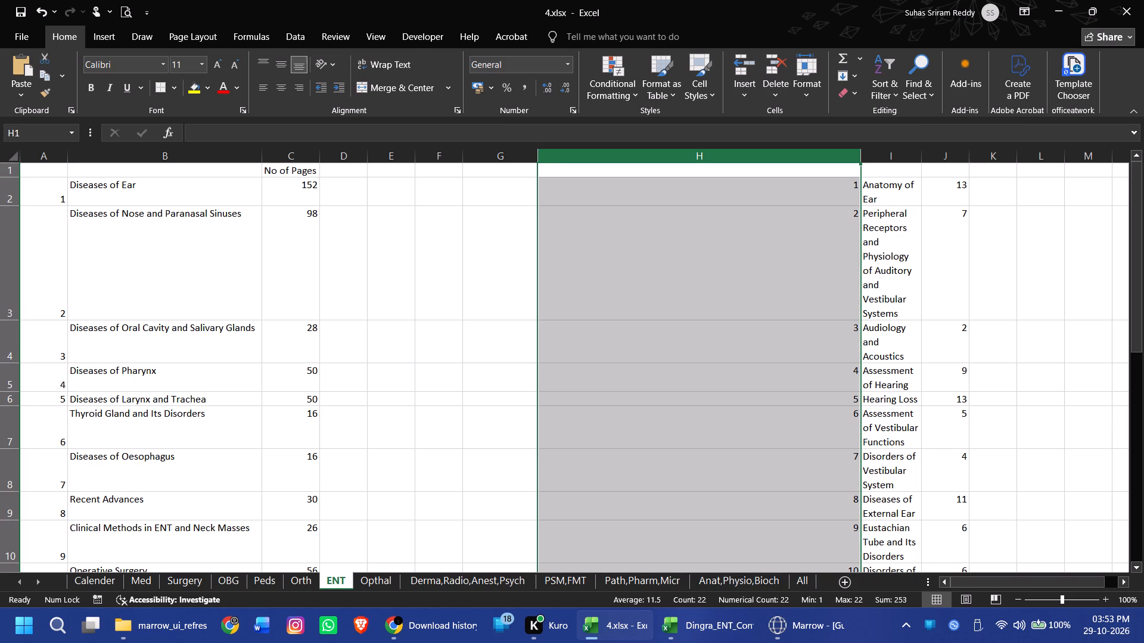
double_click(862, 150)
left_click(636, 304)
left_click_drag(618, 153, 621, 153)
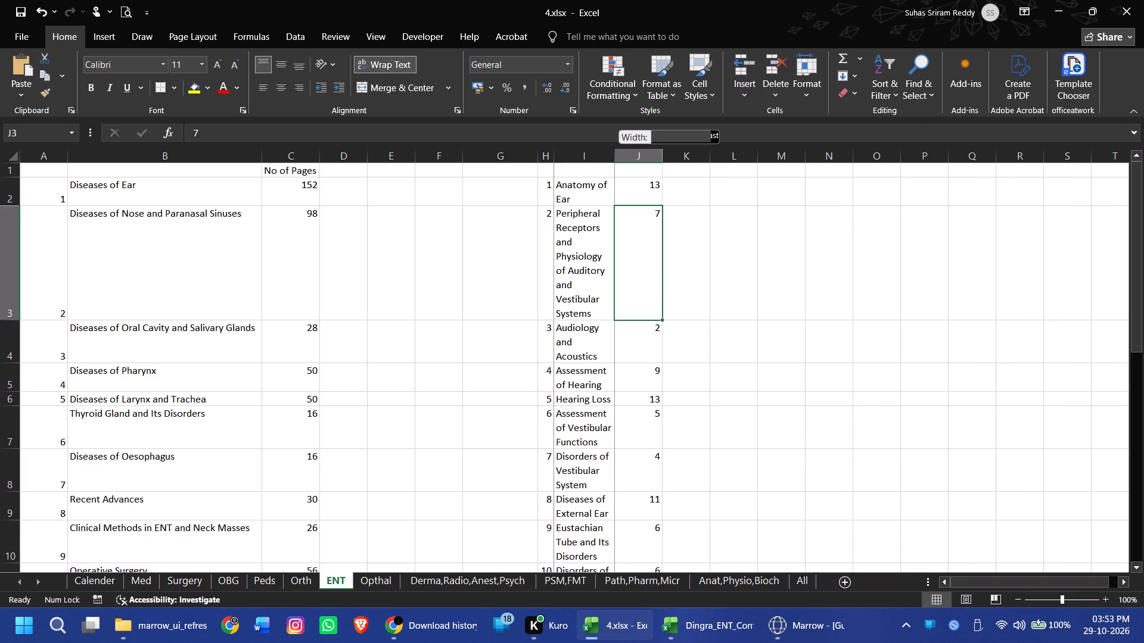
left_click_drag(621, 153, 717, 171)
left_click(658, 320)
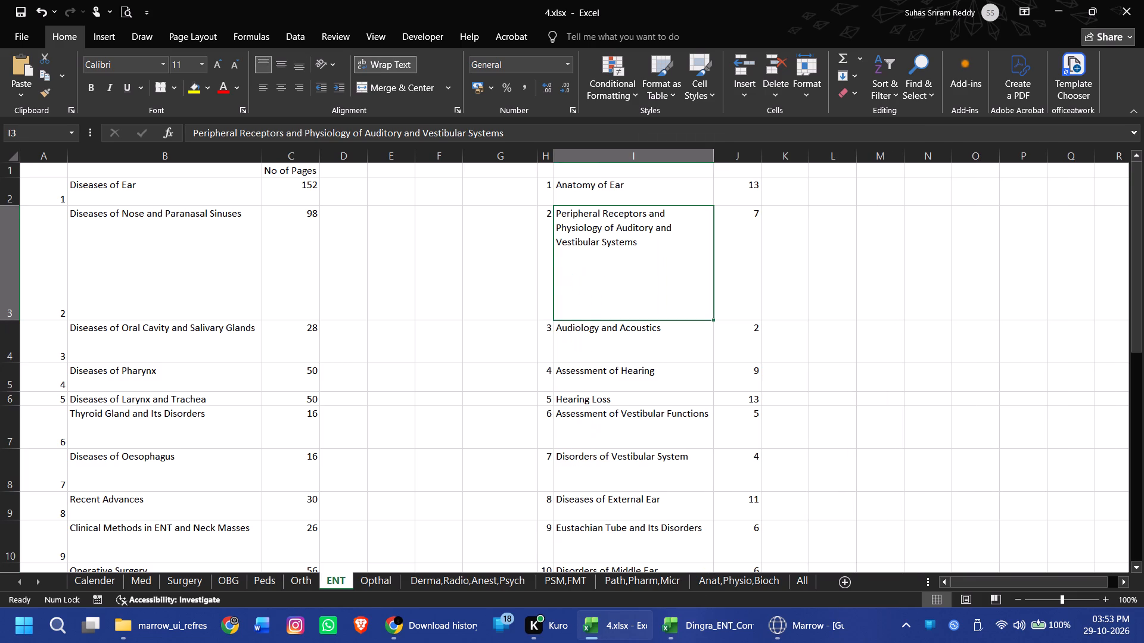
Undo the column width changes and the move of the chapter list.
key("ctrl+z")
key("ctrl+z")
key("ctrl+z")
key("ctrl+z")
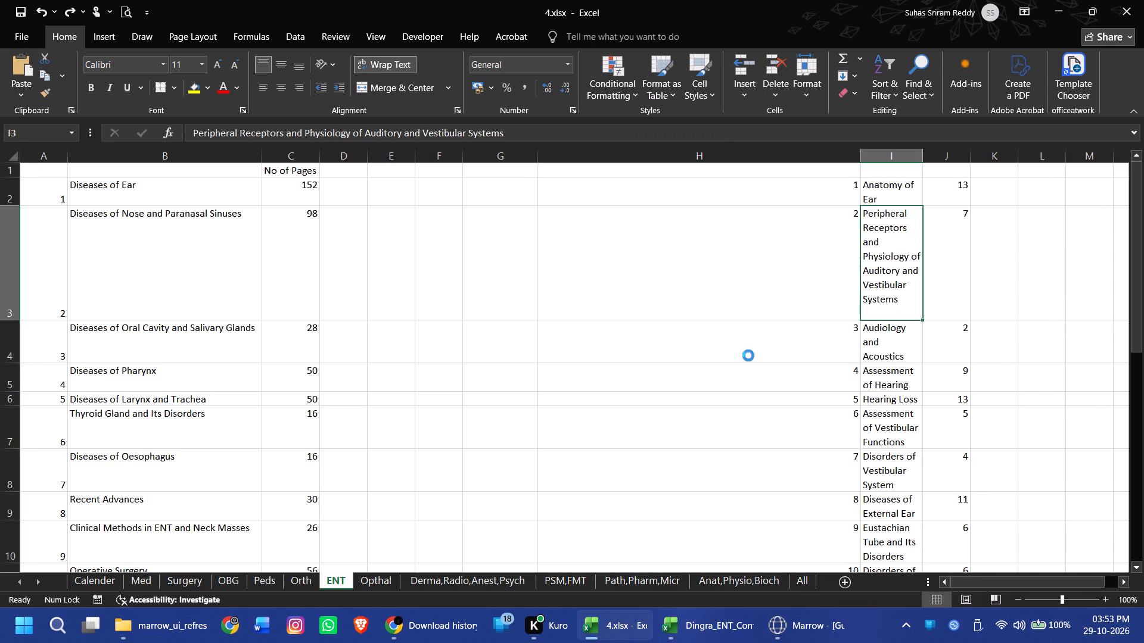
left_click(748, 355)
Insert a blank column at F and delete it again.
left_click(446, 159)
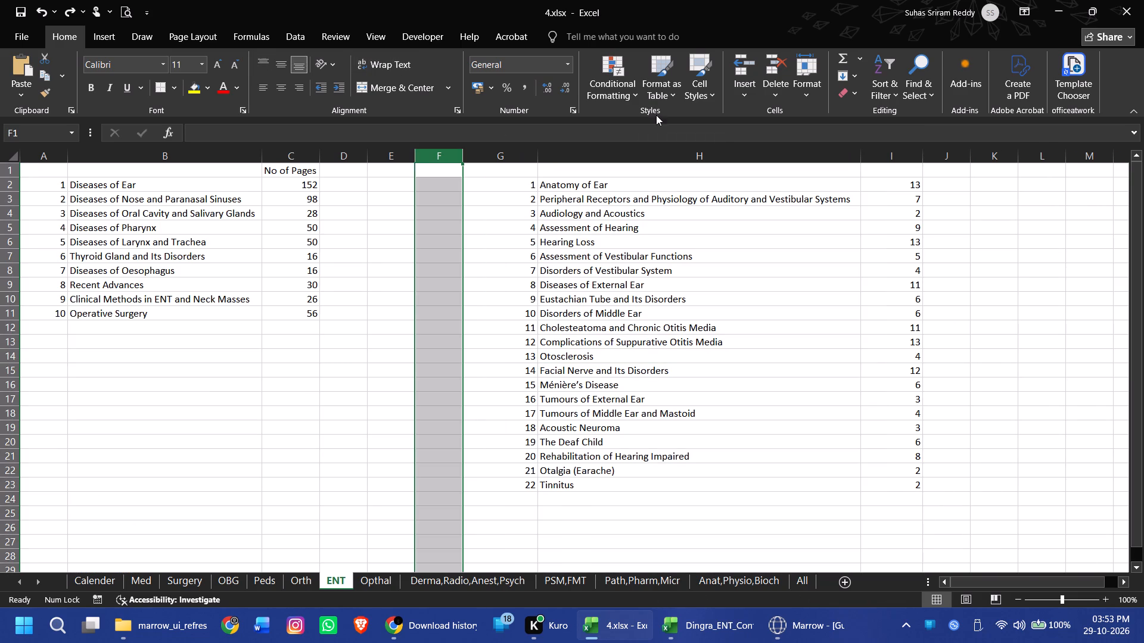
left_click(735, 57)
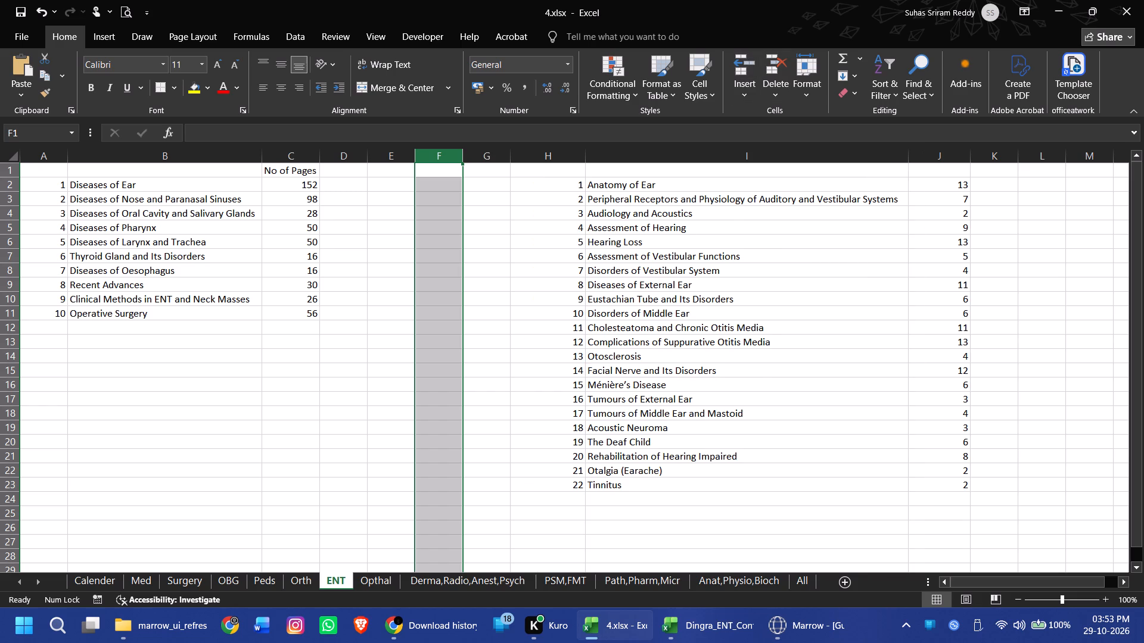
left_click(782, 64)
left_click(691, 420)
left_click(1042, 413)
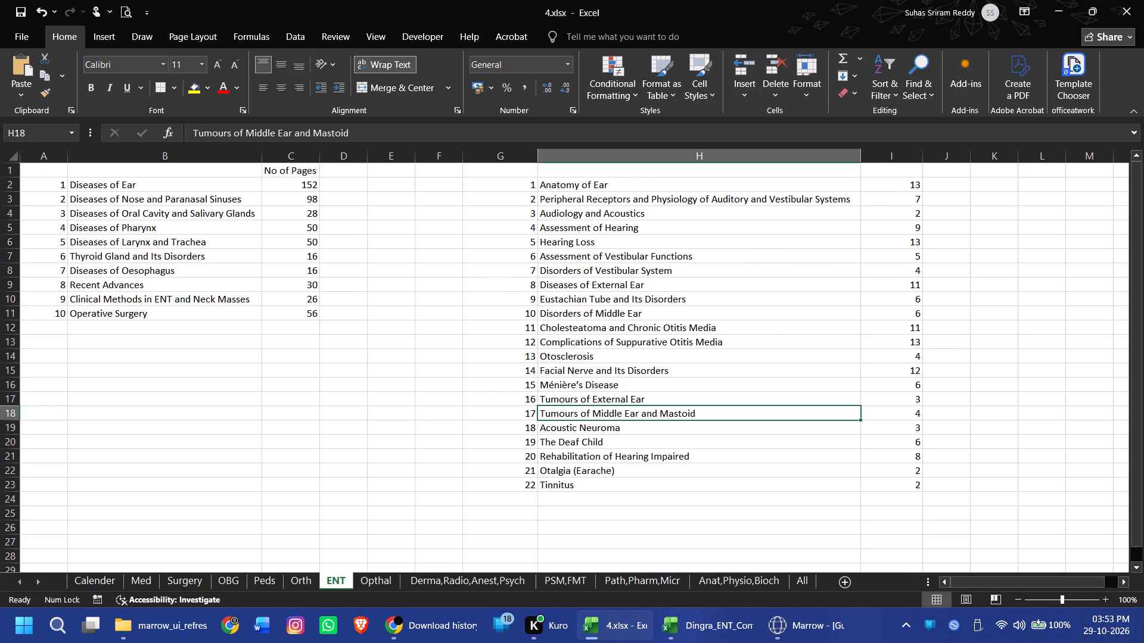
Copy the section name Diseases of Ear from the Dingra contents workbook into H1 of the ENT sheet in 4.xlsx.
key("alt+Tab")
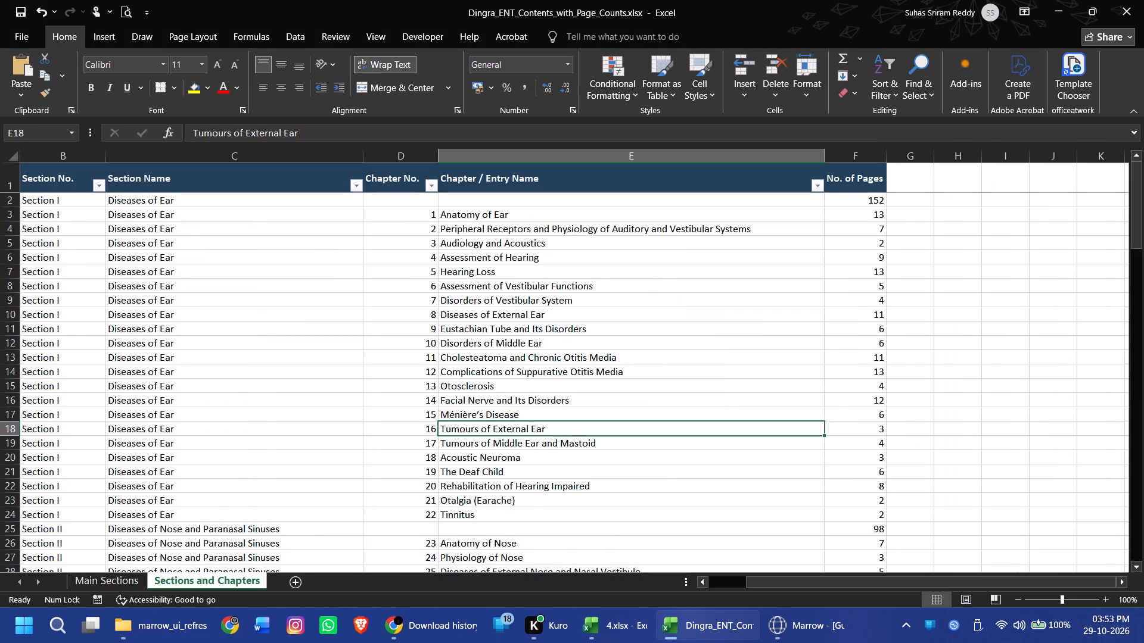
left_click(265, 217)
key("ctrl+c")
key("alt+Tab")
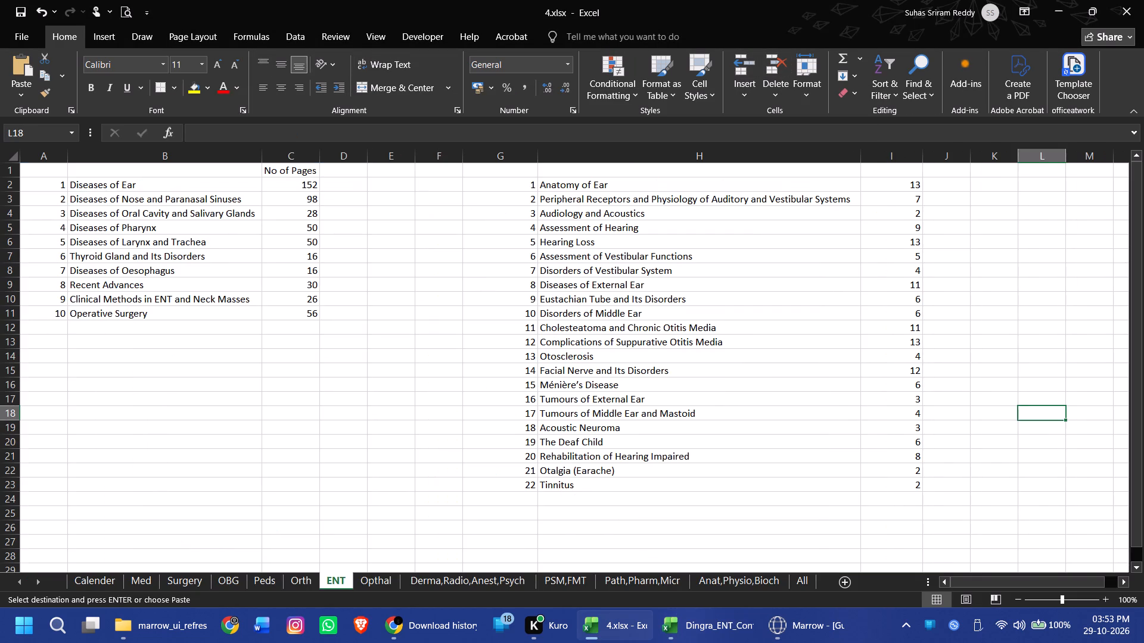
left_click(593, 171)
key("ctrl+v")
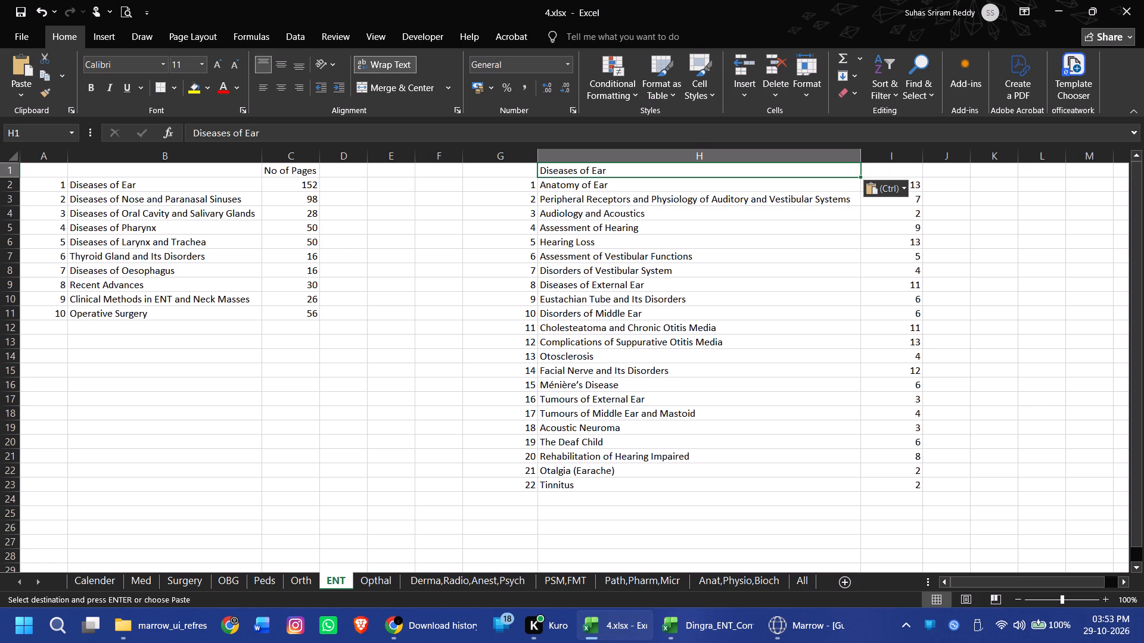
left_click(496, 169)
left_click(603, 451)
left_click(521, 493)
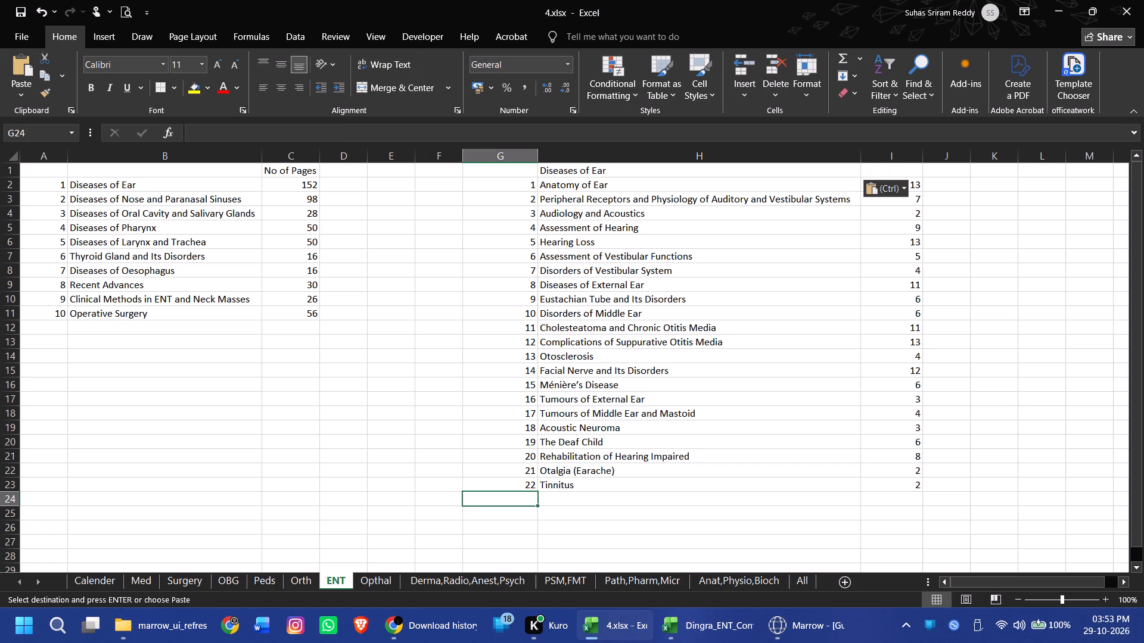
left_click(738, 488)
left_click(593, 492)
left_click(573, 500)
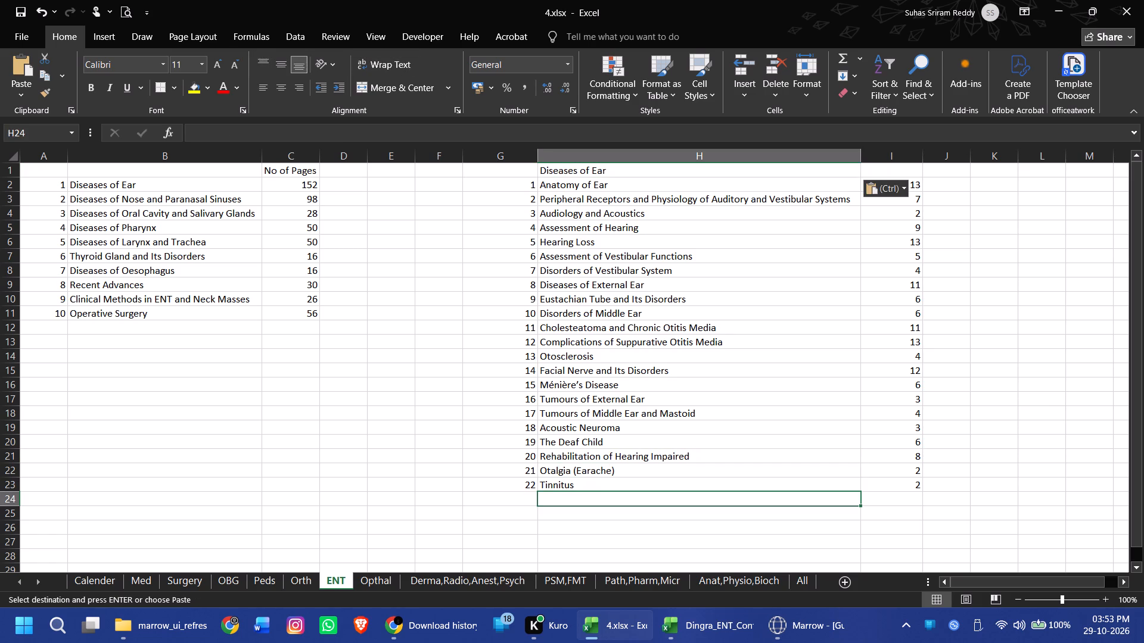
Copy the section name Diseases of Nose and Paranasal Sinuses from the Dingra contents workbook into H25 of the ENT sheet.
left_click(573, 519)
key("alt+Tab")
scroll(453, 323, "down", 4)
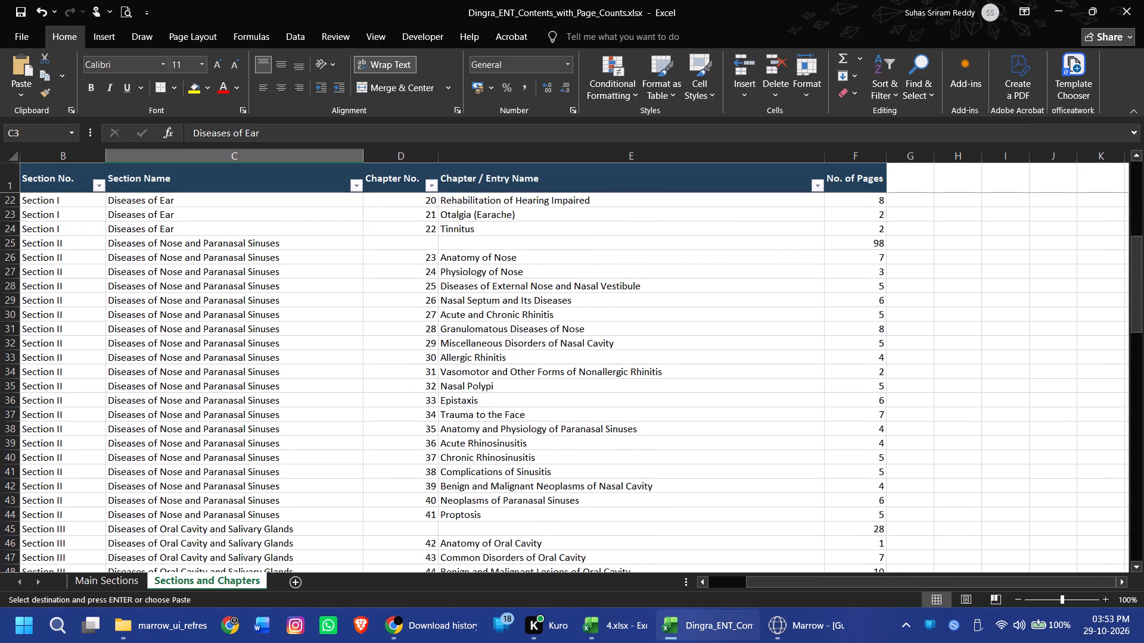
left_click(269, 257)
key("ctrl+c")
key("alt+Tab")
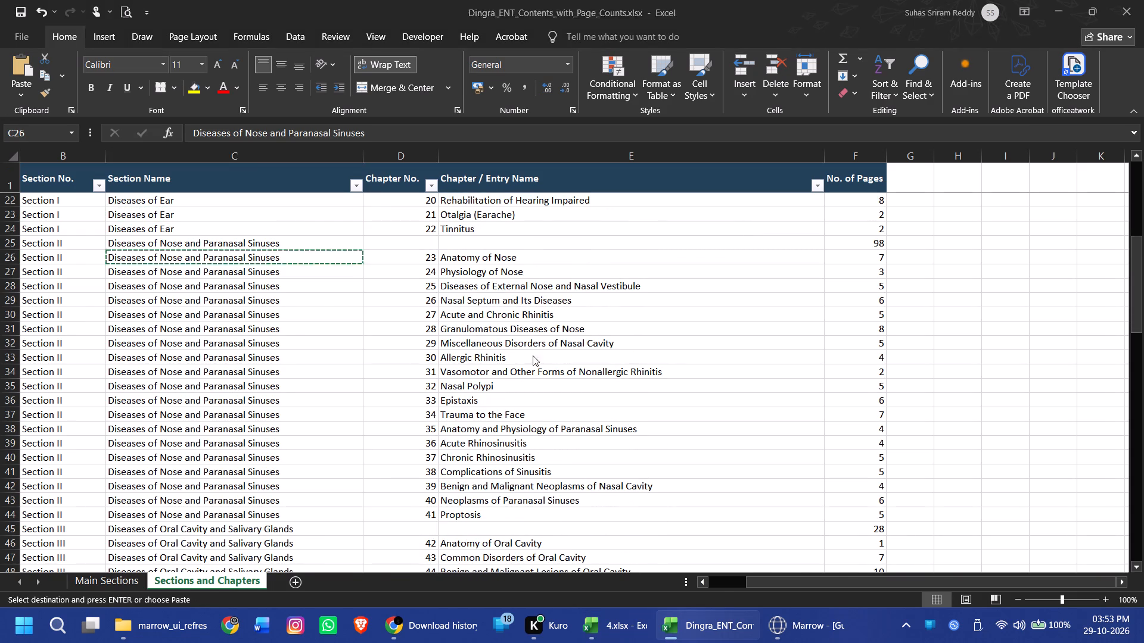
key("ctrl+v")
Copy chapters 23 to 41 with their names and page counts from the Dingra workbook into the ENT sheet starting at G26.
key("alt+Tab")
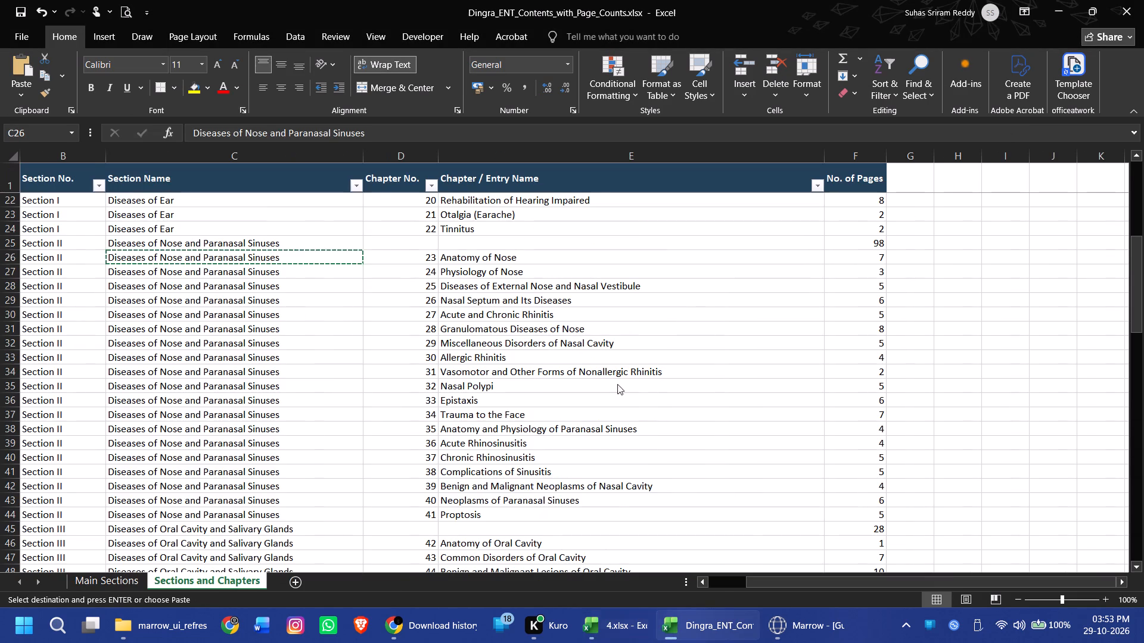
left_click_drag(399, 256, 879, 509)
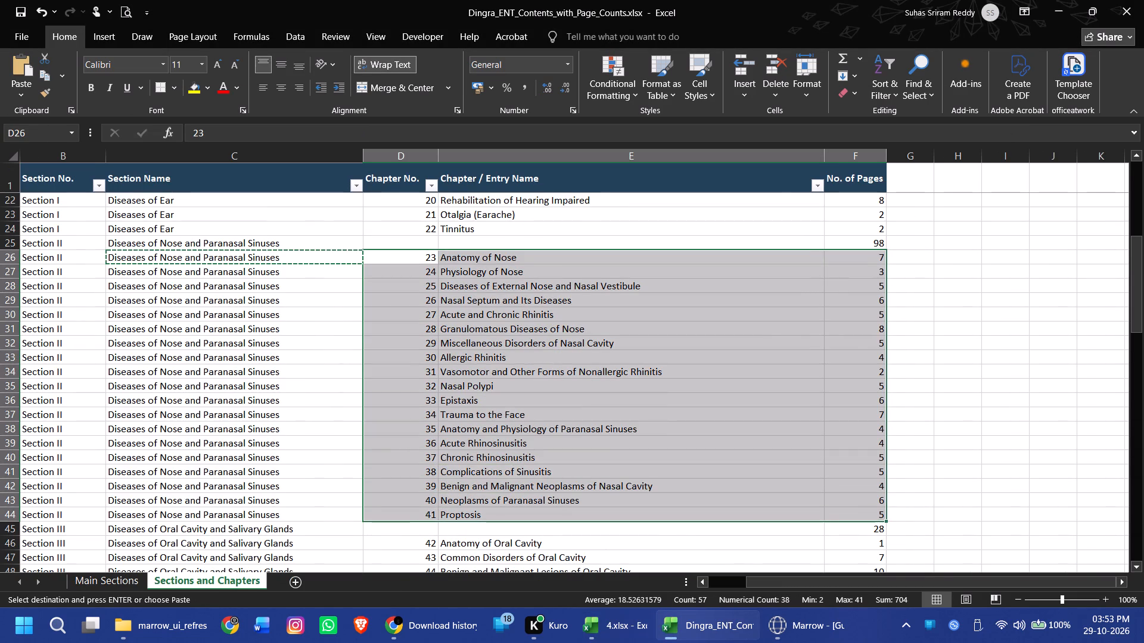
key("ctrl+c")
key("alt+Tab")
scroll(768, 472, "down", 4)
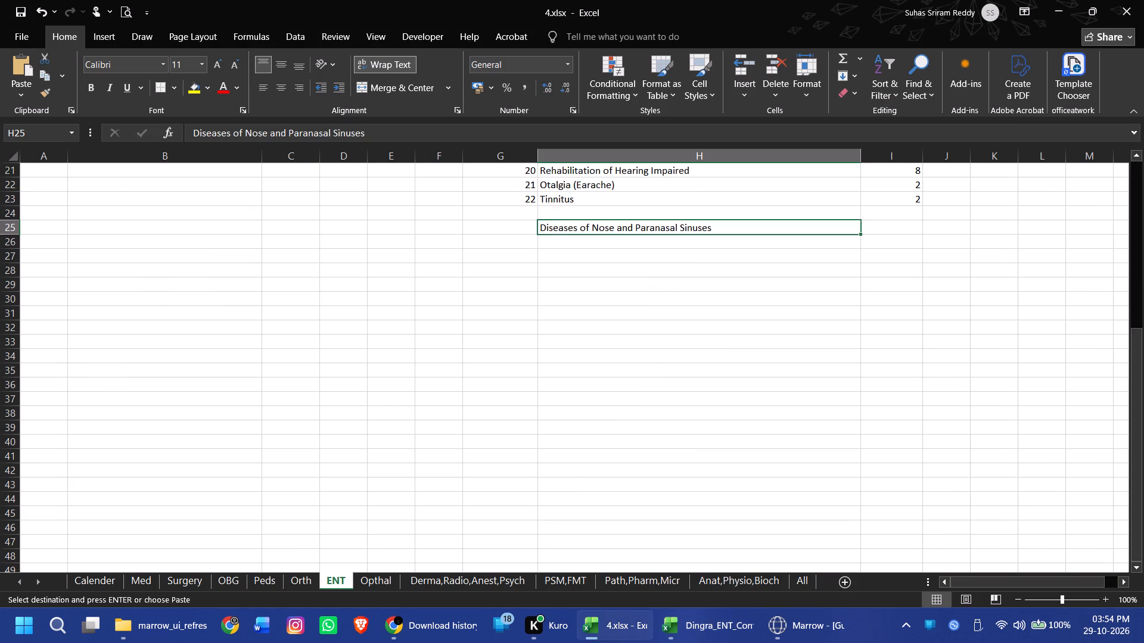
left_click(508, 229)
left_click(493, 244)
key("ctrl+v")
left_click(807, 401)
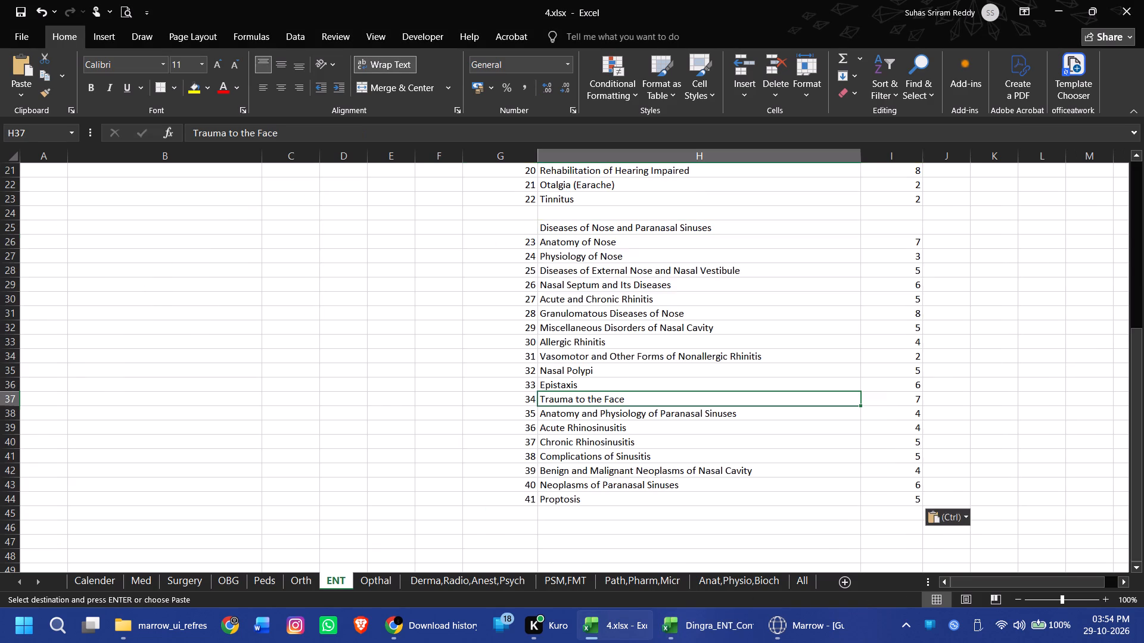
Copy the section name Diseases of Oral Cavity and Salivary Glands from the Dingra workbook into H46 of the ENT sheet.
scroll(807, 401, "up", 8)
key("alt+Tab")
left_click(707, 383)
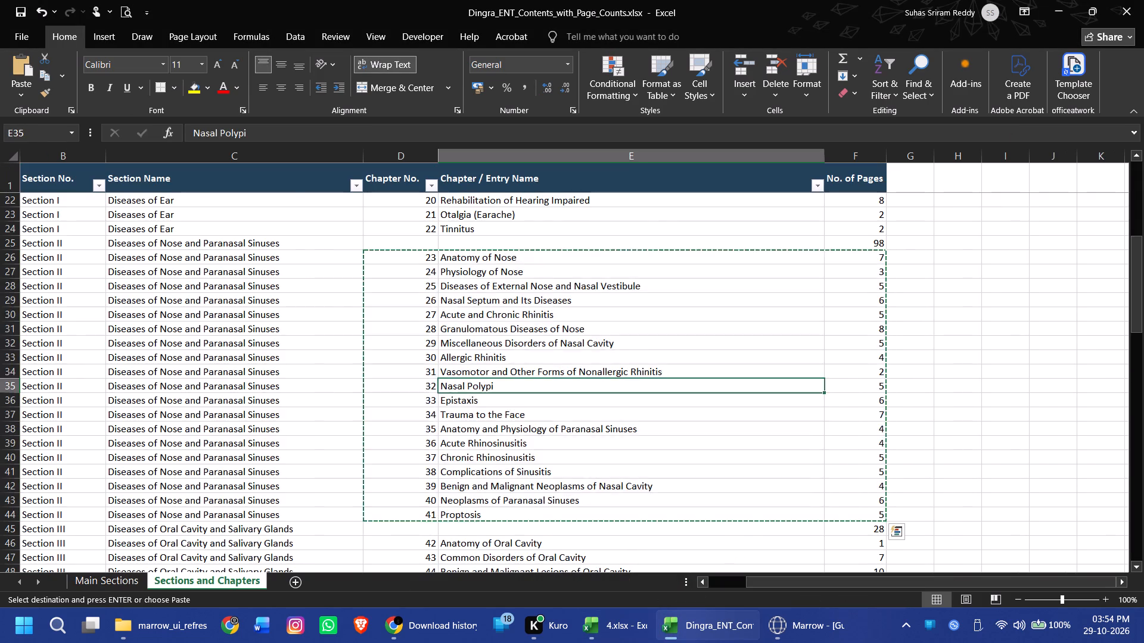
scroll(707, 383, "down", 4)
left_click(265, 276)
key("ctrl+c")
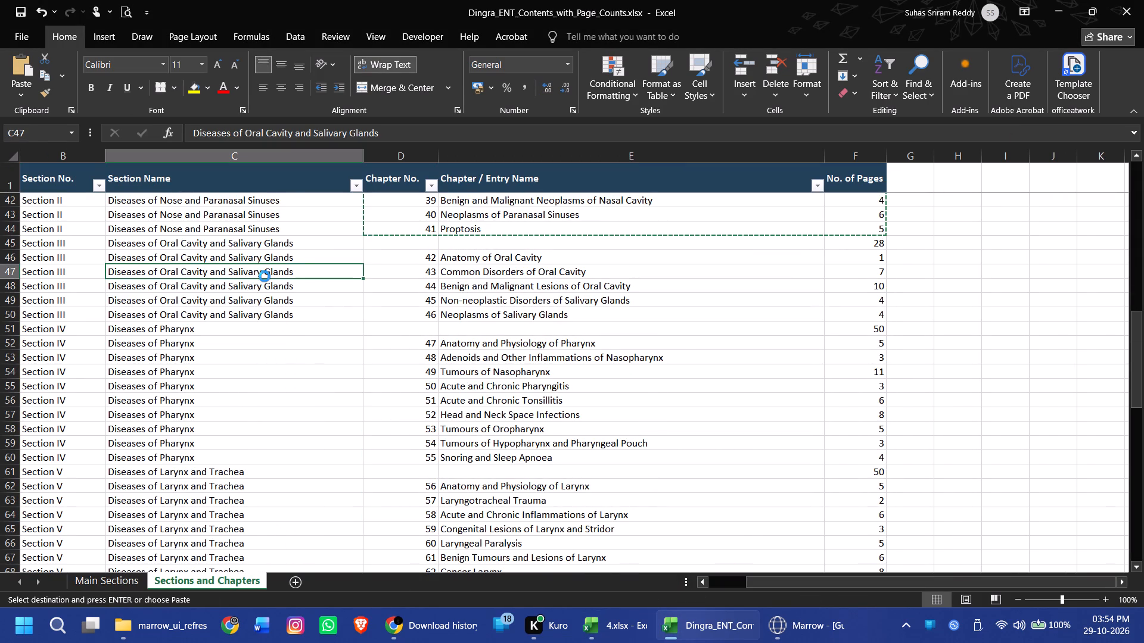
key("alt+Tab")
scroll(767, 396, "down", 6)
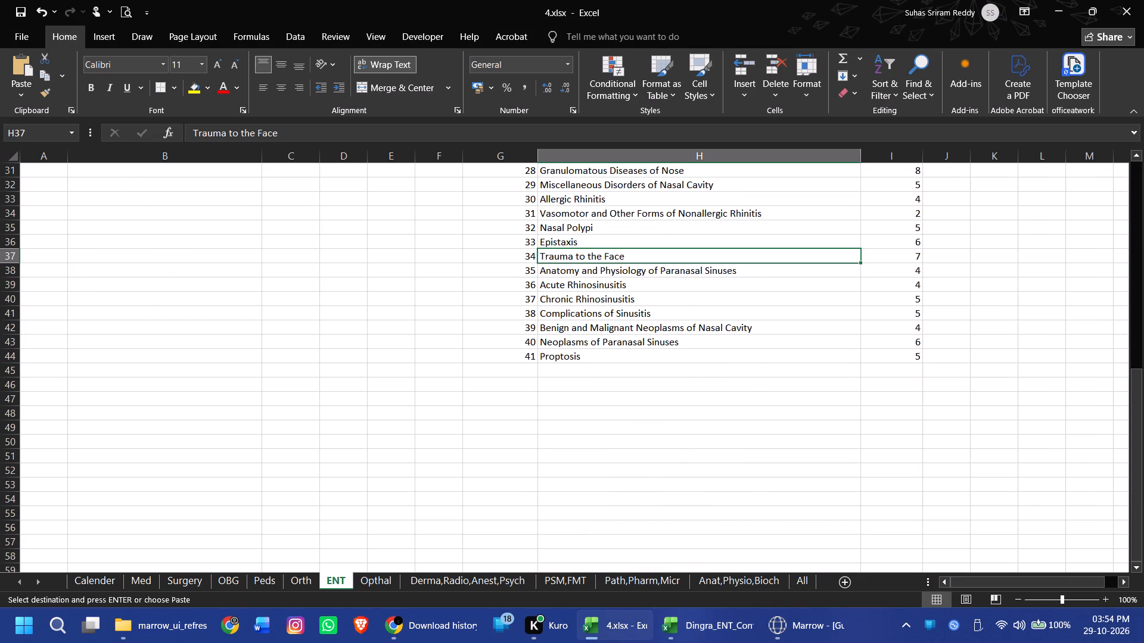
left_click(716, 382)
key("ctrl+v")
Copy chapters 42 to 46 with their names and page counts from the Dingra workbook into the ENT sheet starting at G47.
key("alt+Tab")
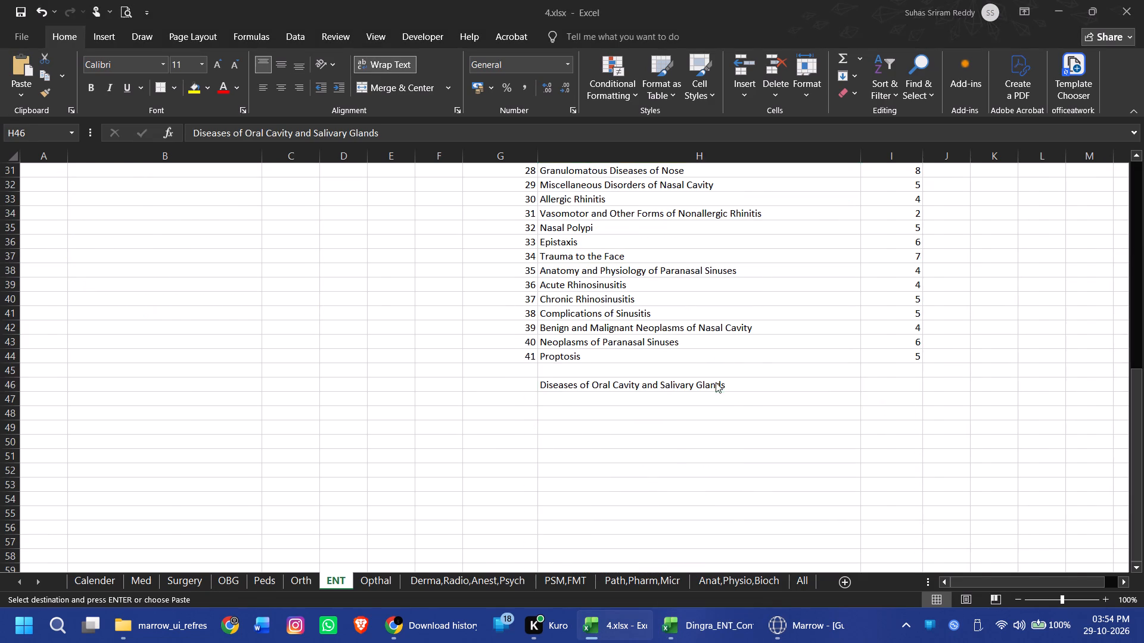
left_click_drag(411, 261, 875, 320)
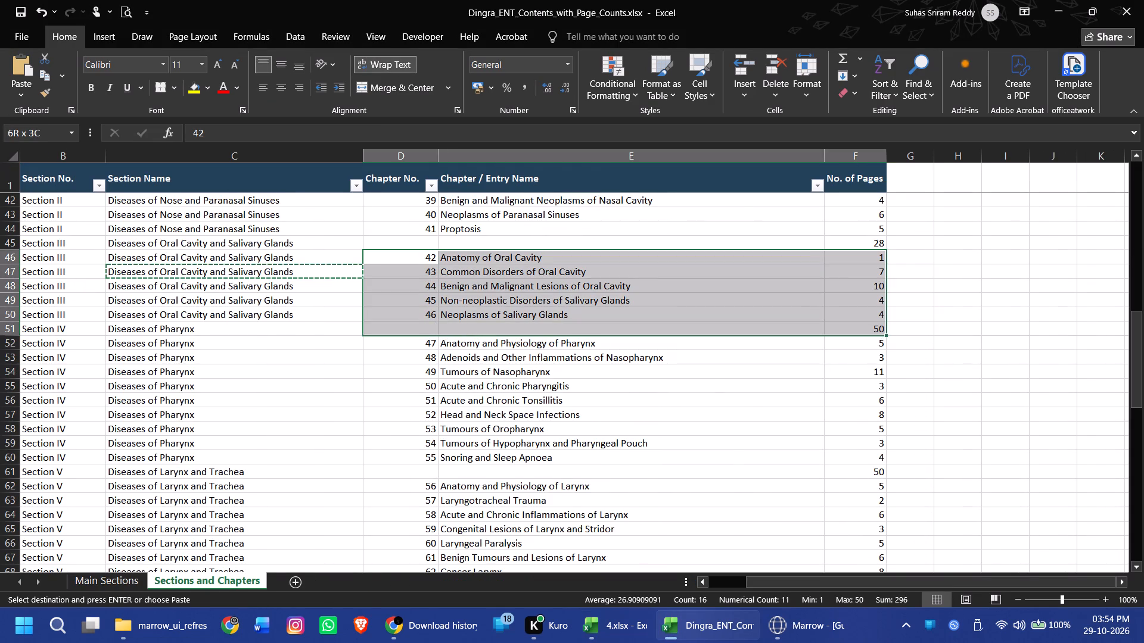
left_click_drag(875, 320, 867, 307)
key("ctrl+c")
key("alt+Tab")
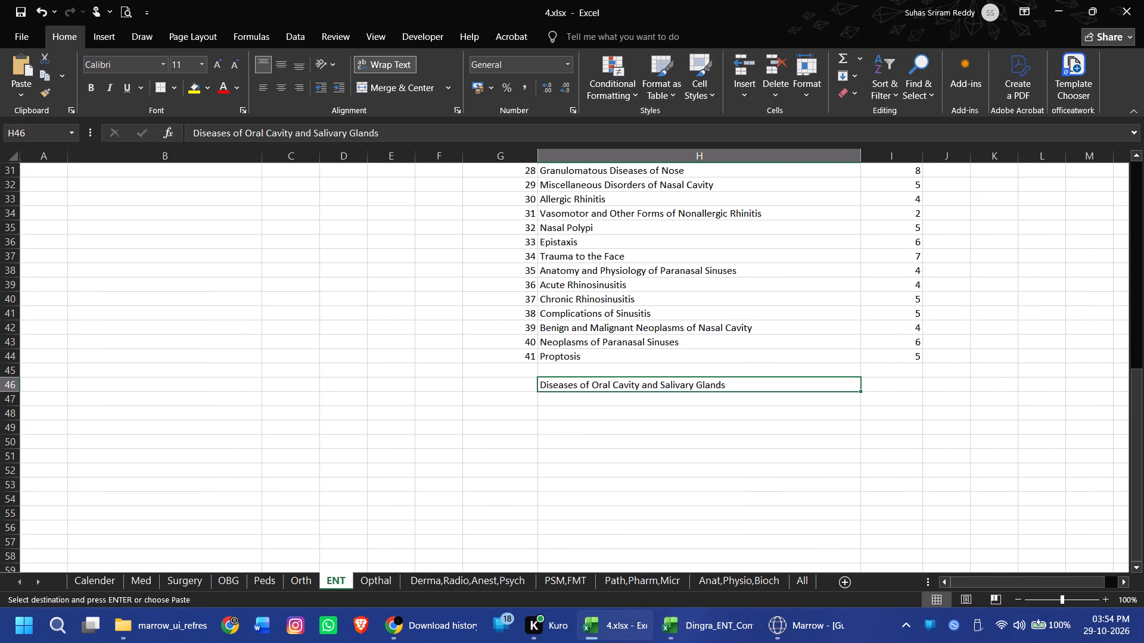
left_click(500, 403)
key("ctrl+b")
key("ctrl+v")
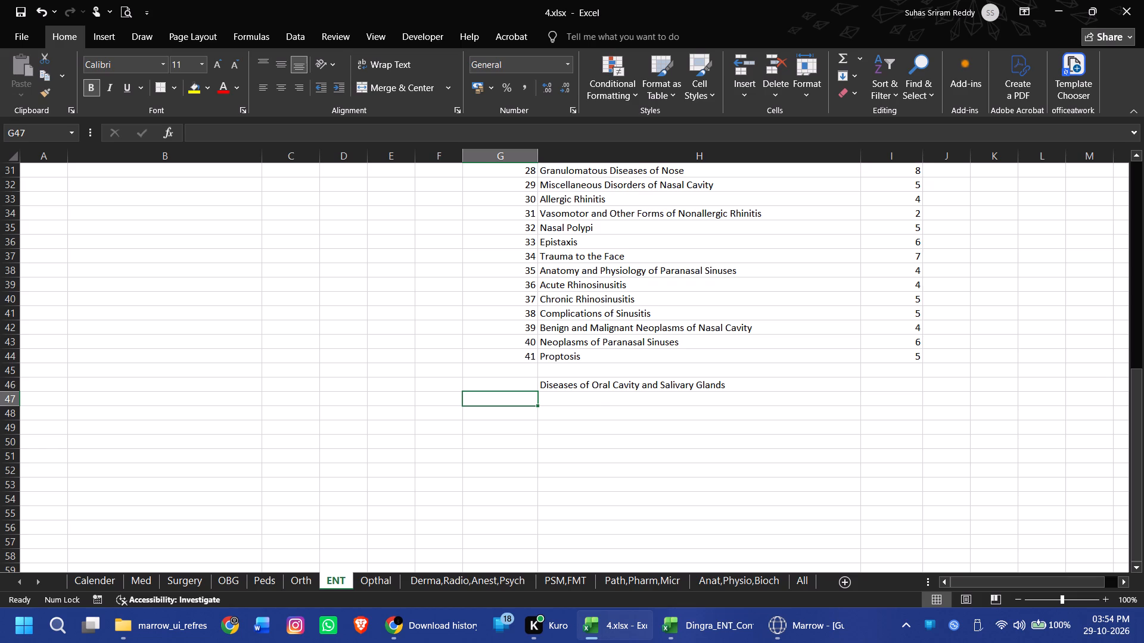
key("ctrl+v")
key("alt+Tab")
key("ctrl+c")
key("alt+Tab")
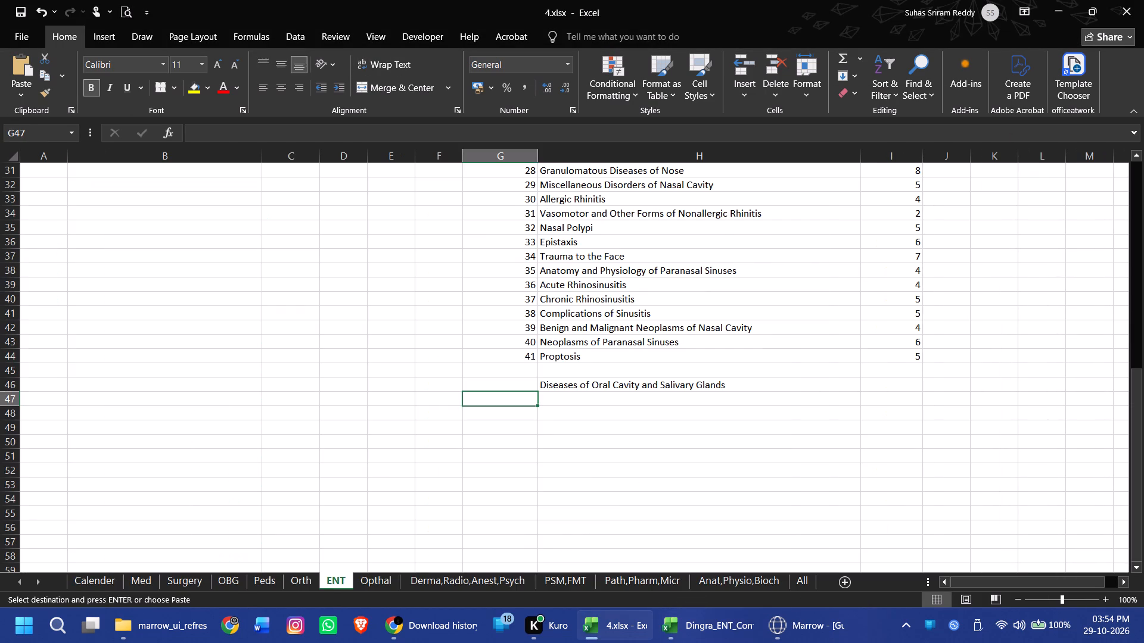
key("ctrl+v")
left_click(648, 473)
Copy the section name Diseases of Pharynx from the Dingra workbook into H53 of the ENT sheet.
key("alt+Tab")
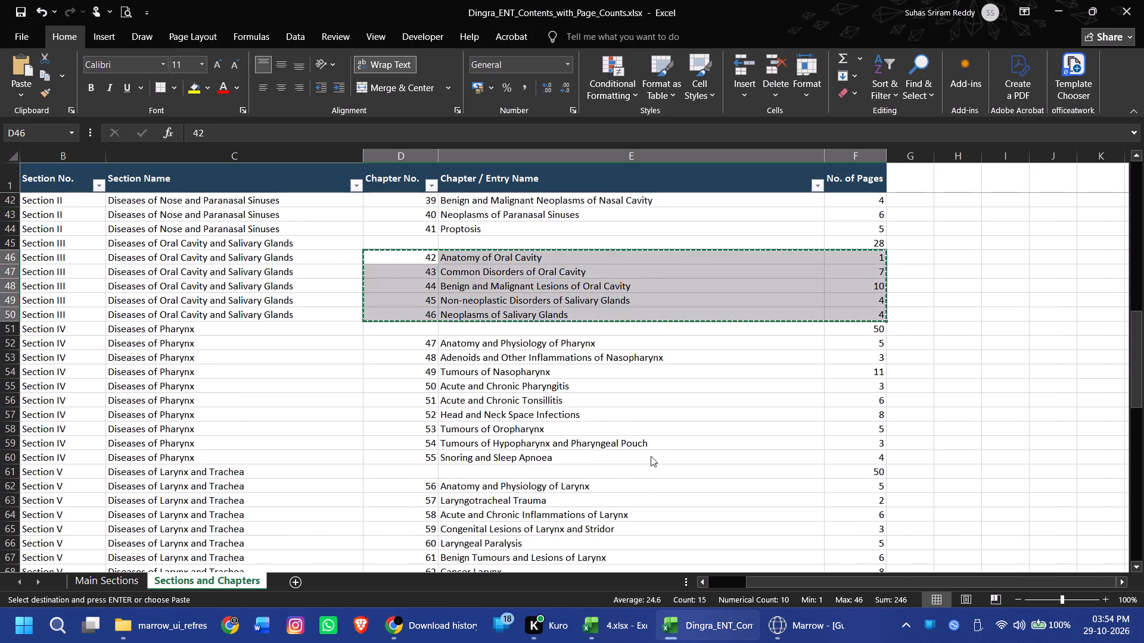
scroll(648, 452, "down", 1)
left_click(200, 294)
key("ctrl+c")
key("alt+Tab")
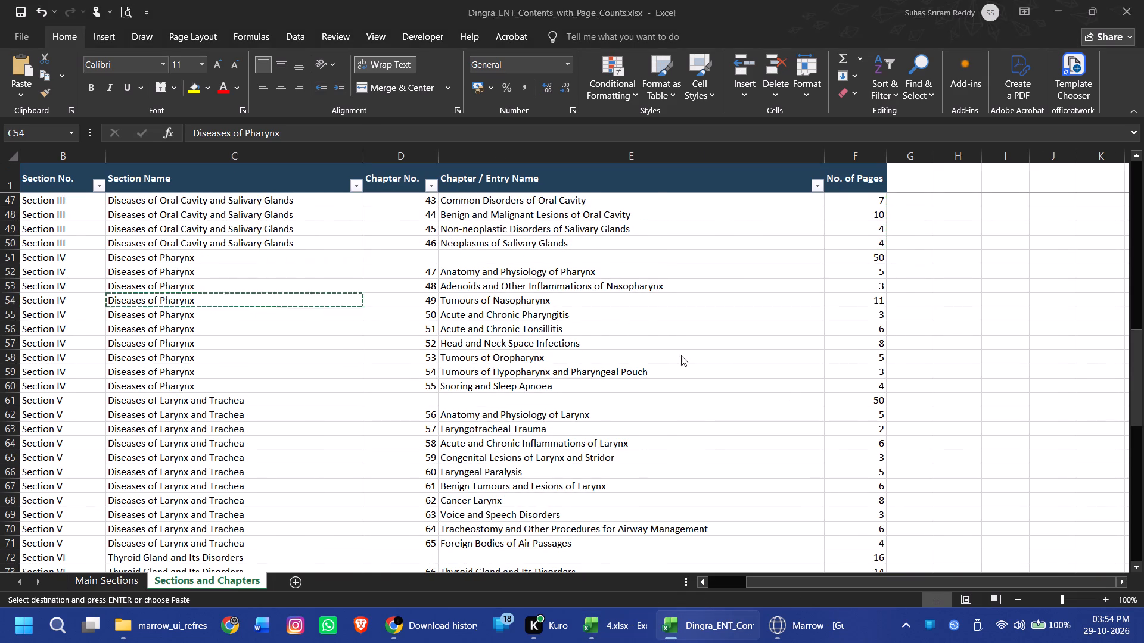
scroll(785, 388, "down", 2)
left_click(653, 346)
key("ctrl+v")
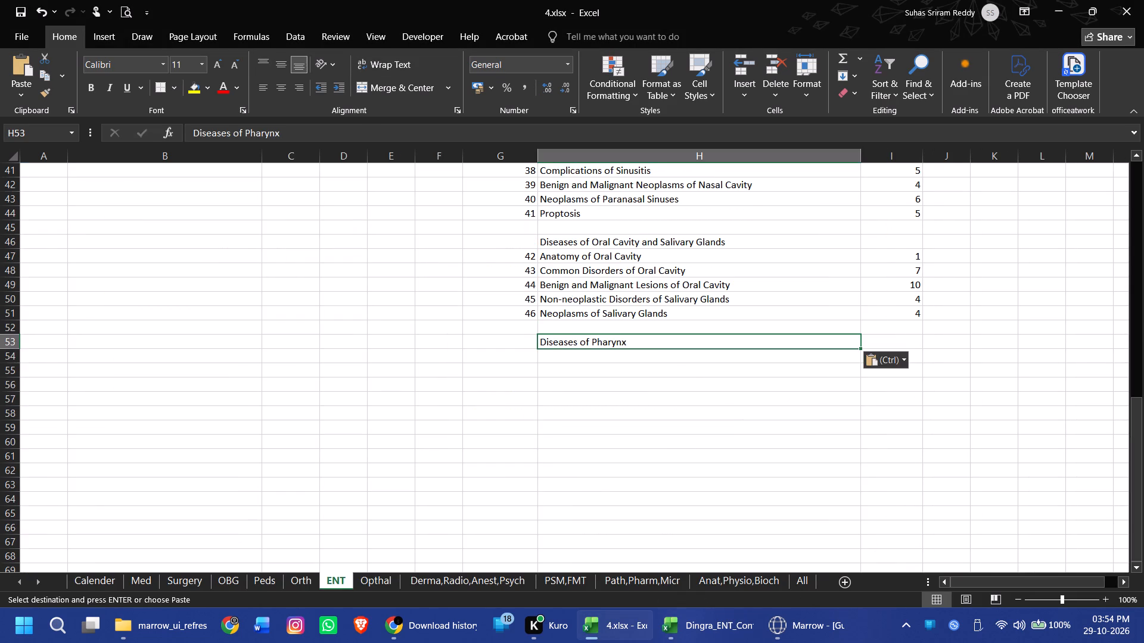
Copy chapters 47 to 55 with their names and page counts from the Dingra workbook into the ENT sheet starting at G54.
key("alt+Tab")
left_click_drag(418, 273, 770, 377)
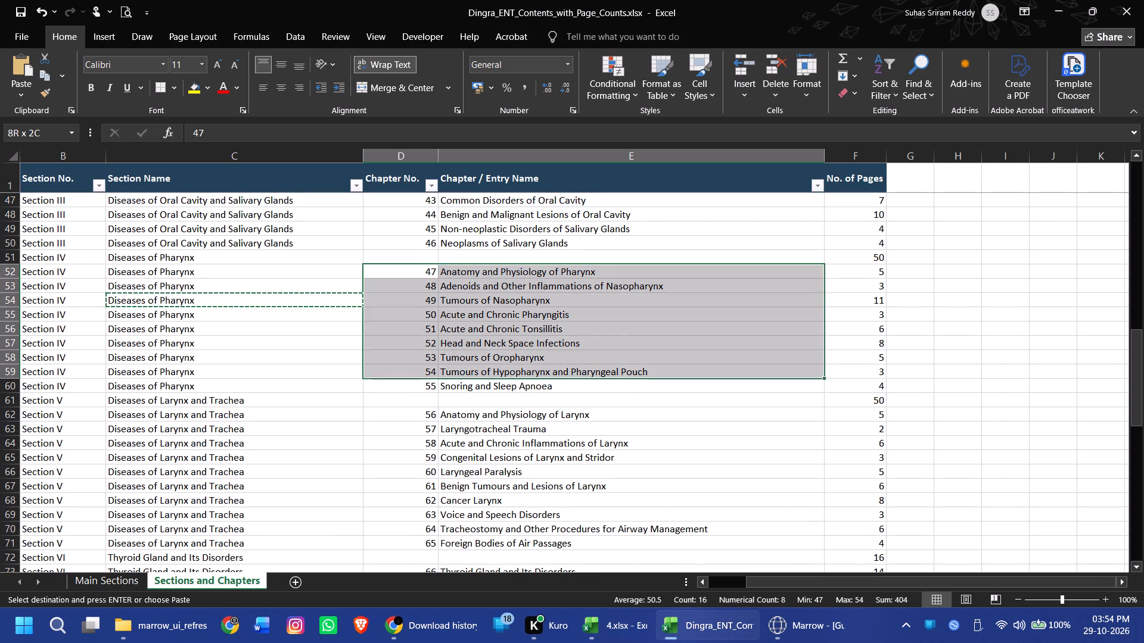
left_click_drag(770, 377, 879, 385)
key("ctrl+c")
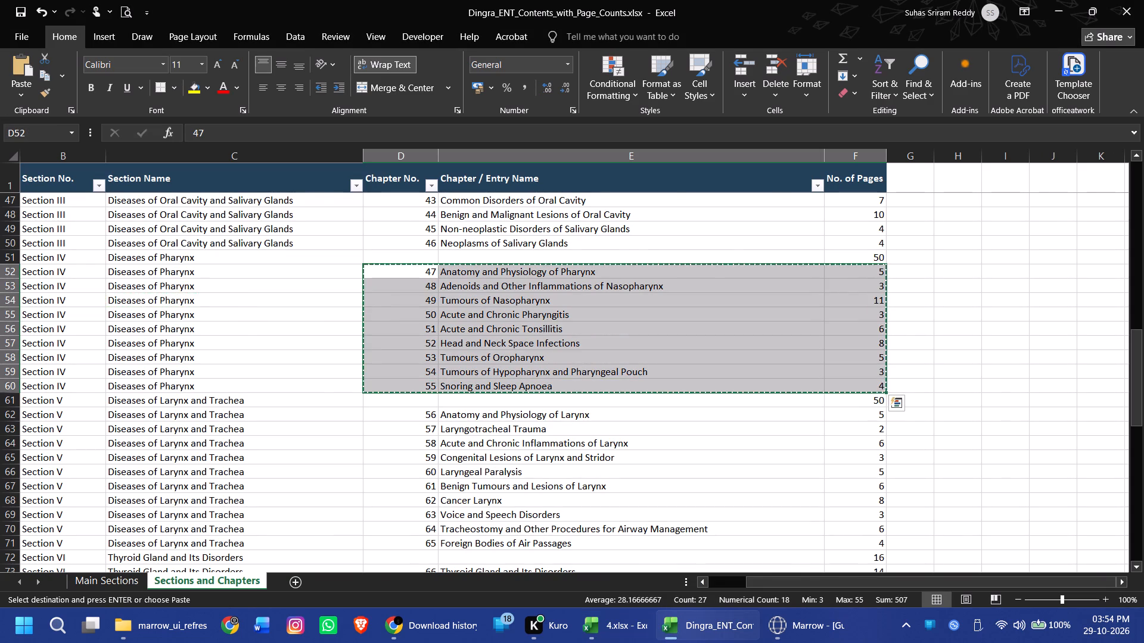
key("alt+Tab")
left_click(507, 357)
key("ctrl+v")
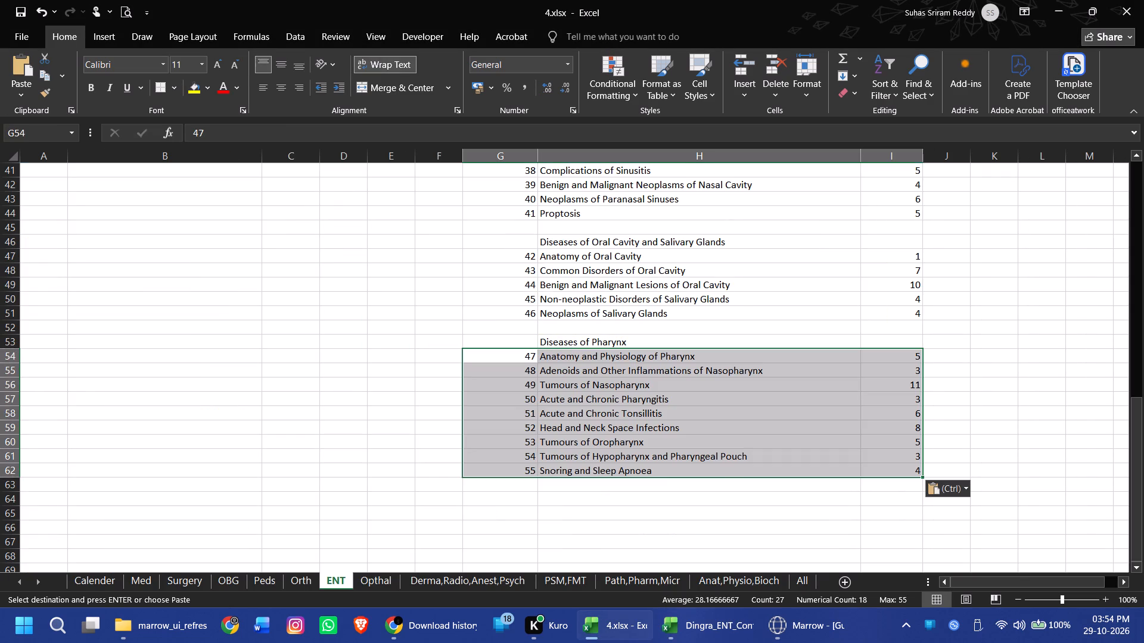
left_click(651, 361)
Copy the section name Diseases of Larynx and Trachea from the Dingra workbook into H64 of the ENT sheet.
scroll(651, 361, "down", 4)
scroll(596, 299, "up", 1)
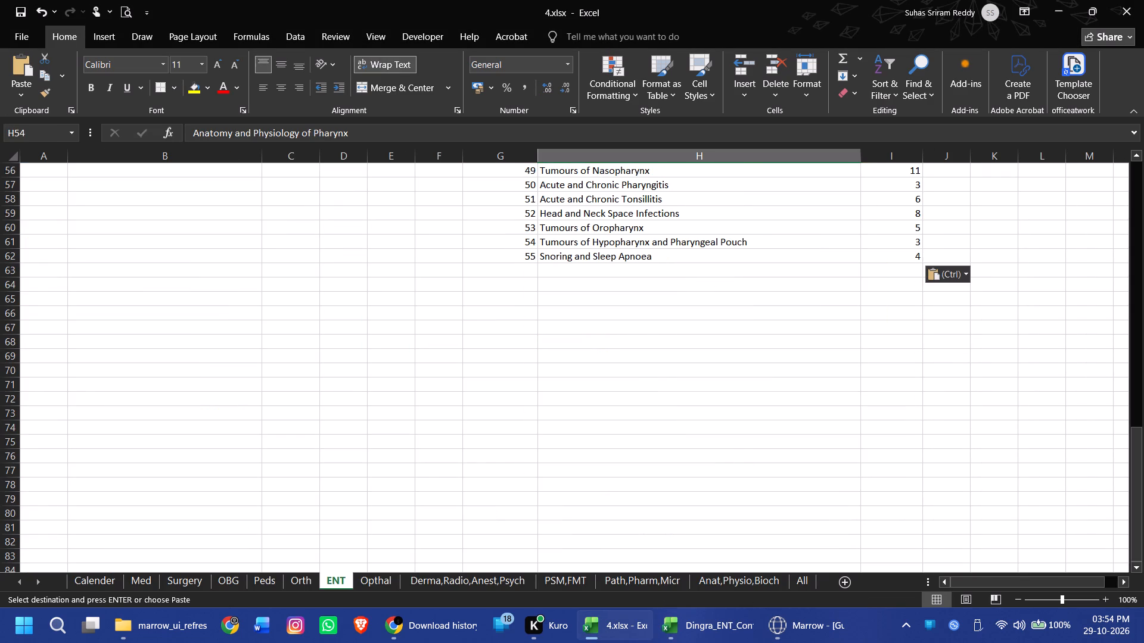
left_click(486, 276)
left_click(614, 276)
left_click(608, 288)
key("alt+Tab")
scroll(573, 360, "down", 2)
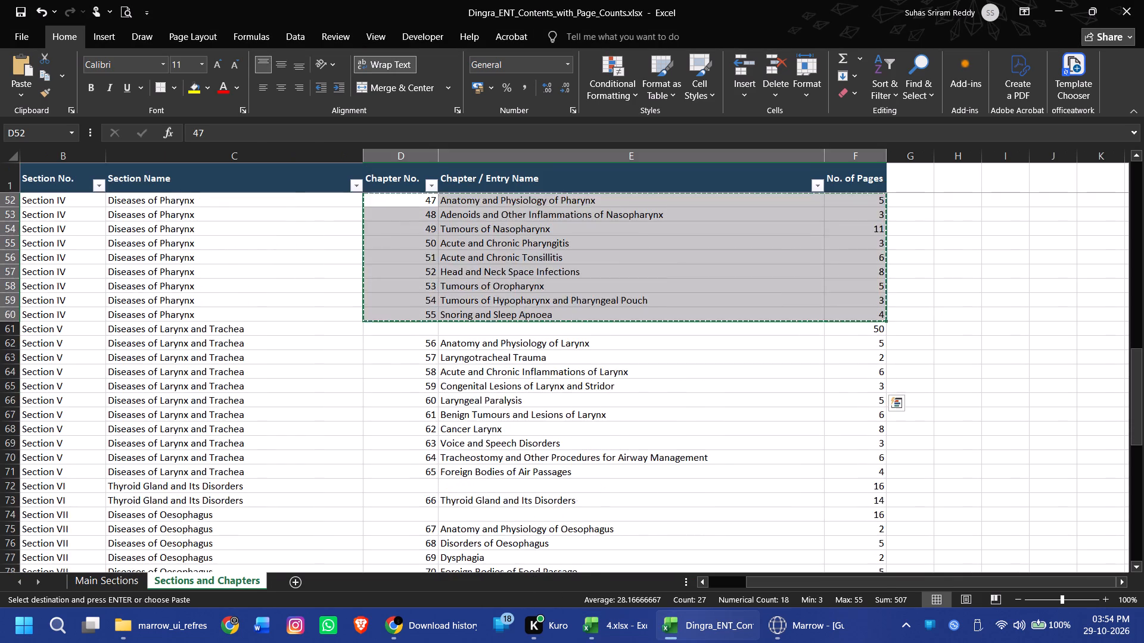
left_click(304, 305)
key("ctrl+c")
key("alt+Tab")
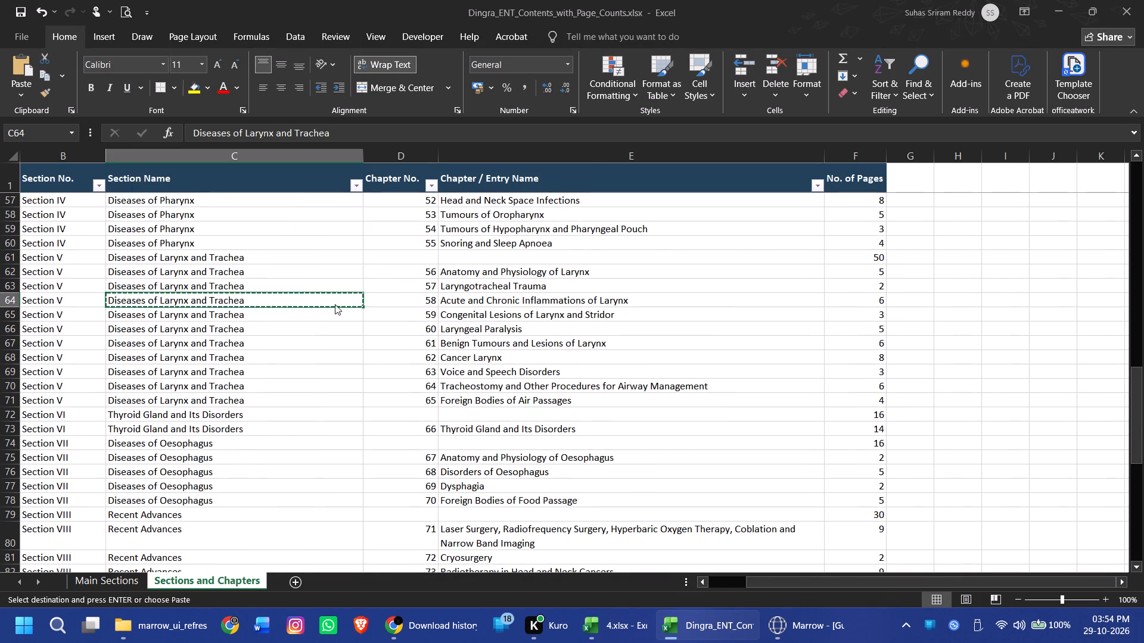
key("ctrl+v")
Copy chapters 56 to 65 with their names and page counts from the Dingra workbook into the ENT sheet starting at G65.
key("alt+Tab")
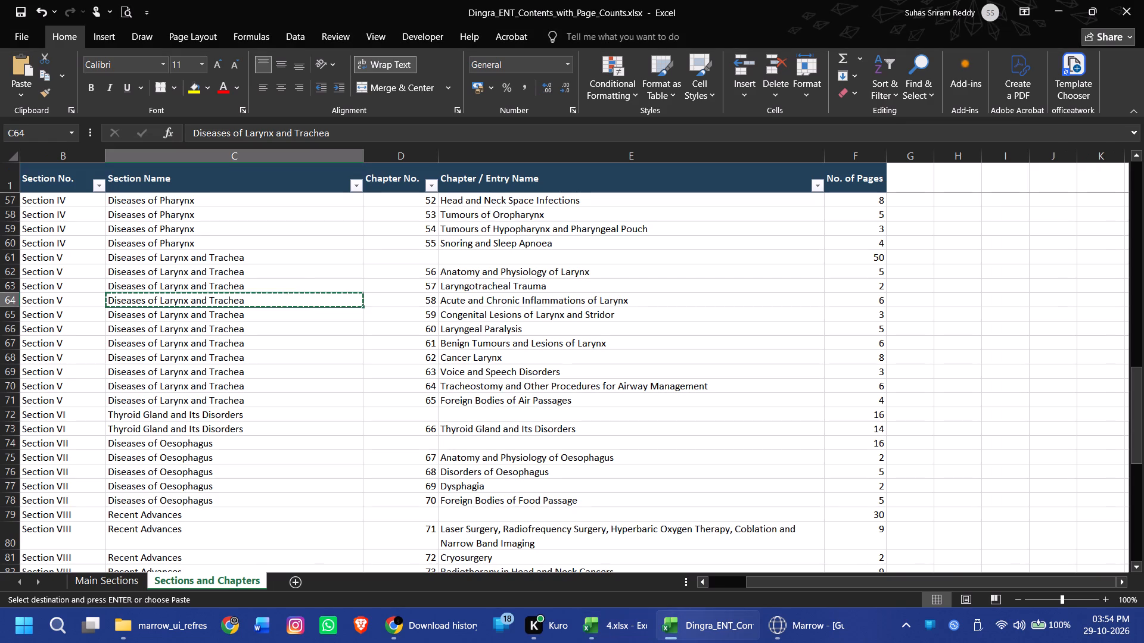
left_click_drag(405, 270, 884, 406)
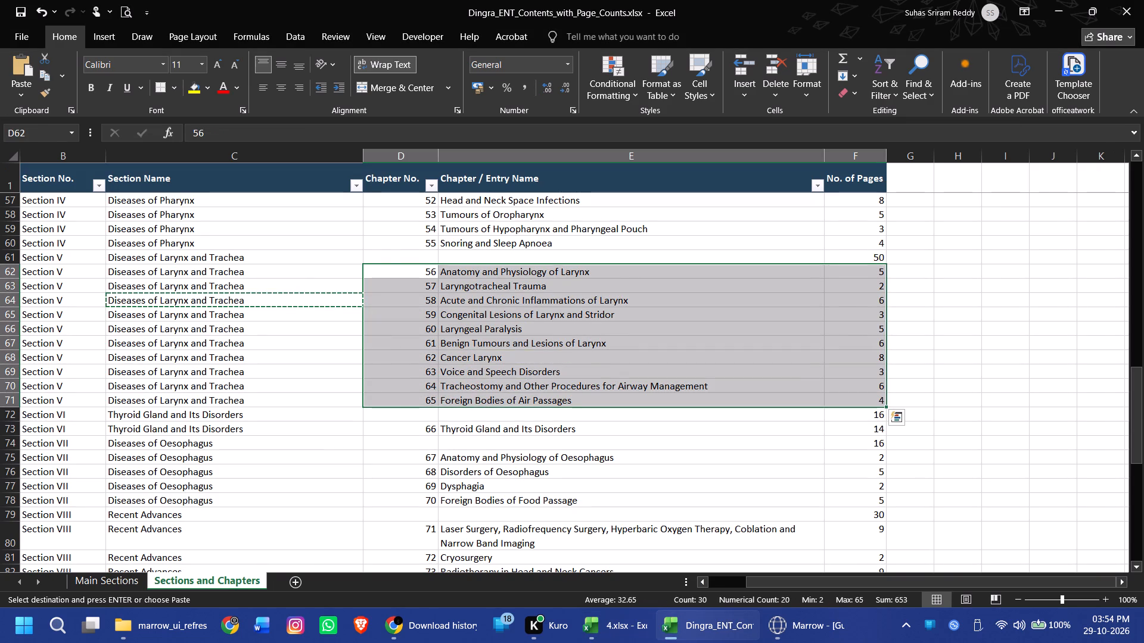
key("ctrl+c")
key("alt+Tab")
left_click(508, 302)
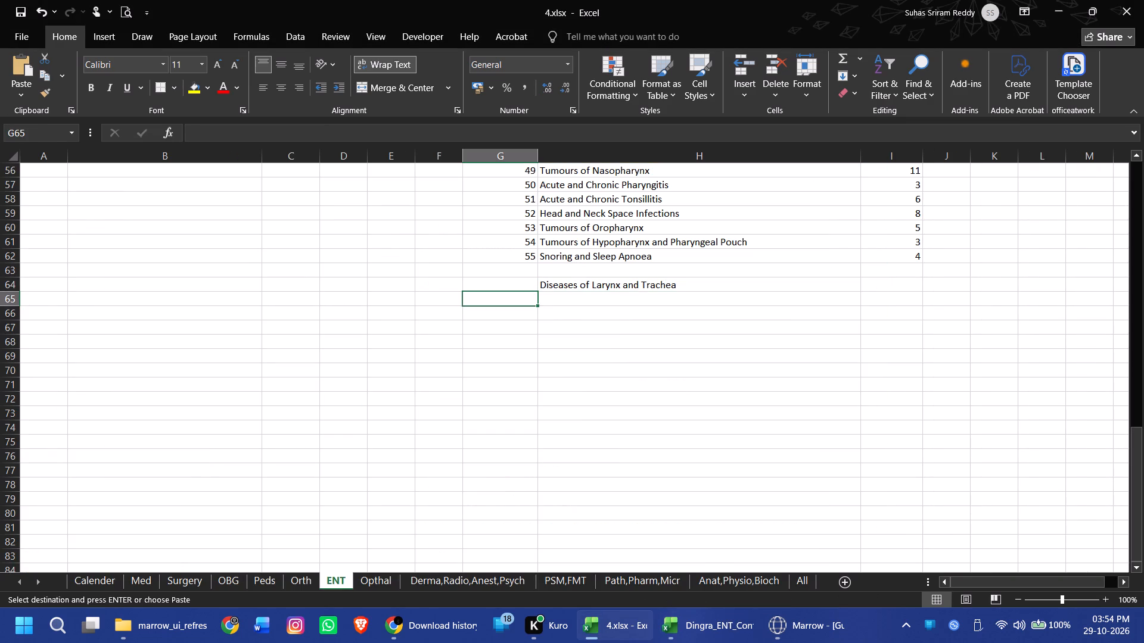
key("ctrl+v")
Copy the section name Thyroid Gland and Its Disorders from the Dingra workbook into H76 of the ENT sheet.
key("alt+Tab")
scroll(514, 370, "down", 1)
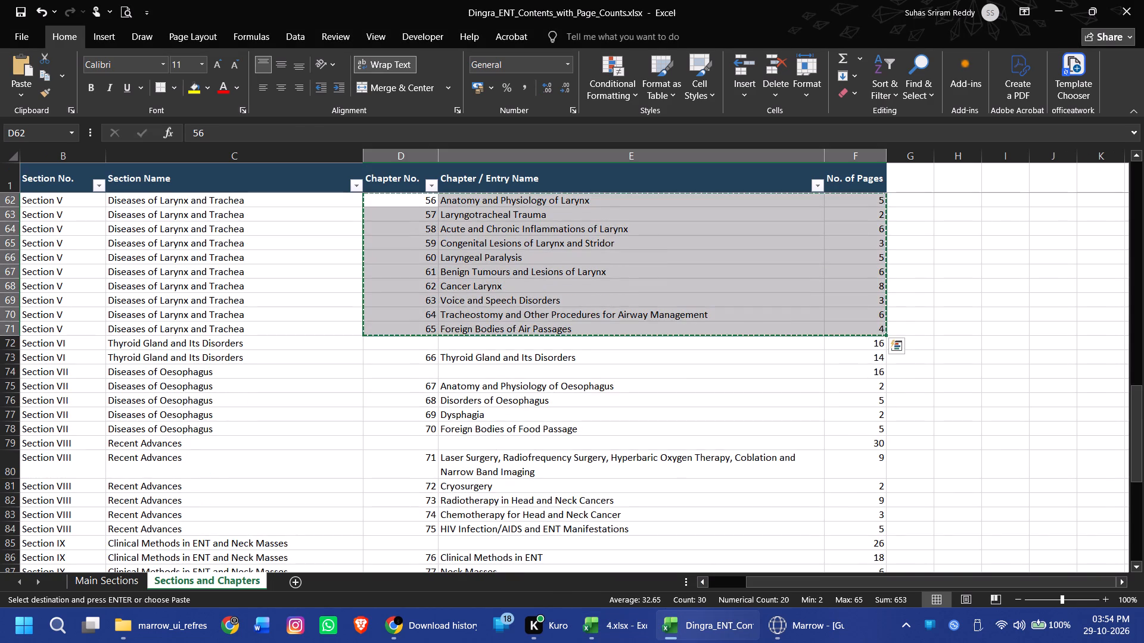
left_click(339, 362)
key("ctrl+c")
key("alt+Tab")
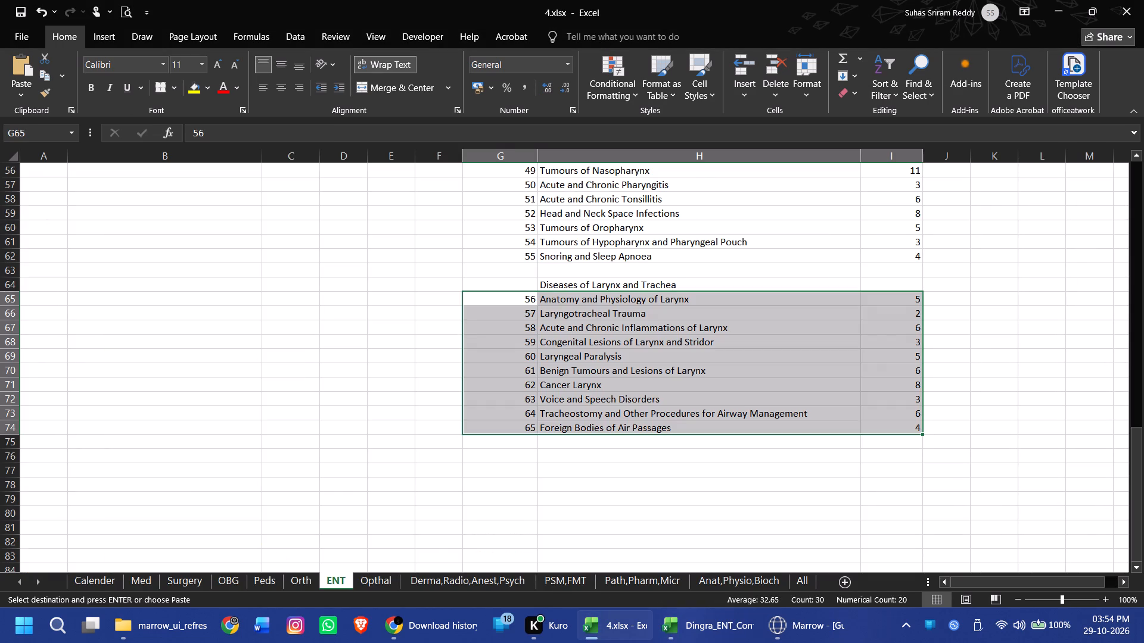
left_click(660, 449)
key("ctrl+v")
Copy chapter 66 with its name and page count from the Dingra workbook into the ENT sheet starting at G77.
scroll(648, 451, "down", 2)
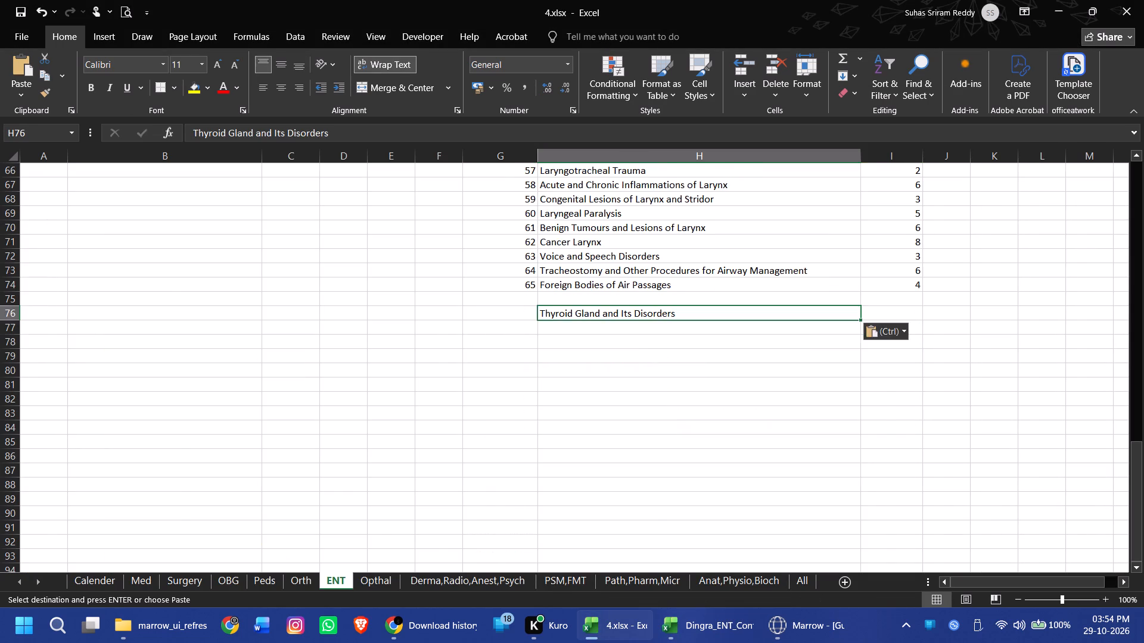
key("alt+Tab")
left_click_drag(418, 361, 823, 364)
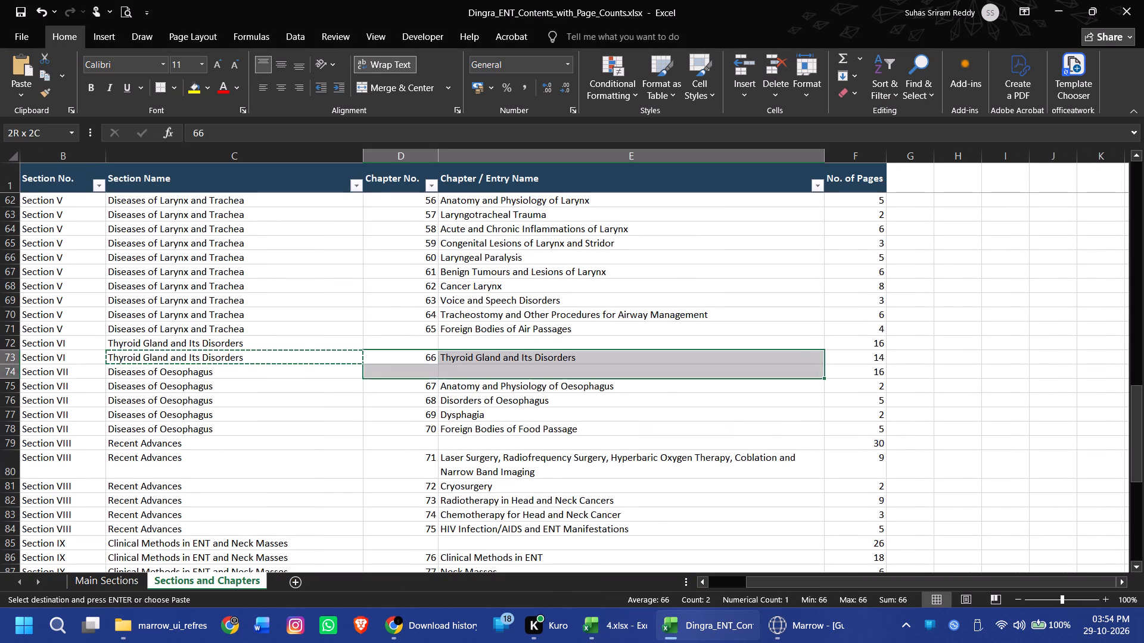
left_click_drag(823, 364, 845, 363)
key("ctrl+c")
key("alt+Tab")
left_click(498, 330)
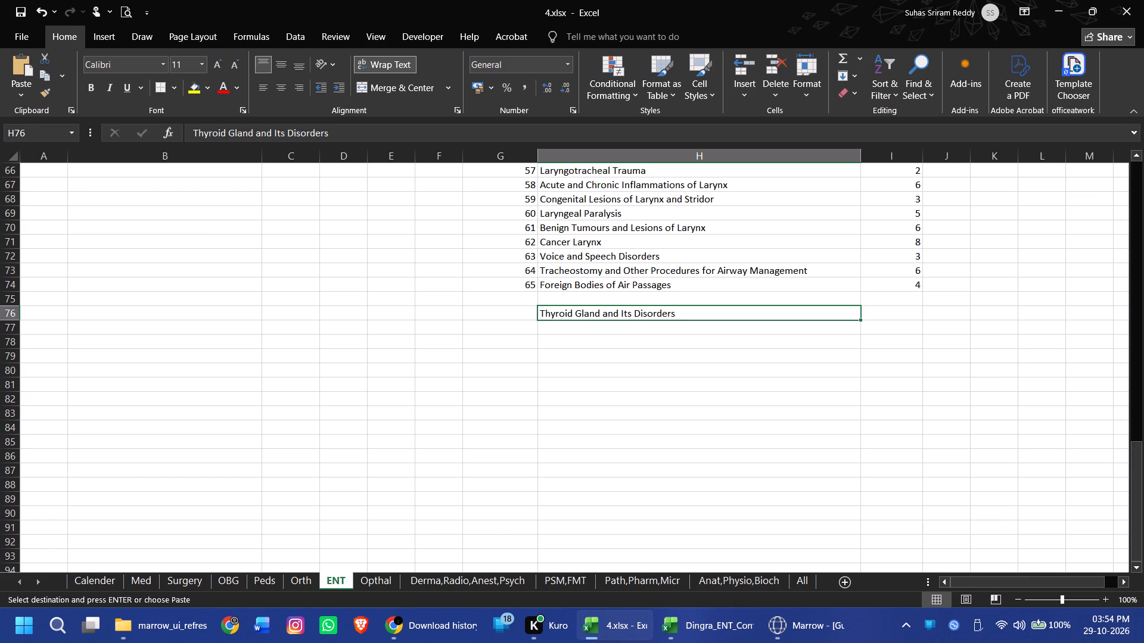
key("ctrl+v")
left_click(599, 403)
Copy the section name Diseases of Oesophagus from the Dingra workbook into H79 of the ENT sheet.
key("alt+Tab")
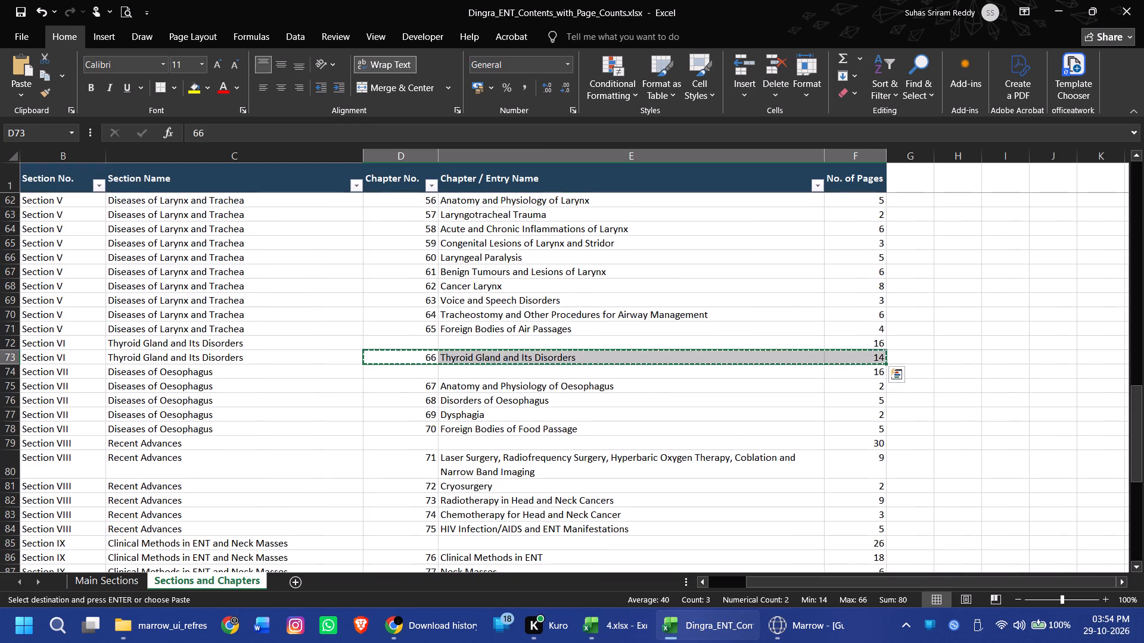
left_click(647, 382)
left_click(306, 382)
key("ctrl+c")
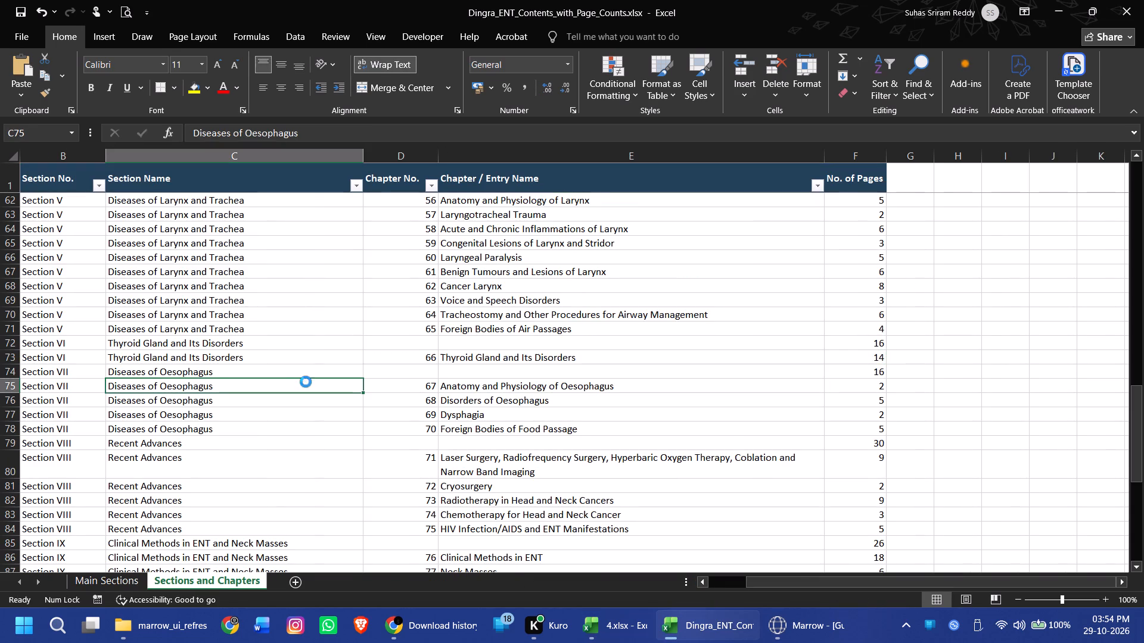
key("alt+Tab")
left_click(705, 354)
key("ctrl+v")
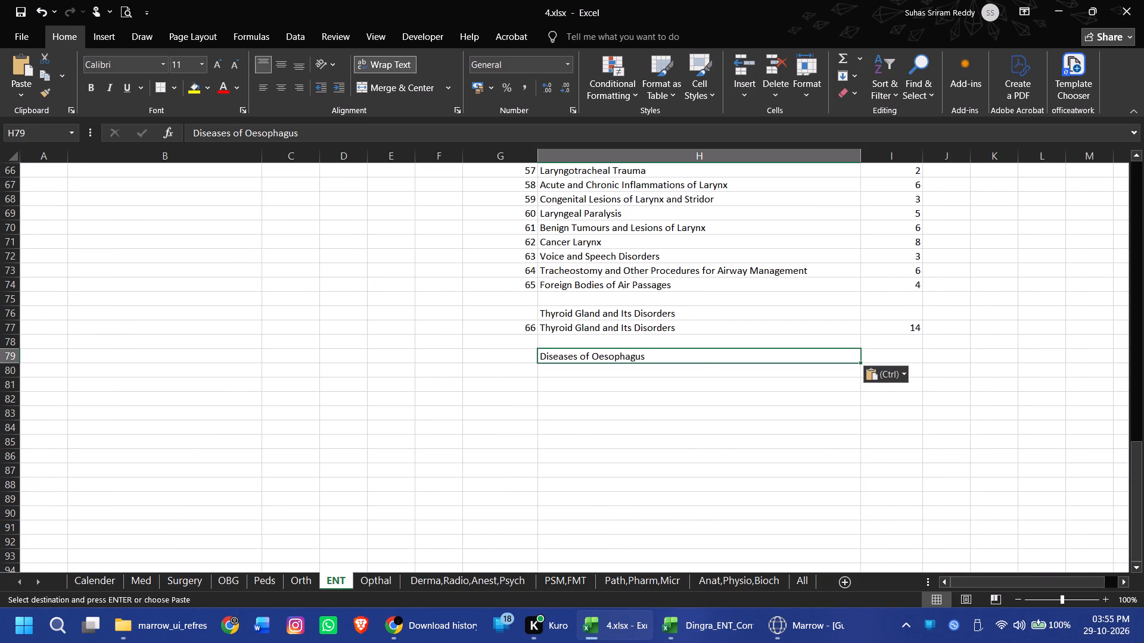
Copy chapters 67 to 70 with their names and page counts from the Dingra workbook into the ENT sheet starting at G80.
key("alt+Tab")
left_click_drag(405, 383, 668, 418)
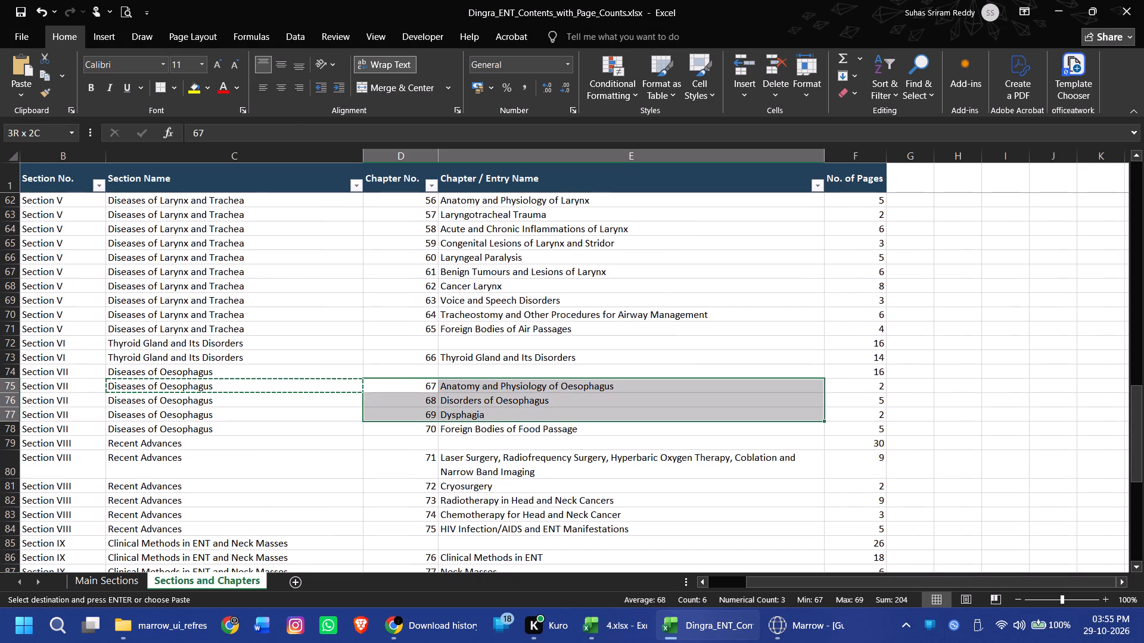
left_click_drag(668, 418, 853, 429)
key("ctrl+c")
key("alt+Tab")
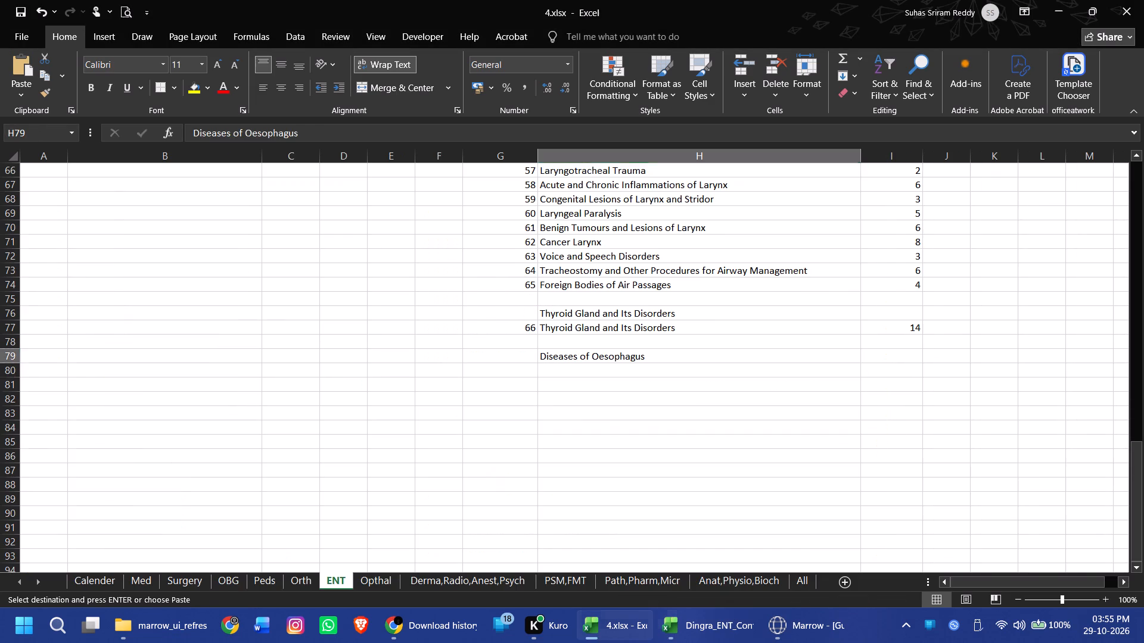
left_click(484, 370)
key("ctrl+v")
Copy the section name Recent Advances from the Dingra workbook into H85 of the ENT sheet.
left_click(620, 451)
key("alt+Tab")
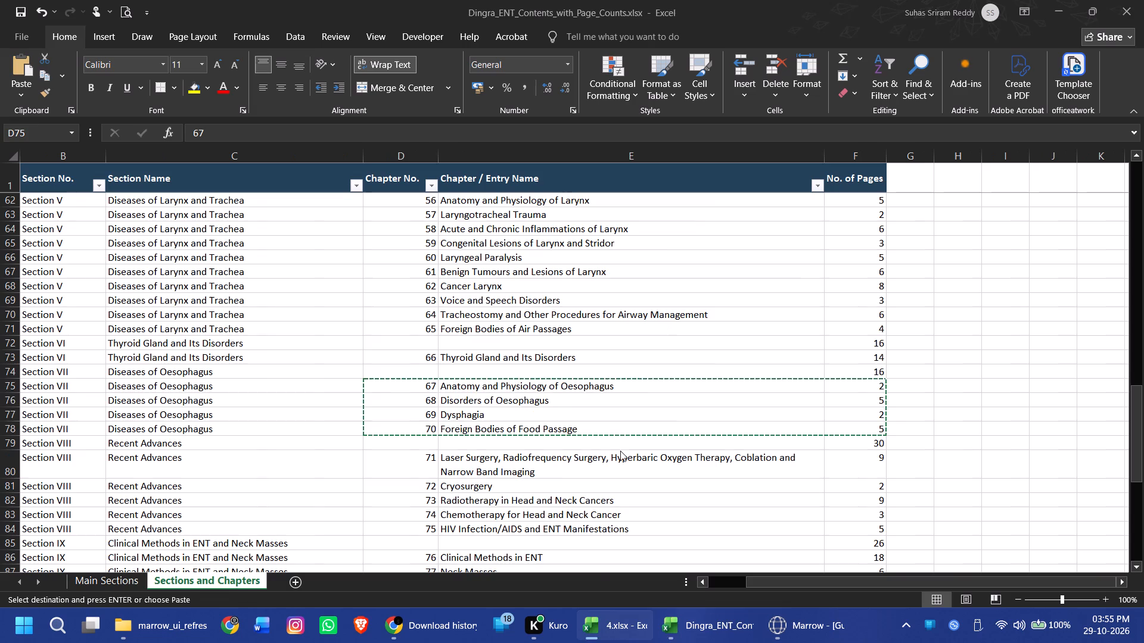
key("alt+Tab")
key("alt+Tab")
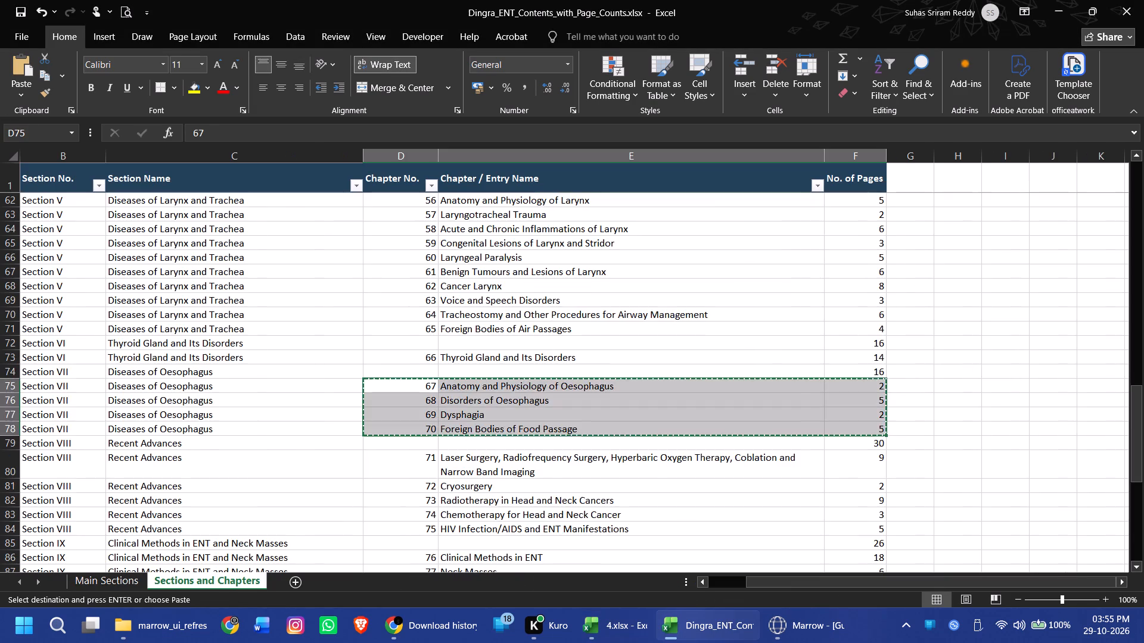
scroll(567, 398, "down", 2)
left_click(217, 330)
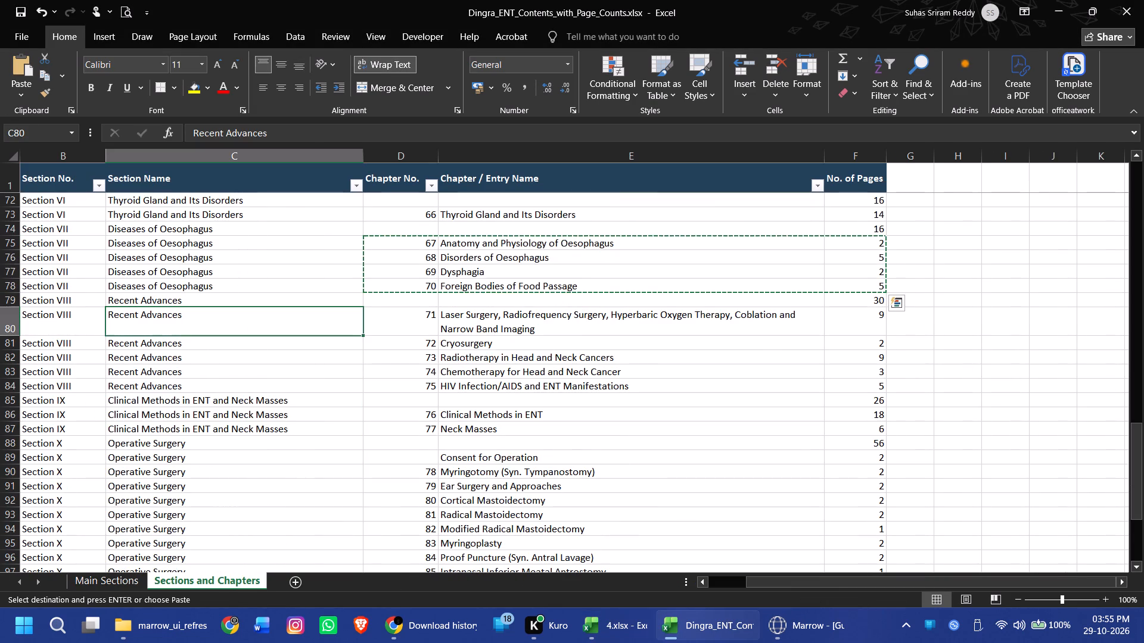
key("ctrl+c")
key("alt+Tab")
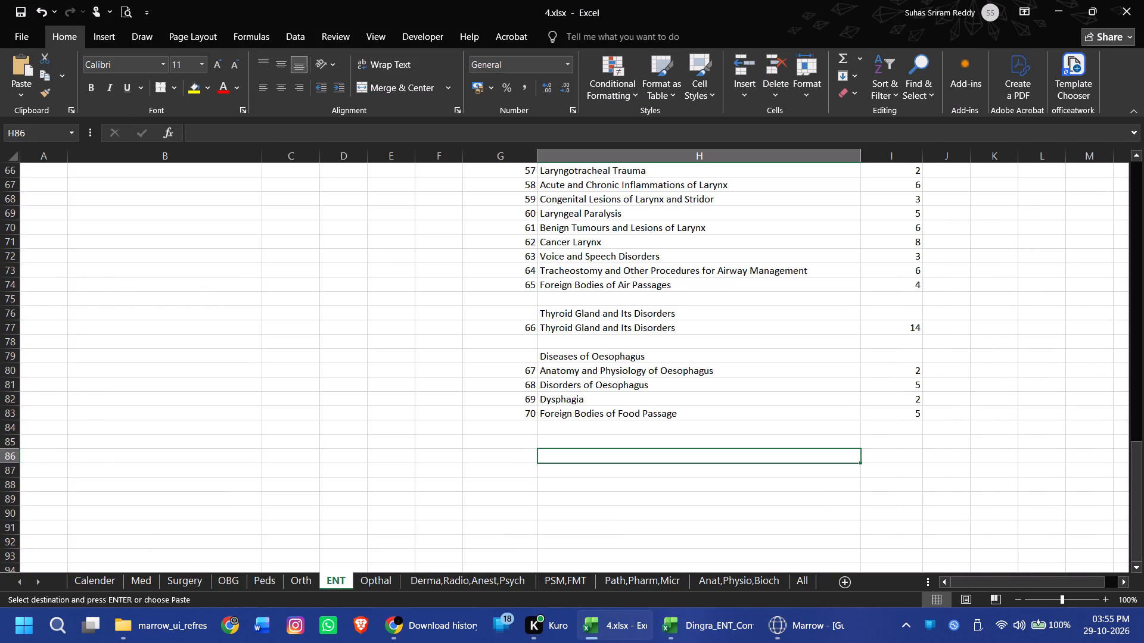
left_click(624, 442)
key("ctrl+v")
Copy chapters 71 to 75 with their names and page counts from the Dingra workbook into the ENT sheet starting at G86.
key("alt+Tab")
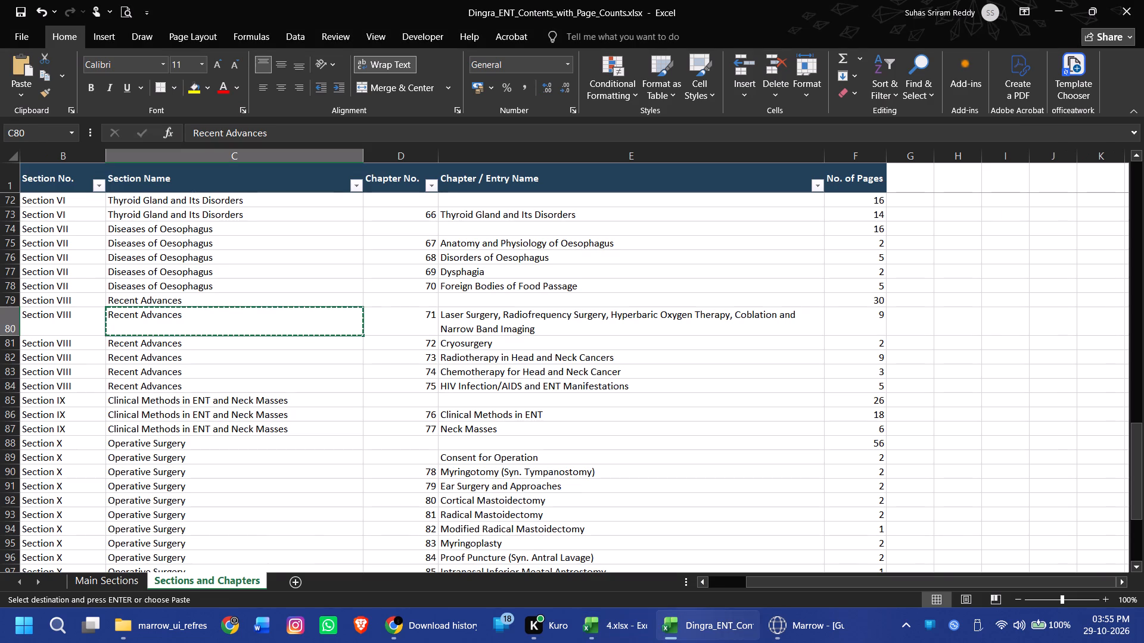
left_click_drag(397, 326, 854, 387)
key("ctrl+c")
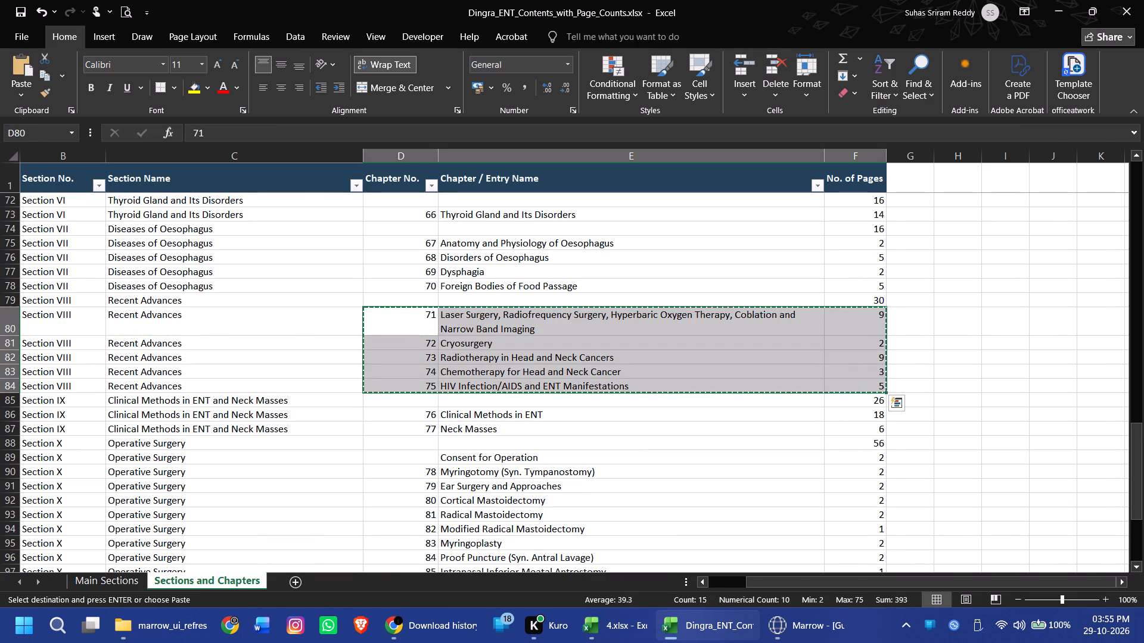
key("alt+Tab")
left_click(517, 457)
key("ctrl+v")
Copy the section name Clinical Methods in ENT and Neck Masses from the Dingra workbook into H92 of the ENT sheet.
scroll(599, 432, "down", 1)
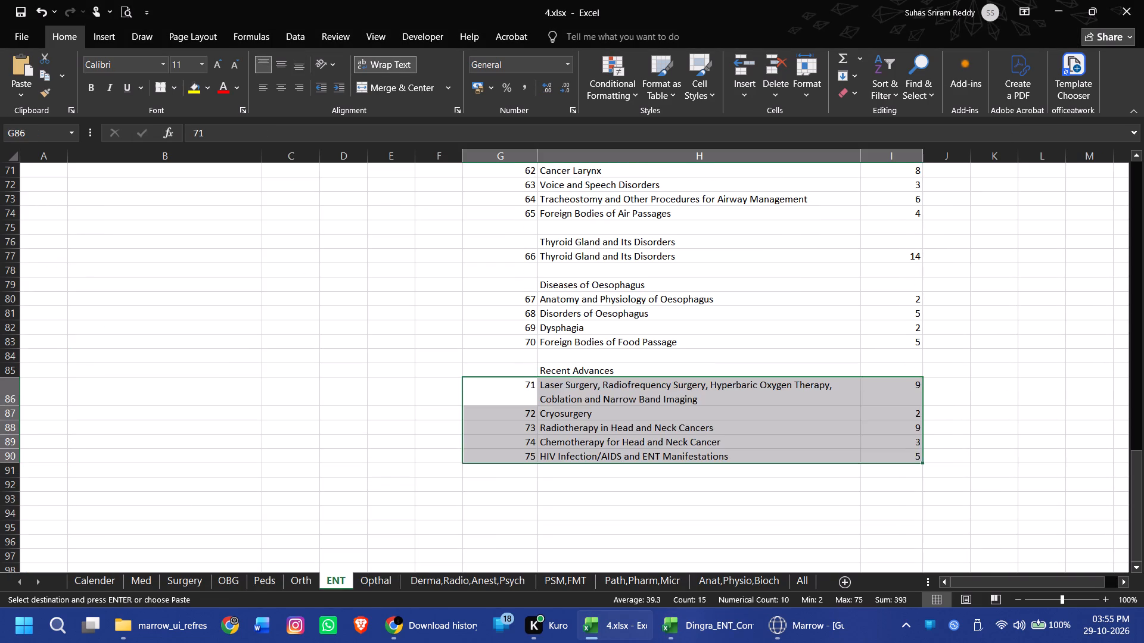
scroll(599, 432, "down", 2)
left_click(623, 347)
key("alt+Tab")
scroll(537, 371, "down", 2)
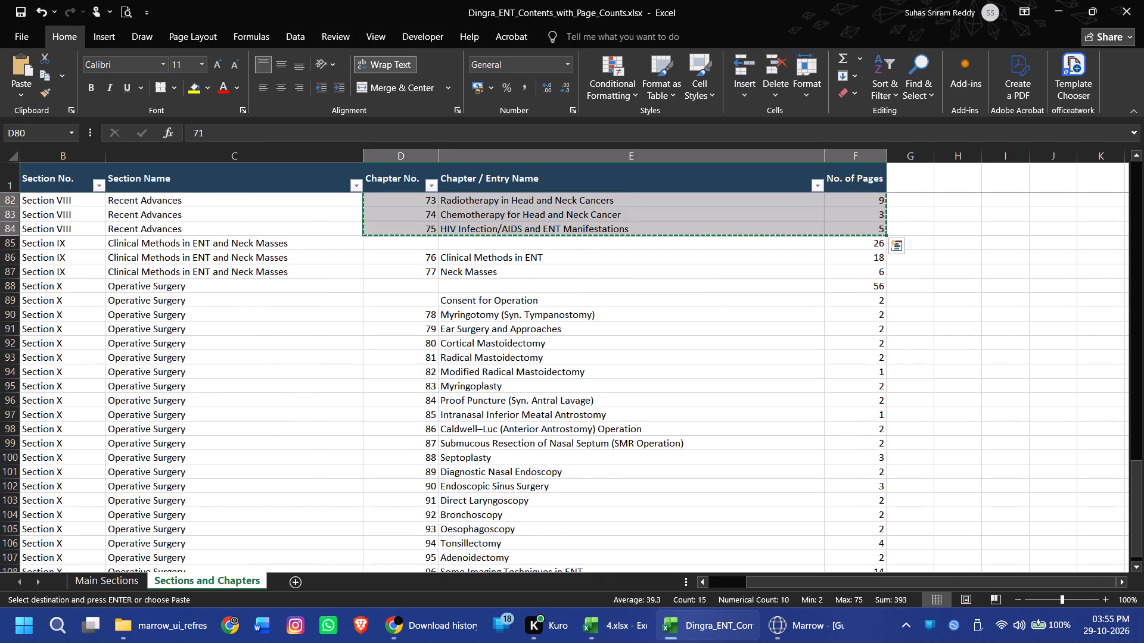
left_click(310, 252)
key("ctrl+c")
key("alt+Tab")
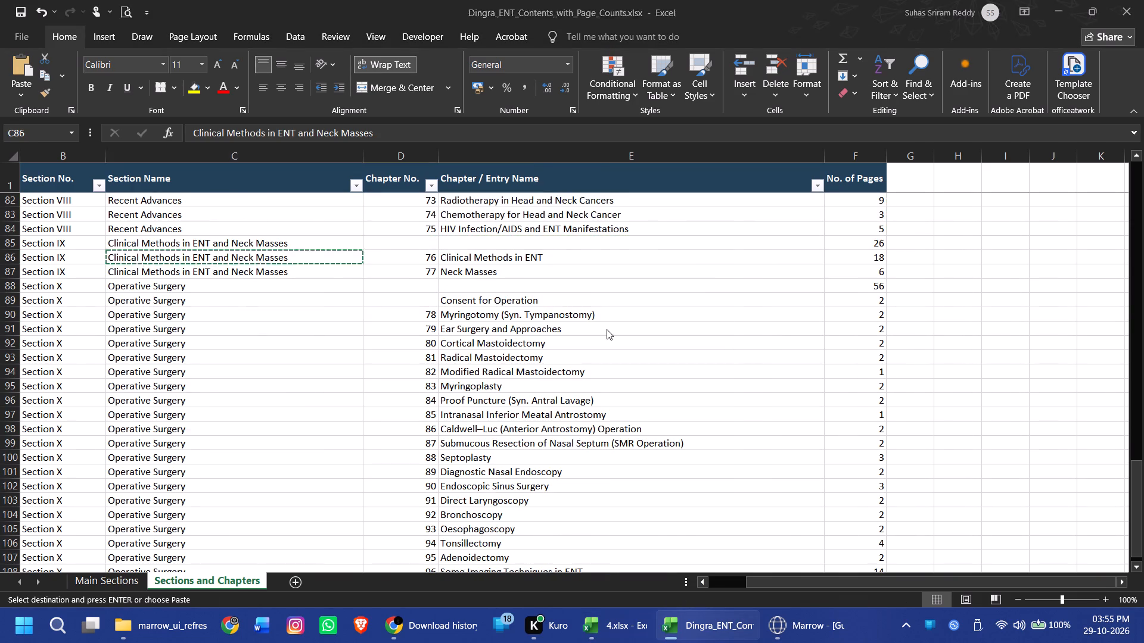
key("ctrl+v")
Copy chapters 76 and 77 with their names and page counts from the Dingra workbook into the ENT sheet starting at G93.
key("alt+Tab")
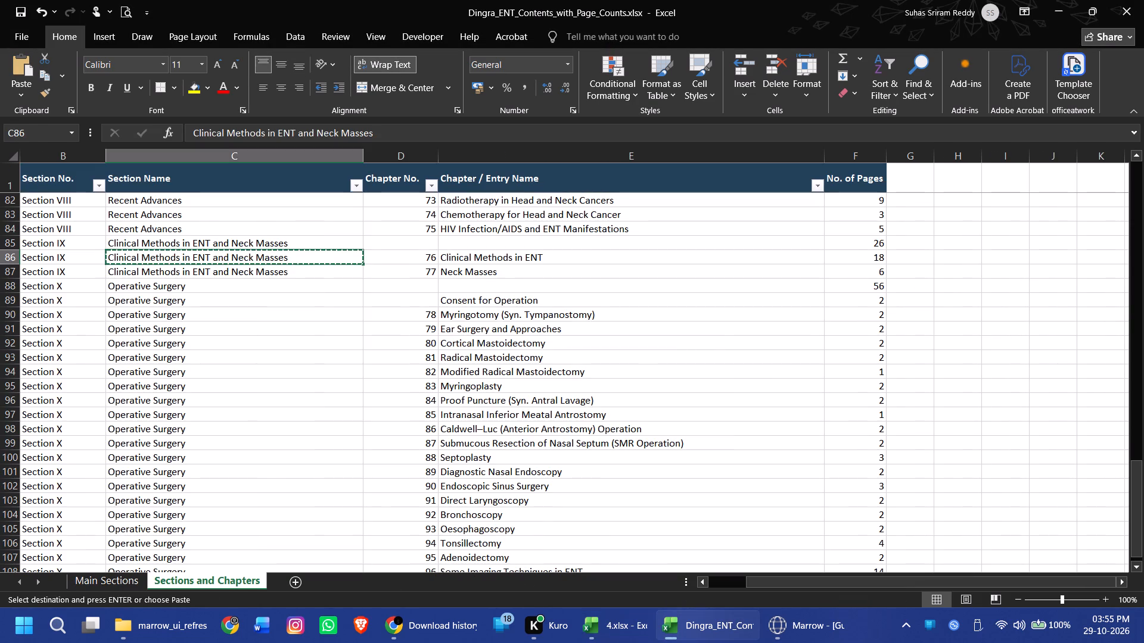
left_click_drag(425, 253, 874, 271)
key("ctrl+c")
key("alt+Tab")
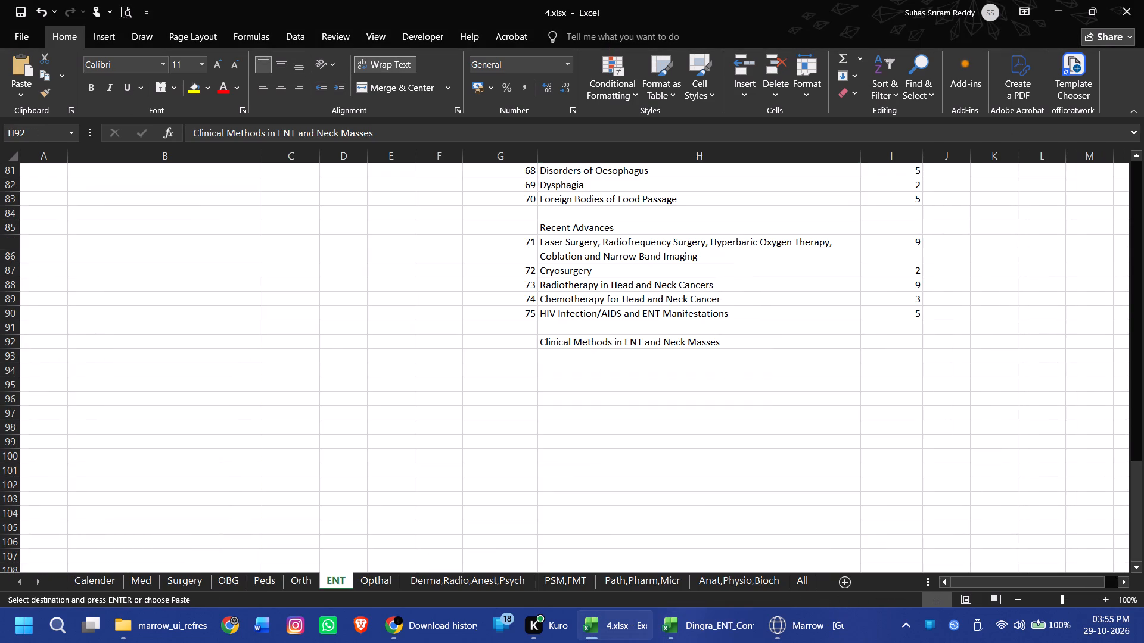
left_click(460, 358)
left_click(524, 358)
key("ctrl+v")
Copy the section name Operative Surgery from the Dingra workbook into H96 of the ENT sheet.
left_click(604, 379)
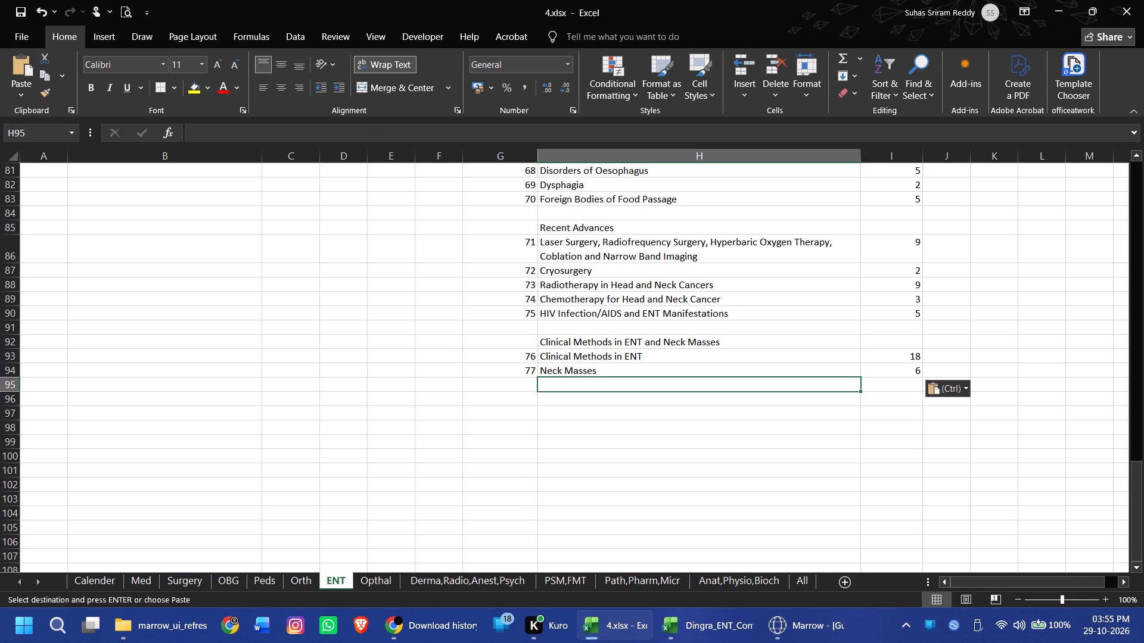
left_click(658, 399)
key("alt+Tab")
scroll(396, 313, "down", 1)
left_click(311, 306)
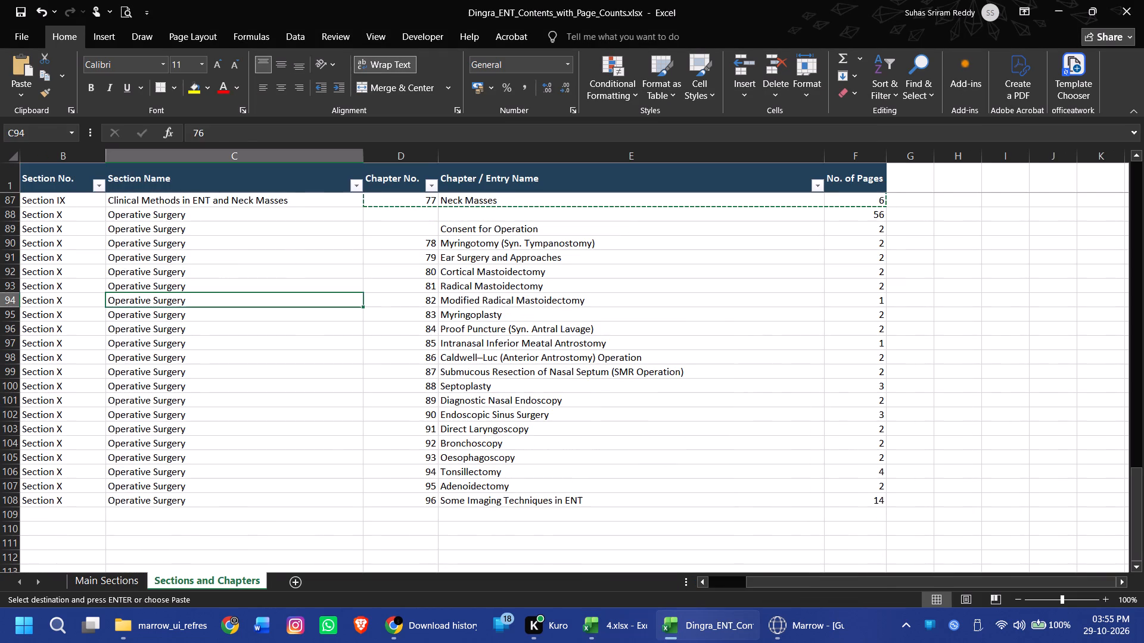
key("ctrl+c")
key("alt+Tab")
key("ctrl+v")
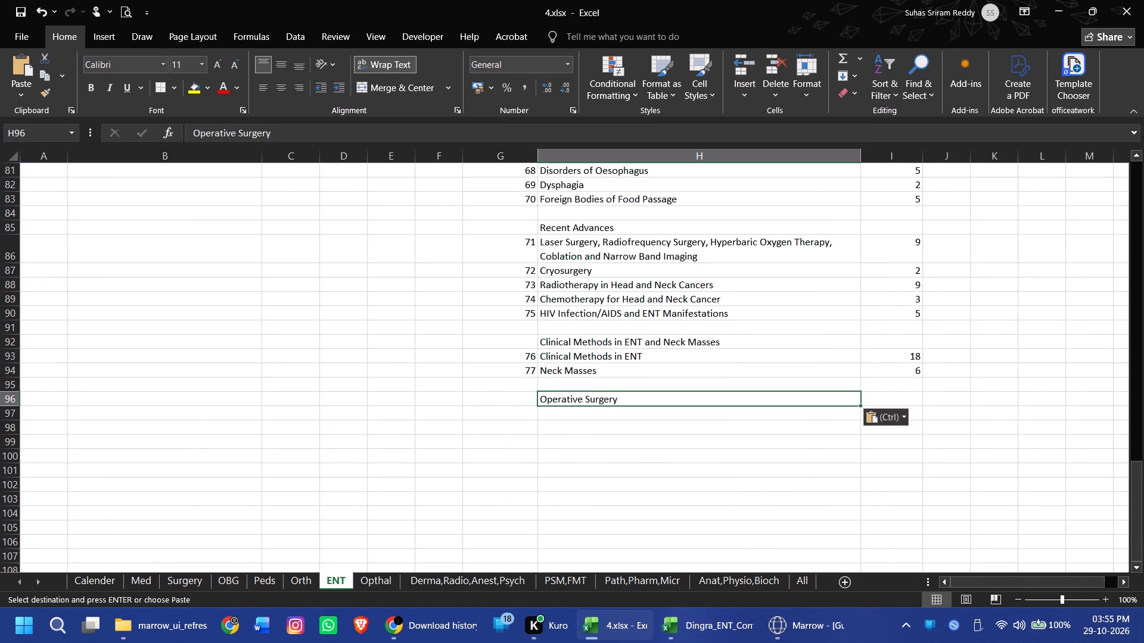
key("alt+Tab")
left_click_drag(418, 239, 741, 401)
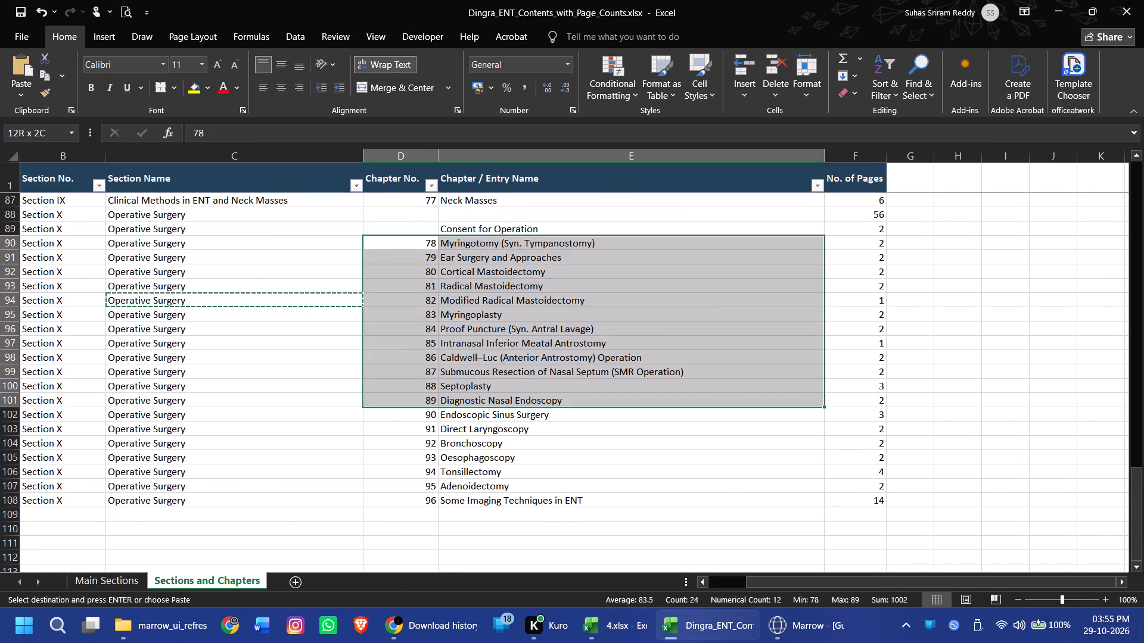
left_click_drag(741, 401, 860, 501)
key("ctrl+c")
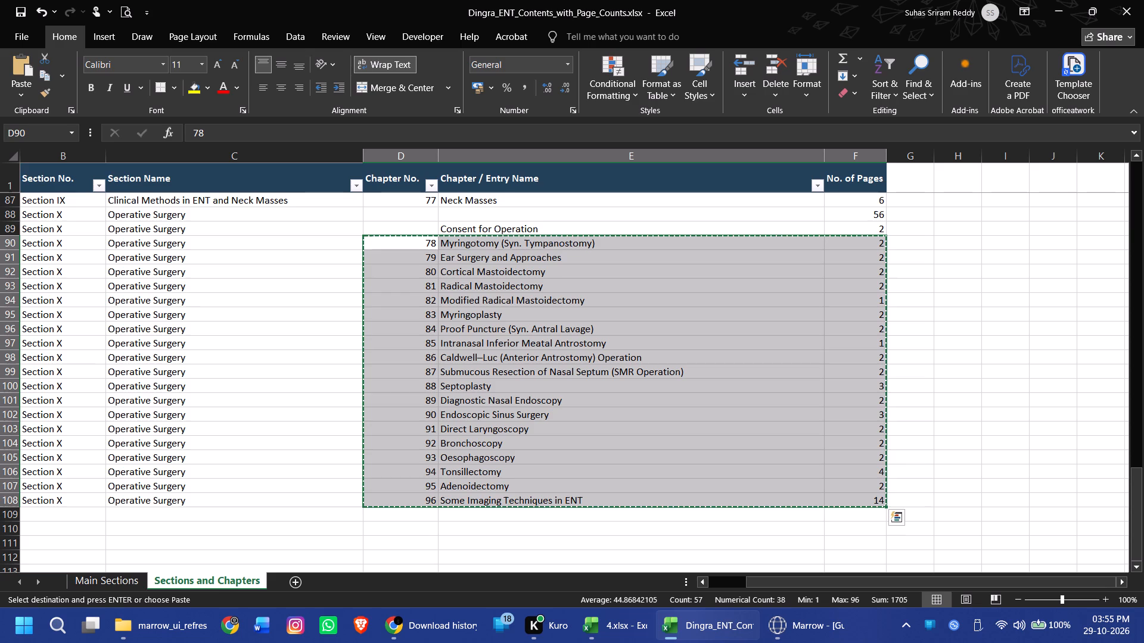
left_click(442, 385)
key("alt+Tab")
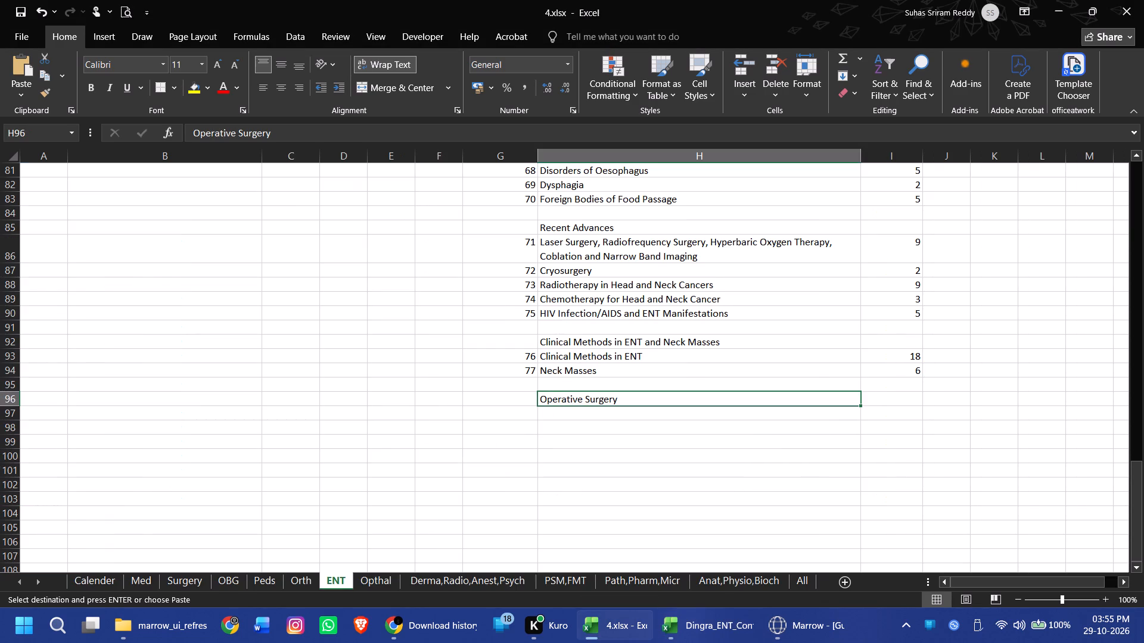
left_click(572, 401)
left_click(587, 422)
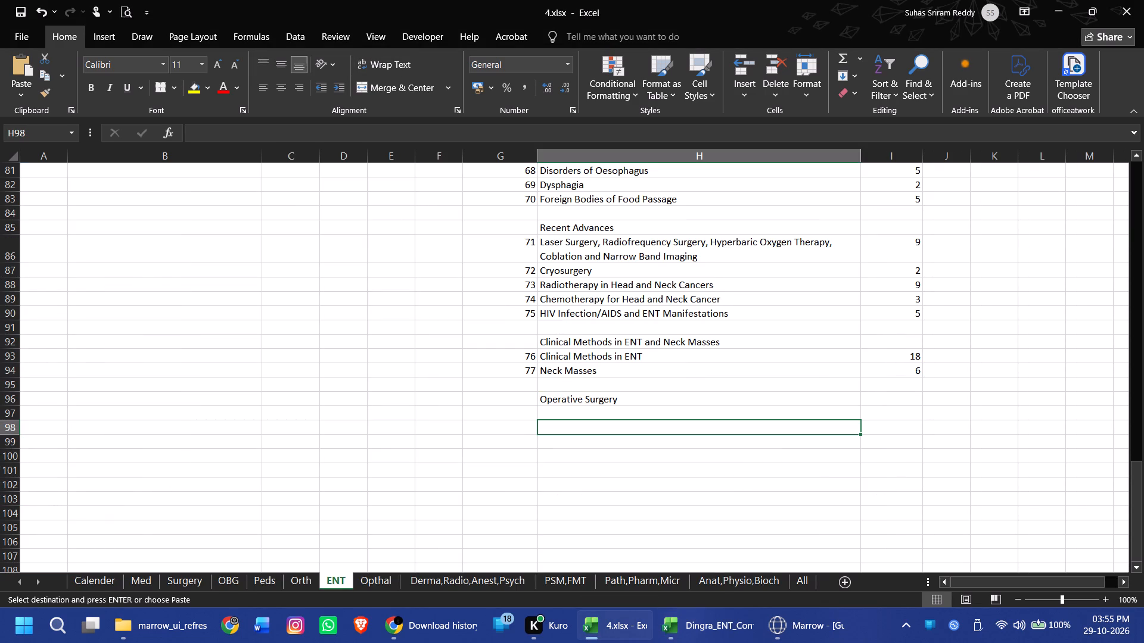
Delete the cells of chapters 76 and 77 in G93:I94 of the ENT sheet, shifting the cells below up.
left_click(516, 347)
left_click_drag(516, 354, 807, 371)
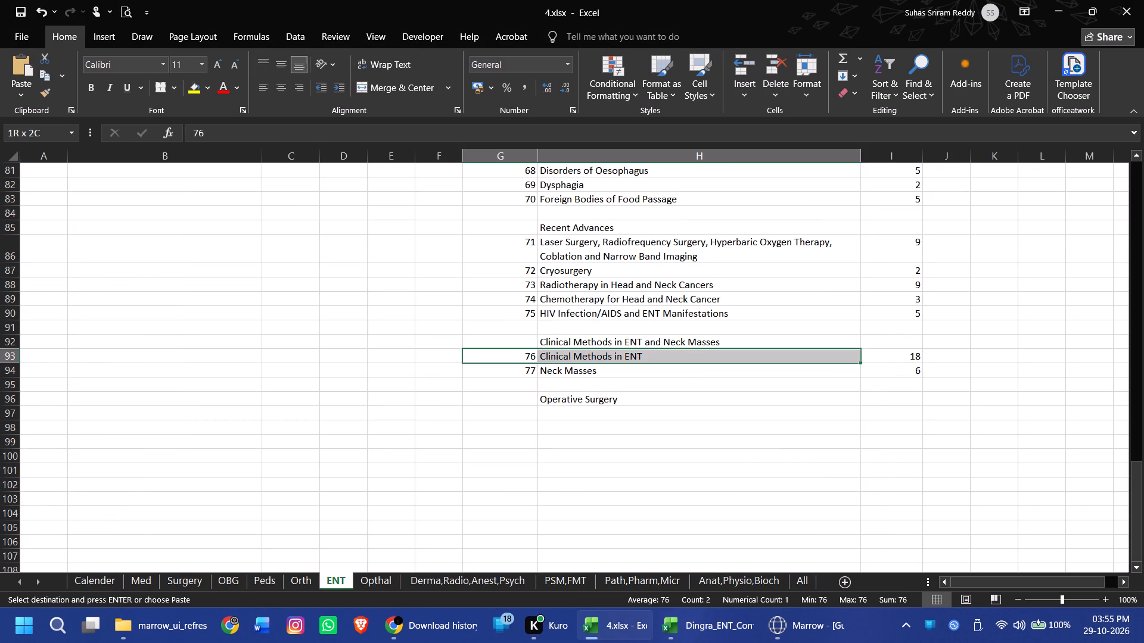
left_click_drag(807, 371, 920, 372)
left_click(775, 65)
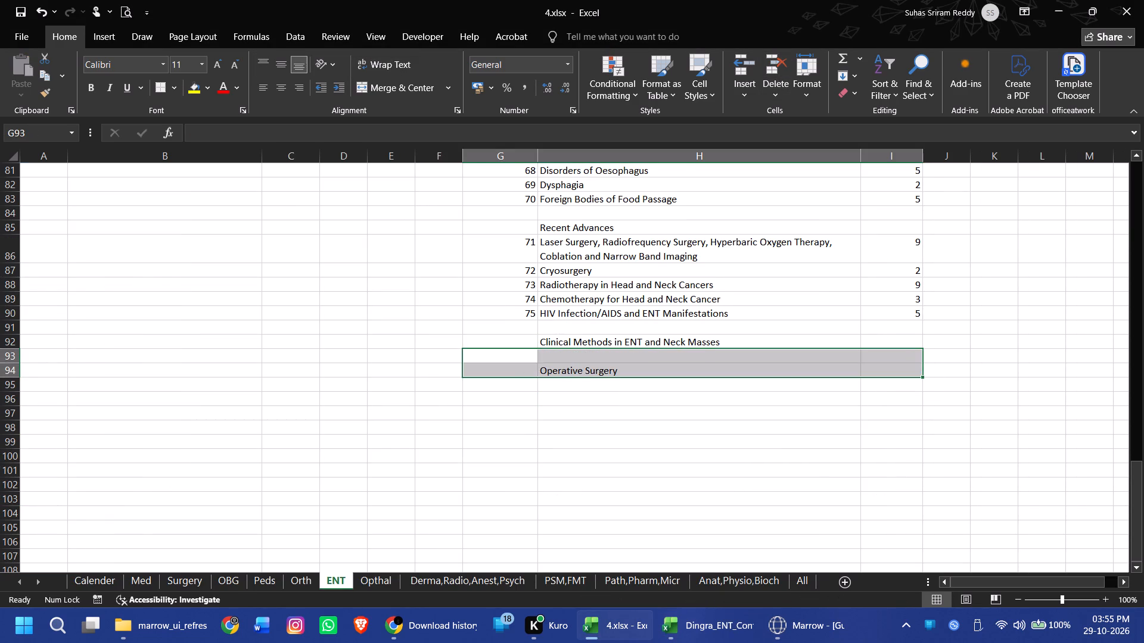
Delete the cells of chapters 71 to 75 in G86:I90 of the ENT sheet, shifting the cells below up.
left_click_drag(508, 242, 919, 309)
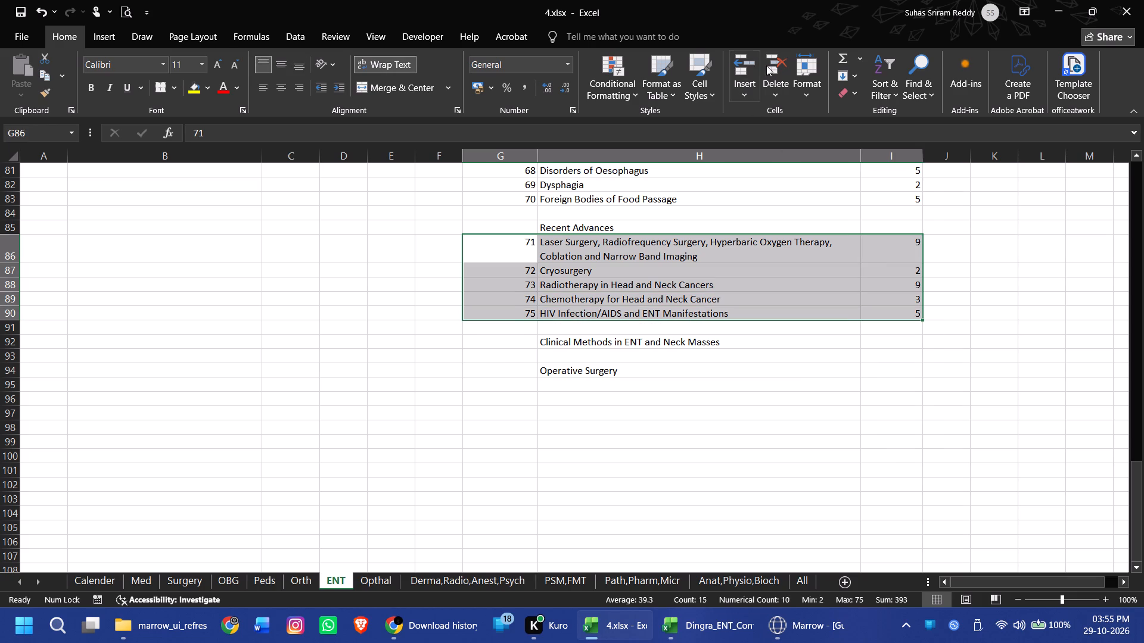
left_click(767, 64)
left_click(674, 450)
Move chapter 66's page count of 14 from I77 up to I76, beside the Thyroid Gland and Its Disorders section heading.
scroll(684, 380, "up", 3)
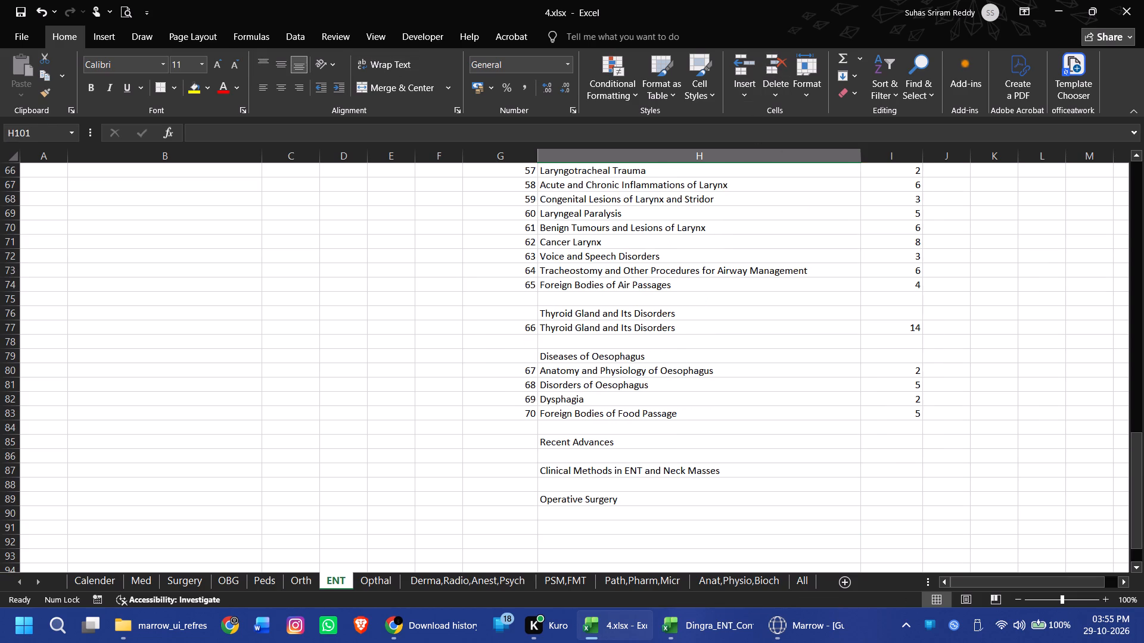
scroll(659, 365, "up", 1)
left_click(511, 398)
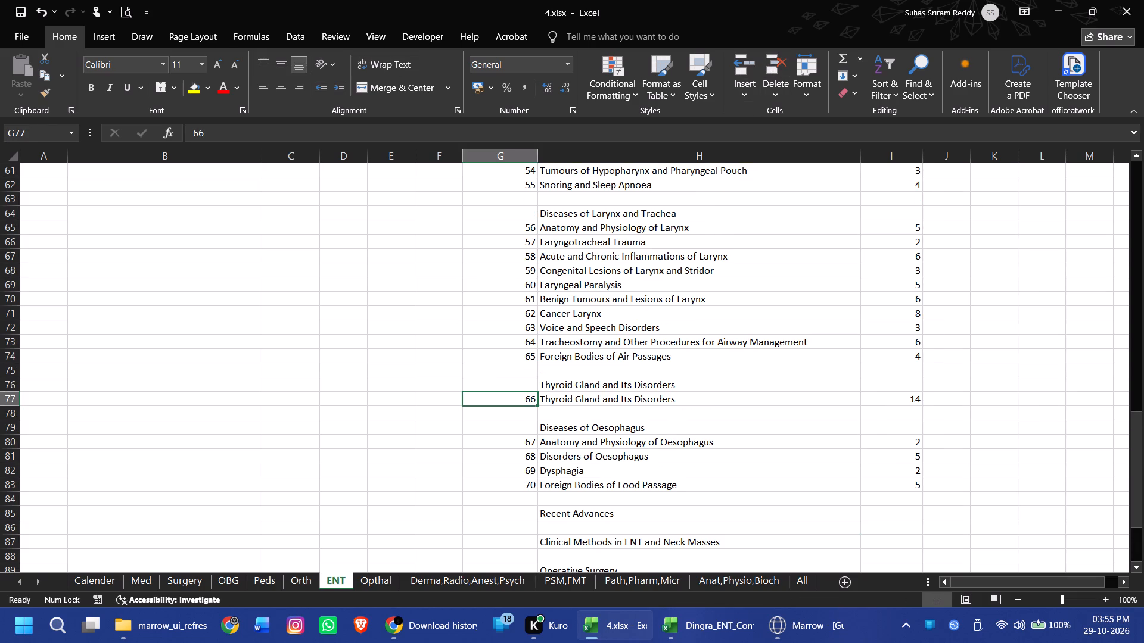
left_click_drag(543, 398, 665, 401)
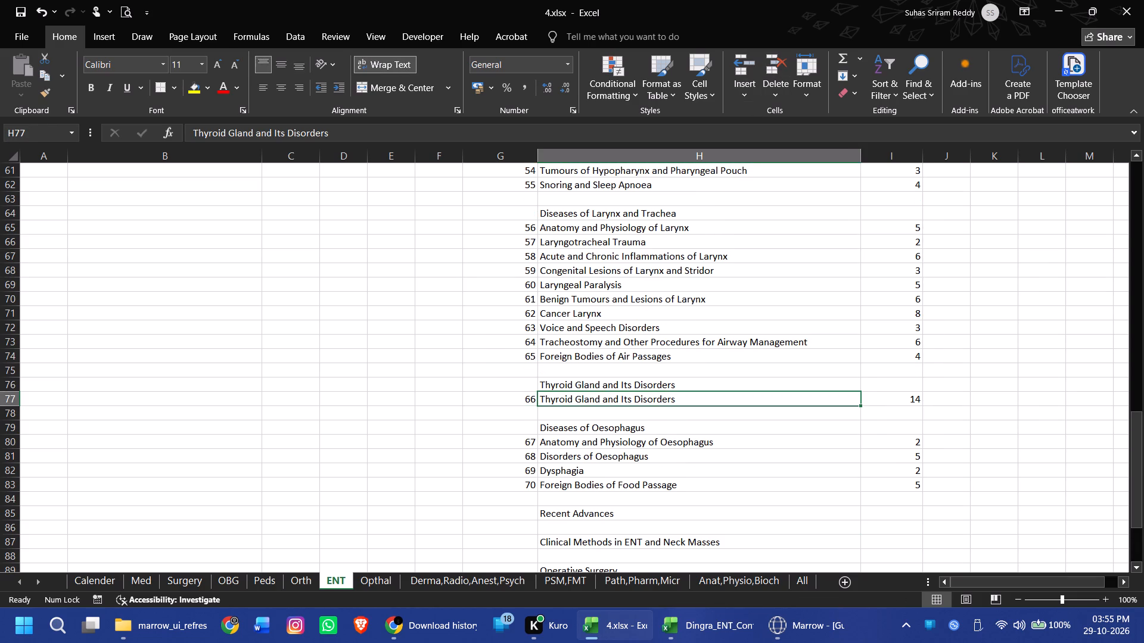
left_click(891, 396)
left_click(966, 432)
left_click(904, 401)
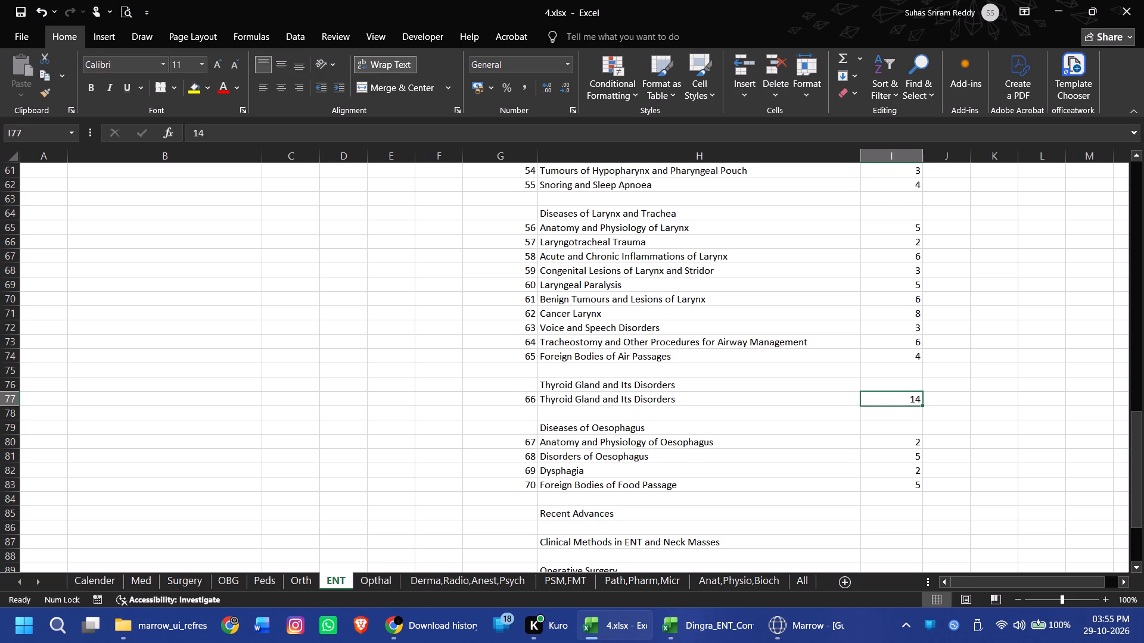
left_click_drag(882, 392, 882, 380)
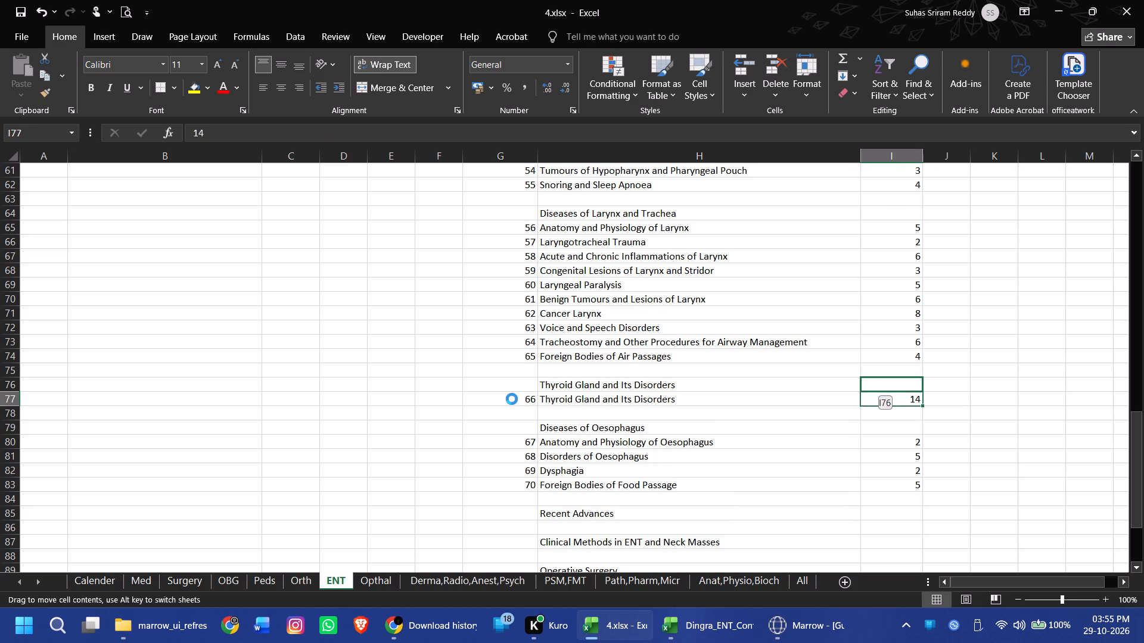
Delete the chapter 66 cells in G77:I77 of the ENT sheet, shifting the cells below up.
left_click(512, 399)
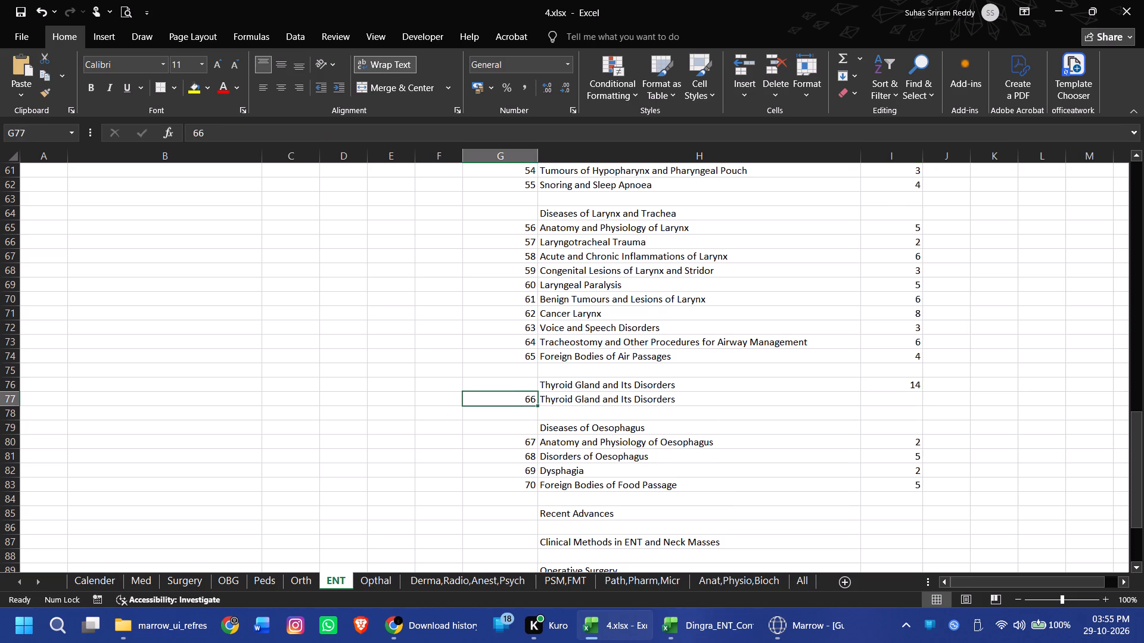
left_click_drag(518, 399, 896, 404)
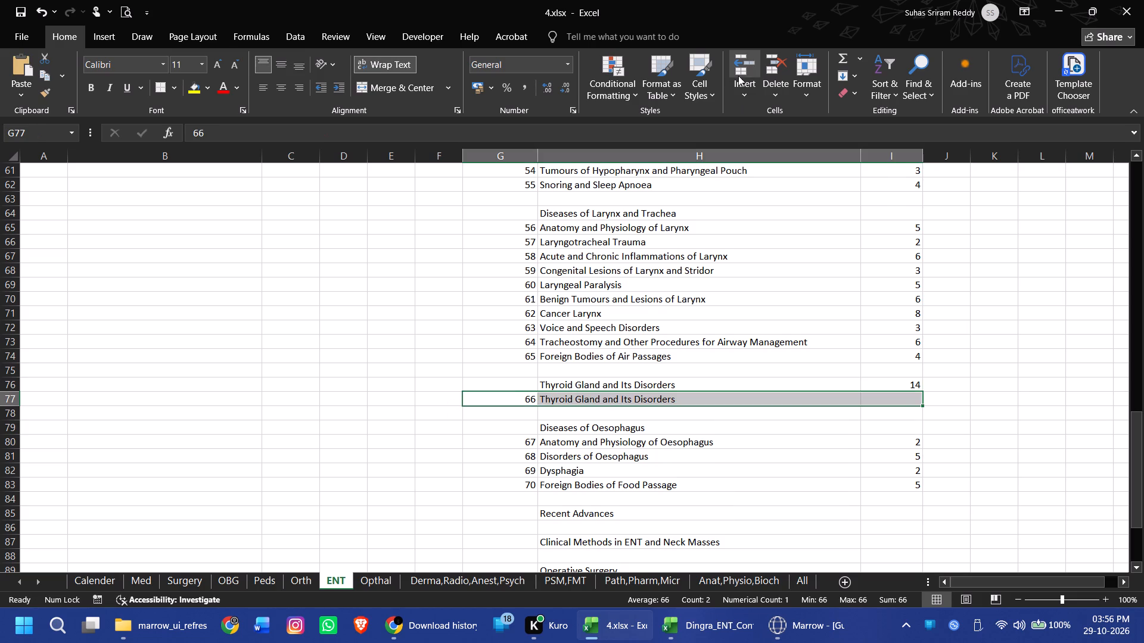
left_click(775, 64)
left_click(1025, 375)
Shorten the chapter 2 name in H3 of the ENT sheet to "Peripheral Receptors & Physiology of Auditory & Vestibular Systems".
scroll(999, 330, "up", 7)
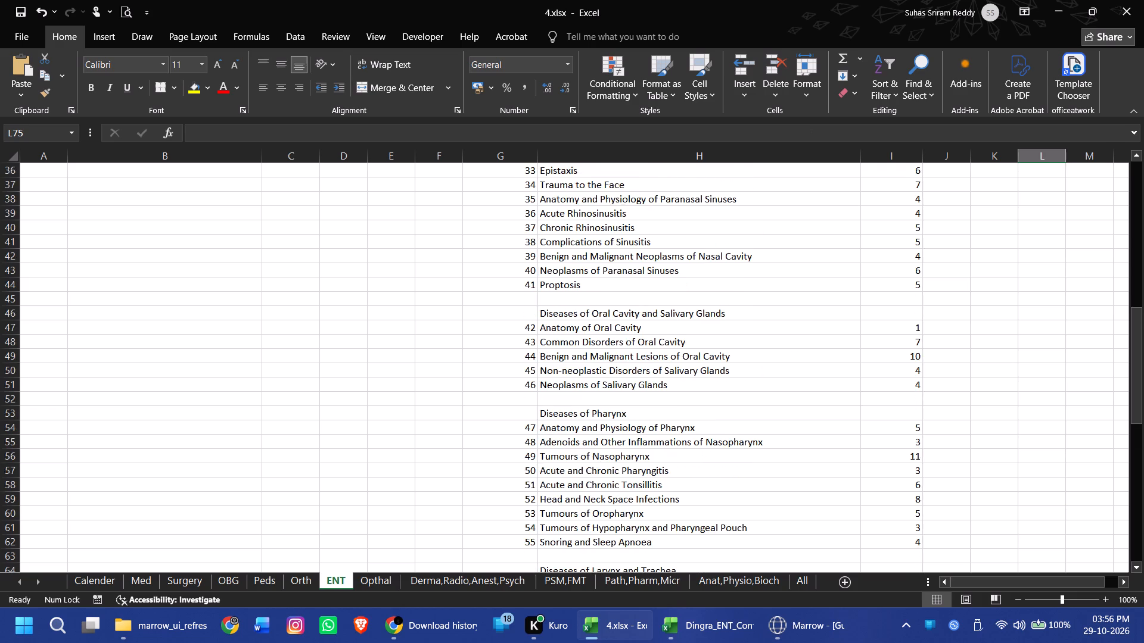
scroll(938, 307, "up", 11)
left_click(717, 325)
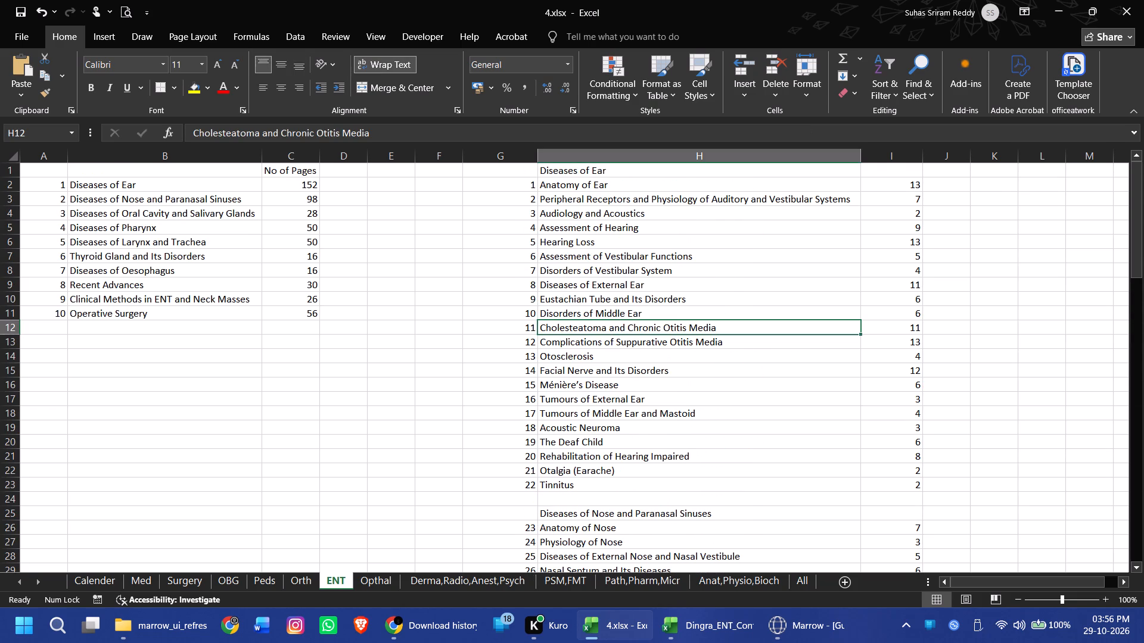
left_click(628, 200)
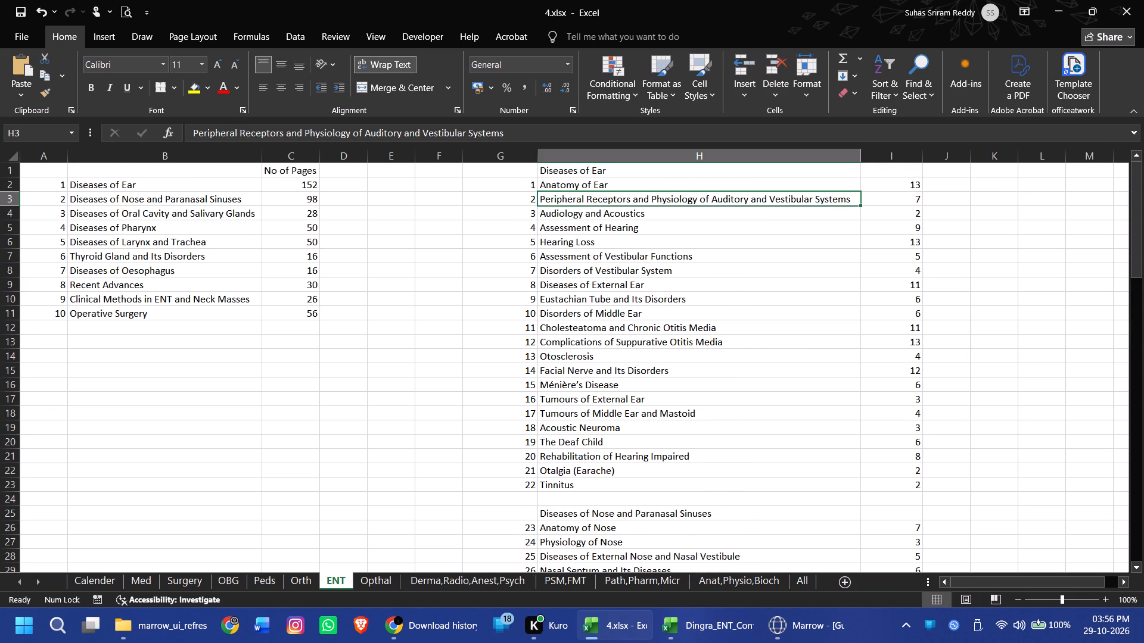
left_click(303, 133)
key("BackSpace")
key("BackSpace")
key("BackSpace")
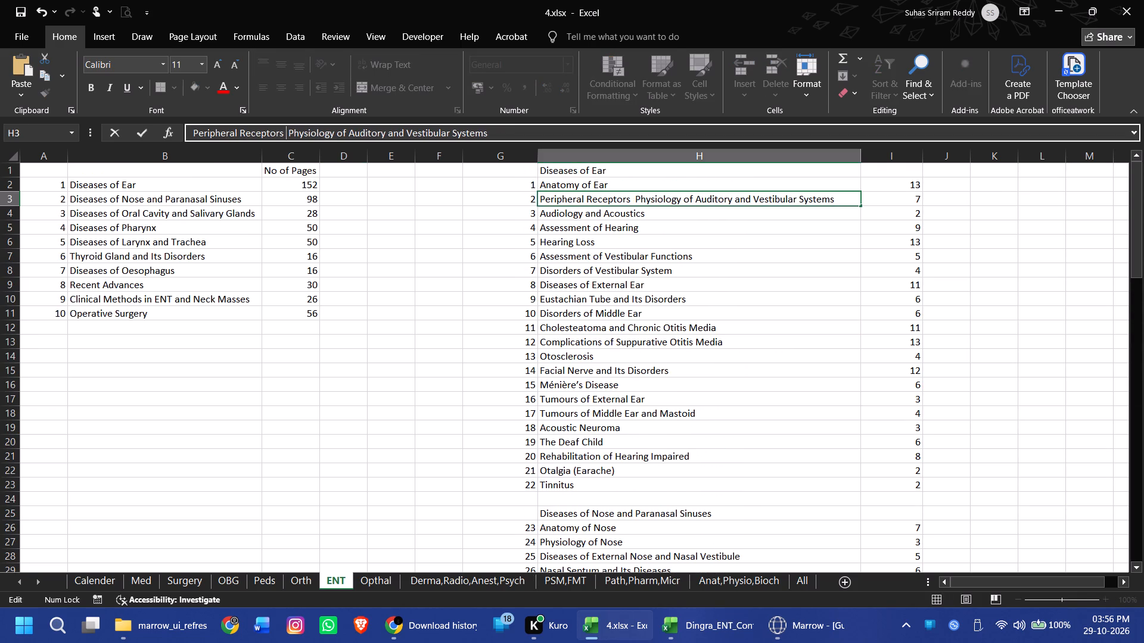
key("shift+ampersand")
key("Right")
key("Right")
key("Right")
key("Right")
key("Right")
key("Right")
key("Right")
key("Right")
key("Right")
key("Right")
key("Right")
key("Right")
key("Right")
key("Right")
key("Right")
key("Right")
key("Right")
key("Right")
key("Right")
key("Right")
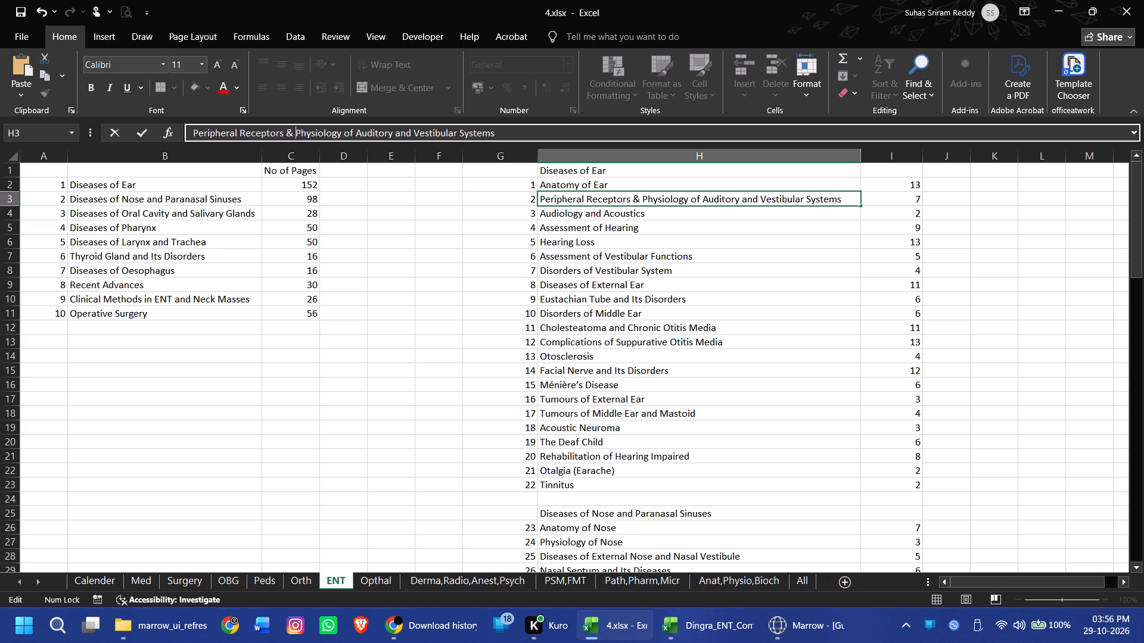
key("Right")
key("Right")
key("Right")
key("Right")
key("BackSpace")
key("BackSpace")
key("BackSpace")
key("shift+ampersand")
key("Return")
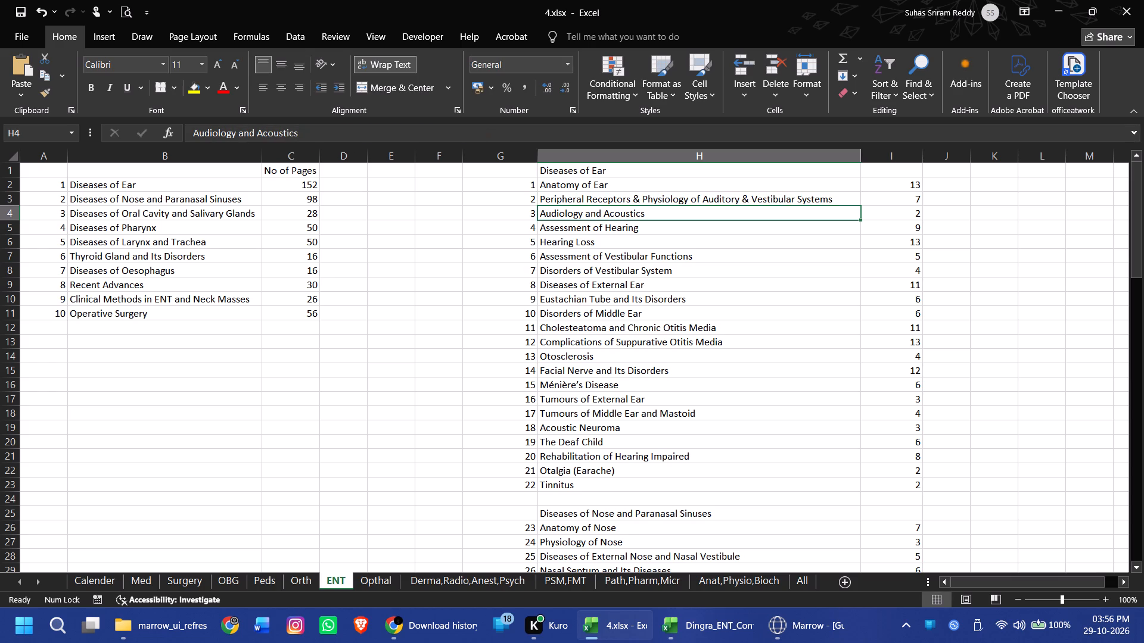
Autofit the width of column H to the chapter names.
double_click(859, 149)
left_click(703, 423)
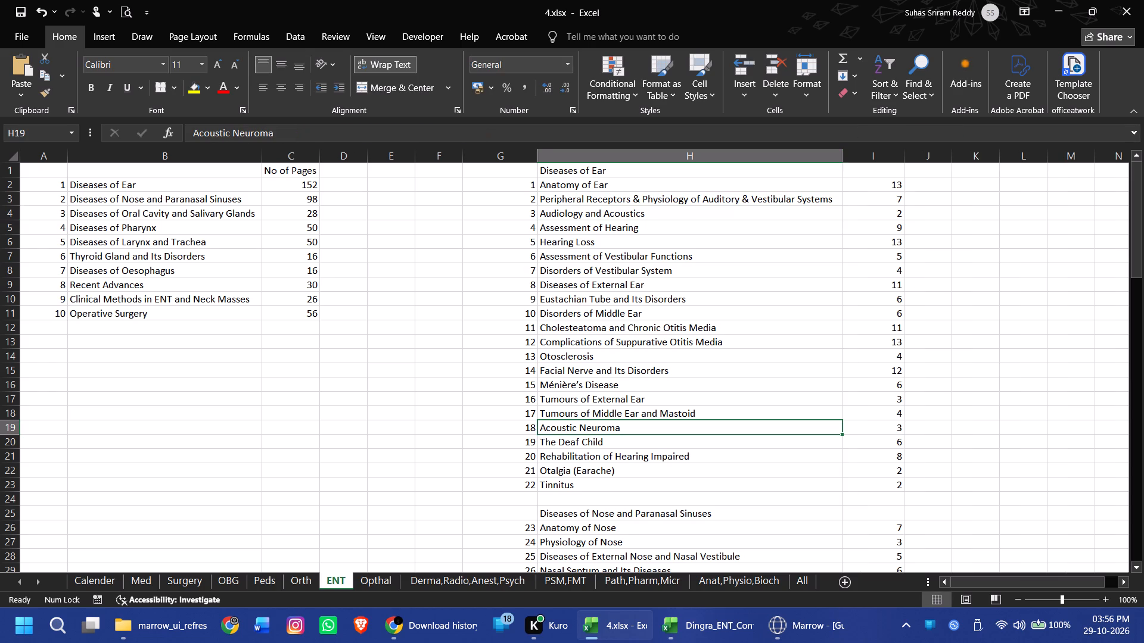
Apply all borders plus thick outside borders to the Diseases of Ear list in G1:I23.
left_click_drag(524, 166, 837, 479)
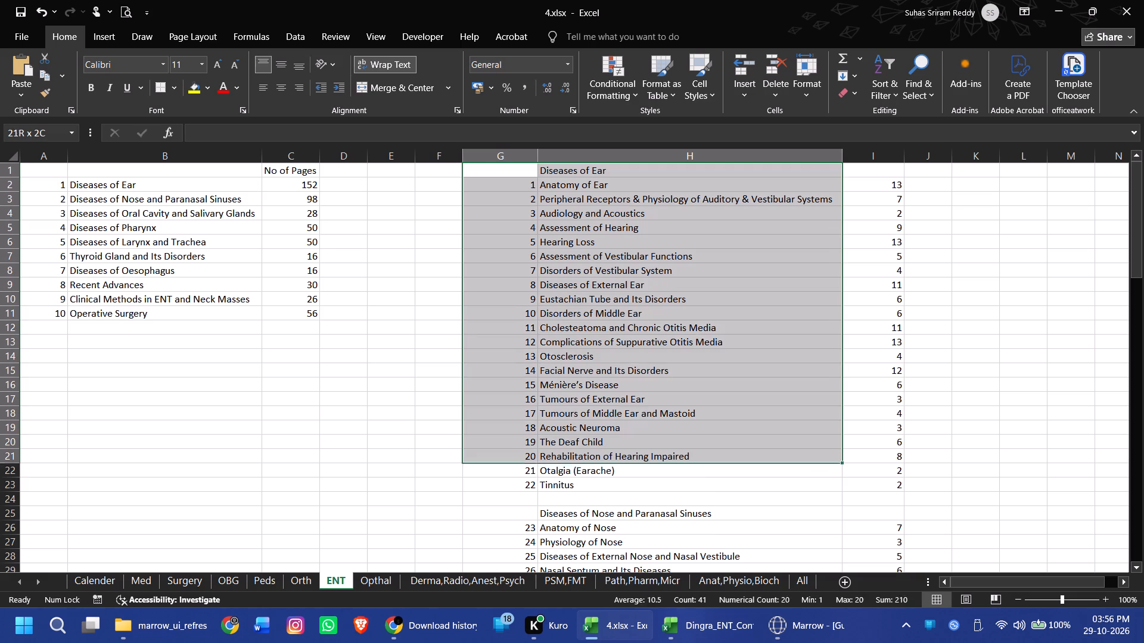
left_click_drag(837, 479, 865, 482)
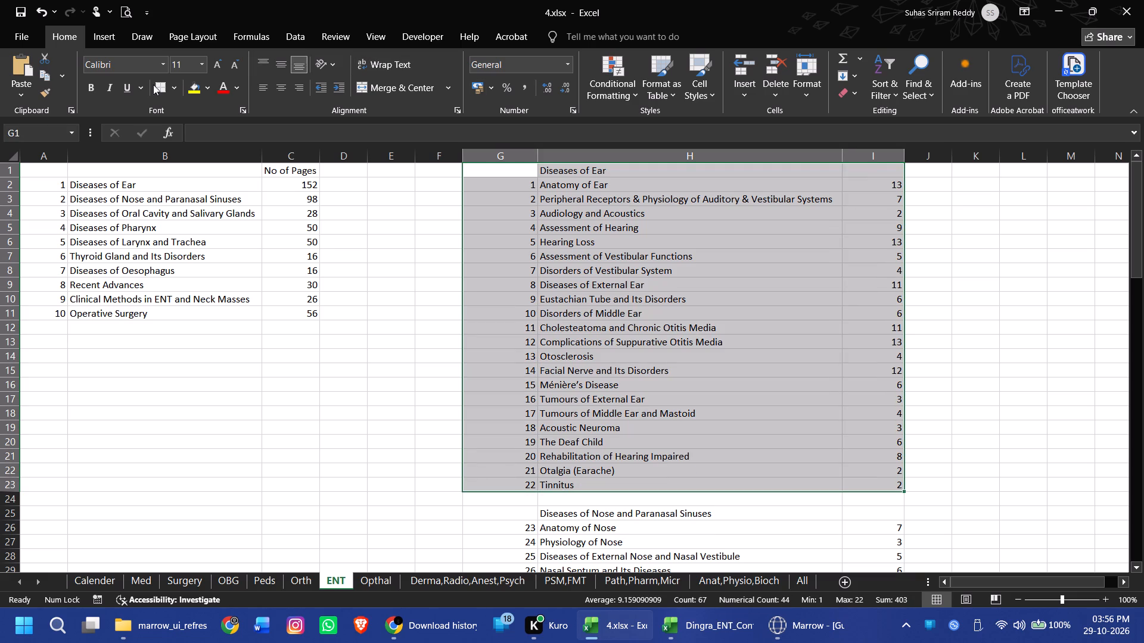
left_click(171, 83)
left_click(213, 212)
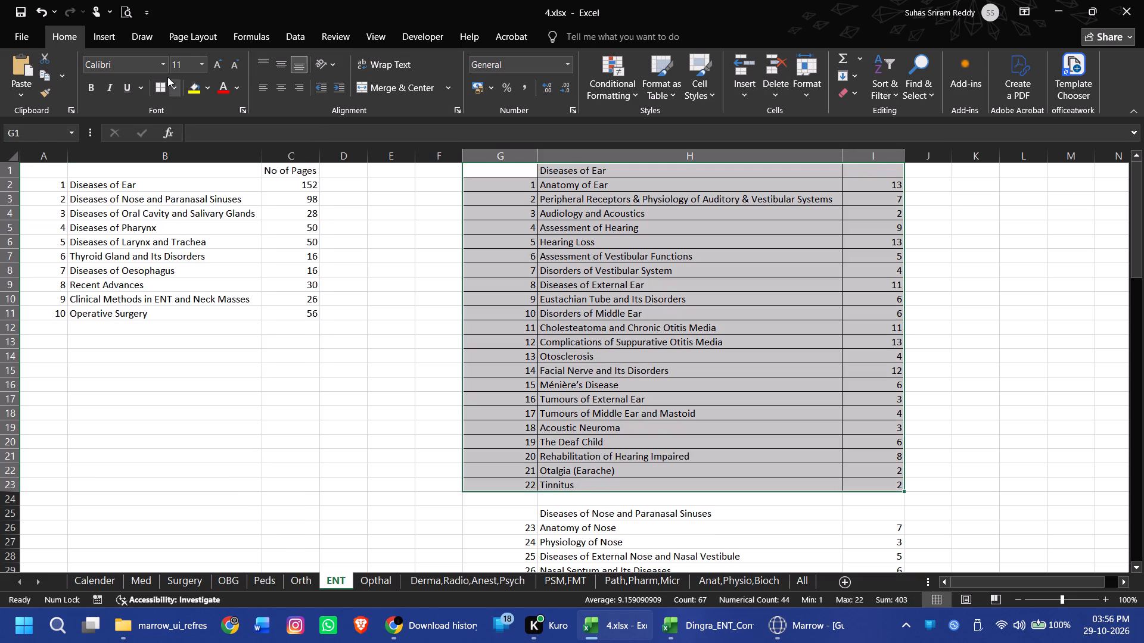
left_click(166, 76)
left_click(174, 89)
left_click(217, 248)
left_click(604, 274)
Move the whole chapter list block in columns G to I, through the Operative Surgery heading, down one row to start at G2.
scroll(581, 251, "up", 3)
left_click_drag(491, 165, 898, 606)
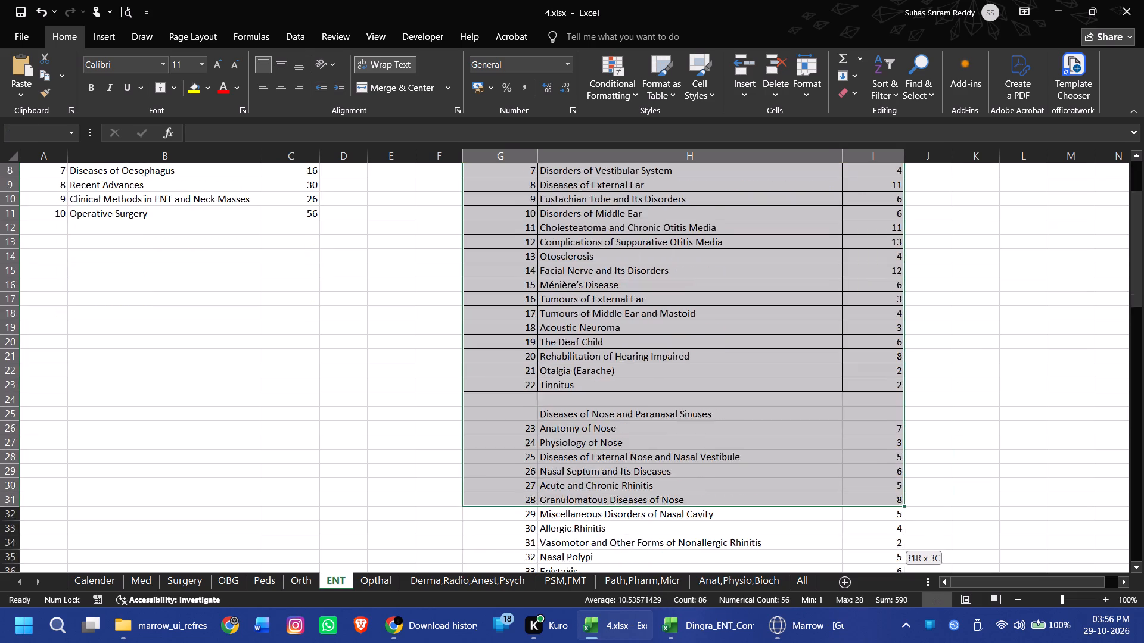
left_click_drag(898, 606, 896, 517)
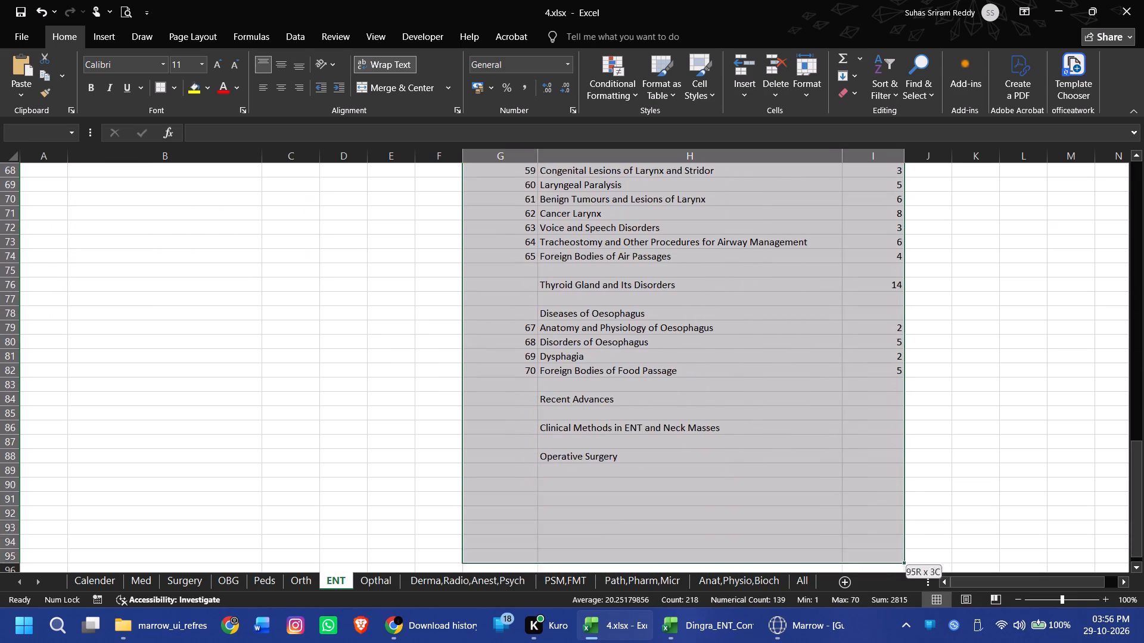
left_click_drag(896, 517, 886, 469)
scroll(785, 364, "up", 20)
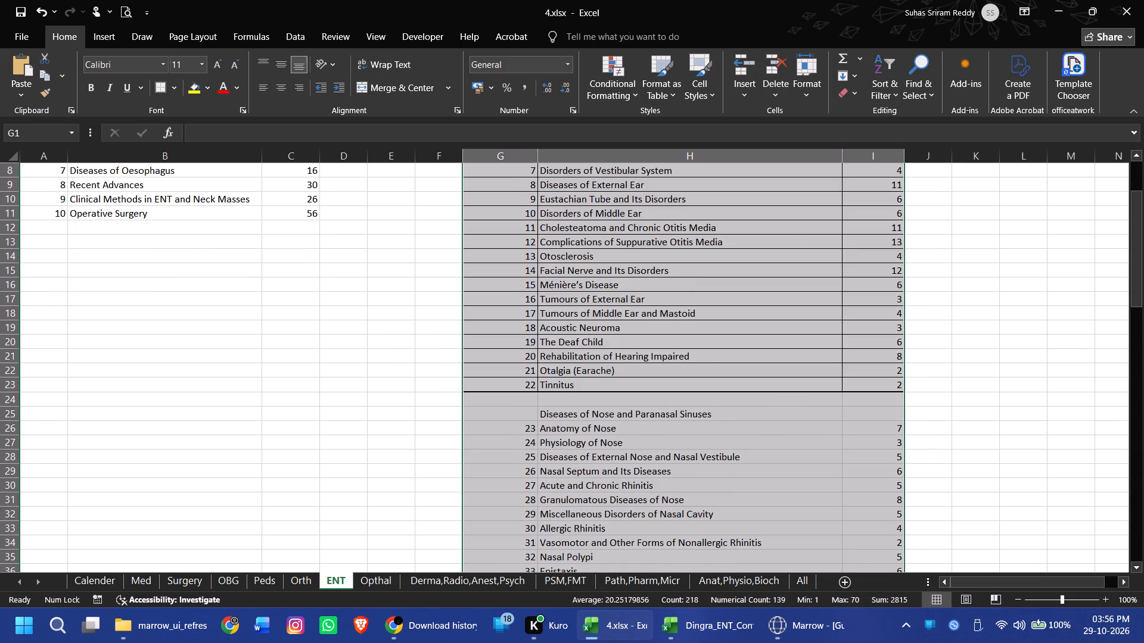
scroll(783, 363, "up", 3)
left_click_drag(906, 315, 904, 326)
left_click(904, 326)
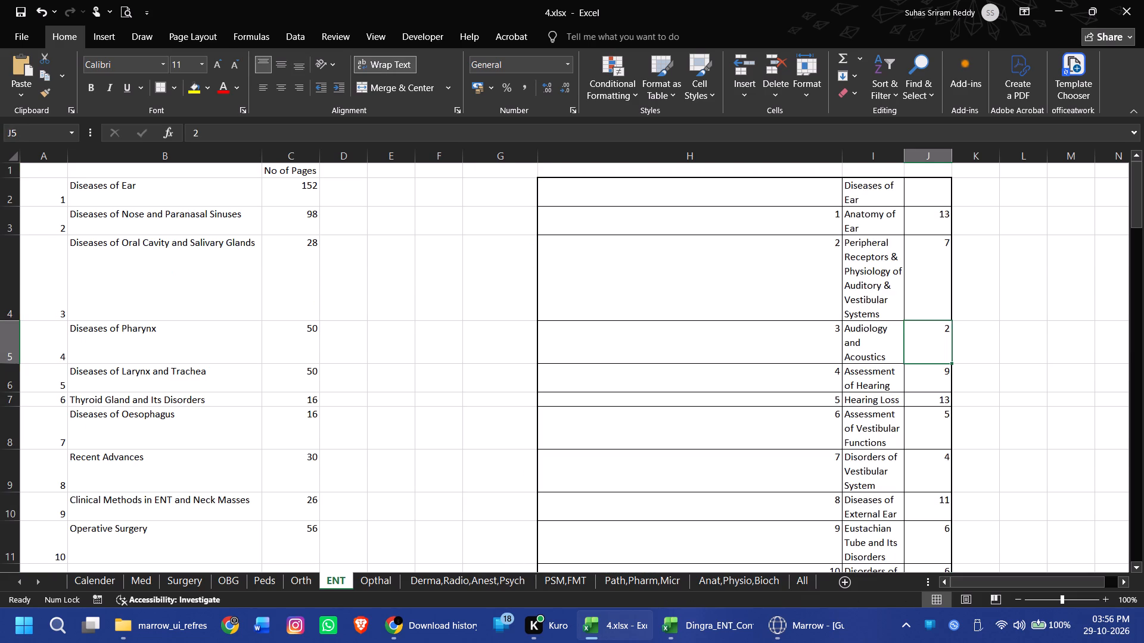
key("ctrl+z")
scroll(904, 251, "up", 3)
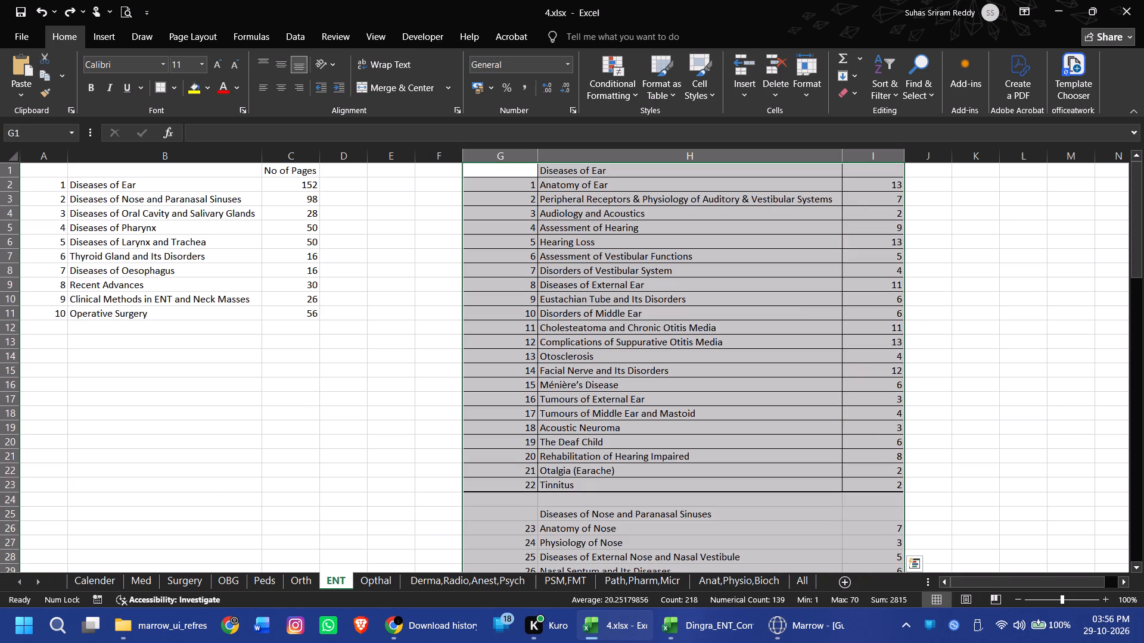
left_click_drag(904, 251, 904, 274)
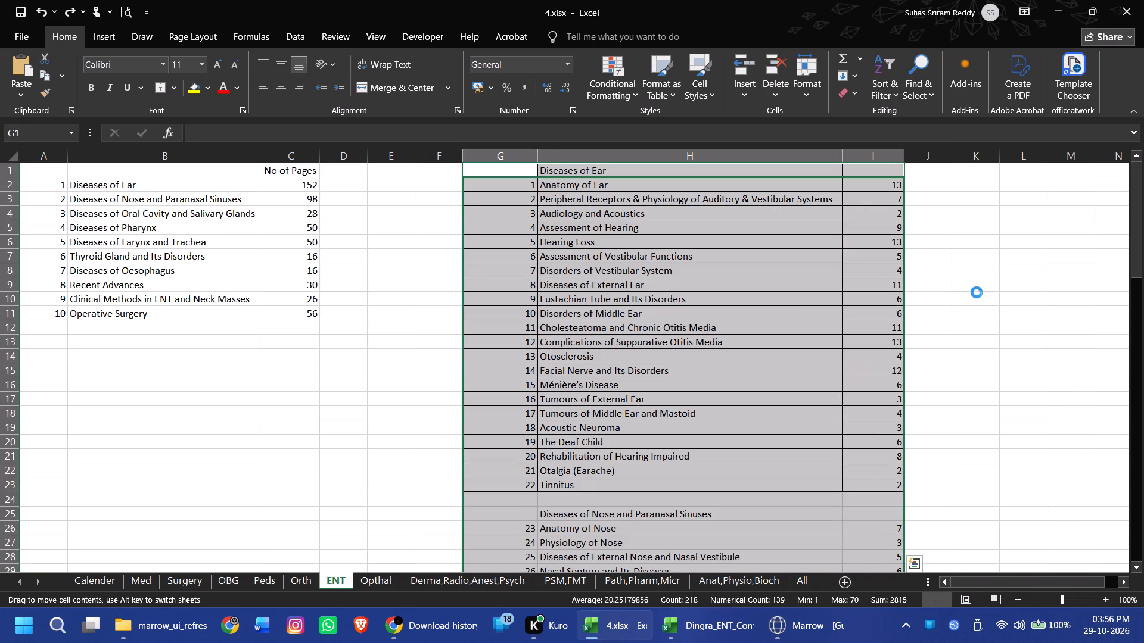
left_click(977, 292)
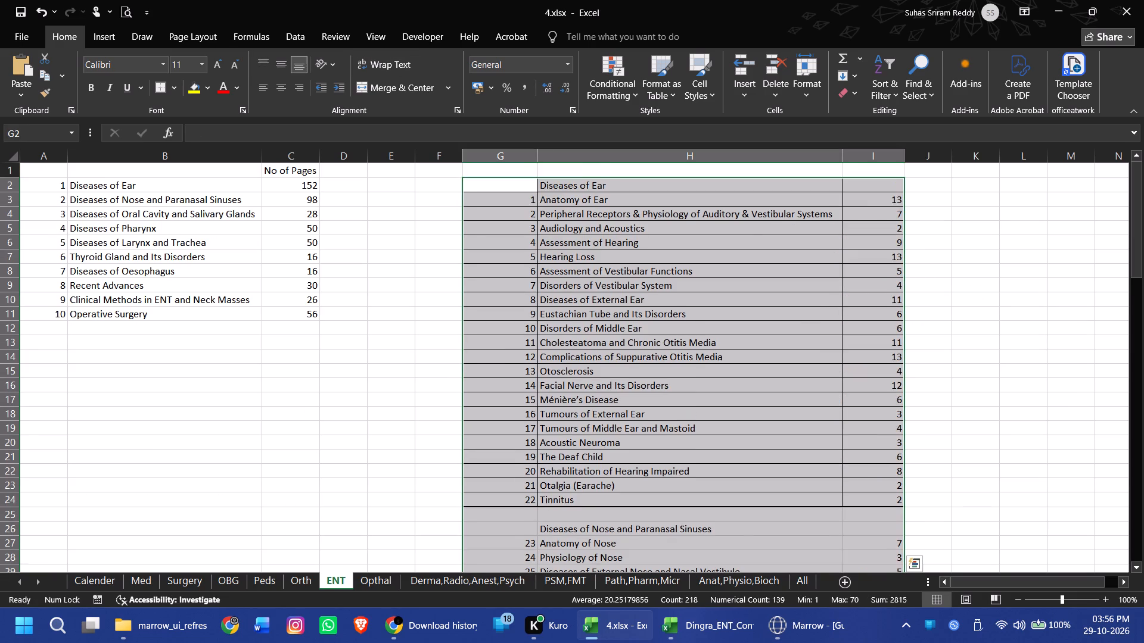
left_click(517, 183)
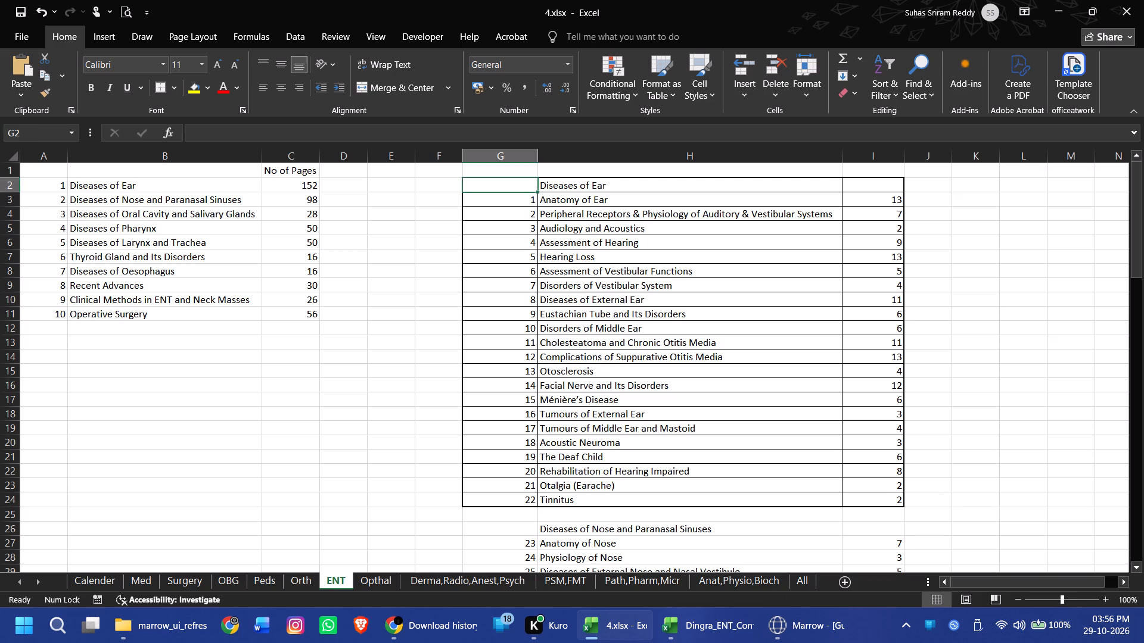
left_click(493, 188)
left_click(760, 306)
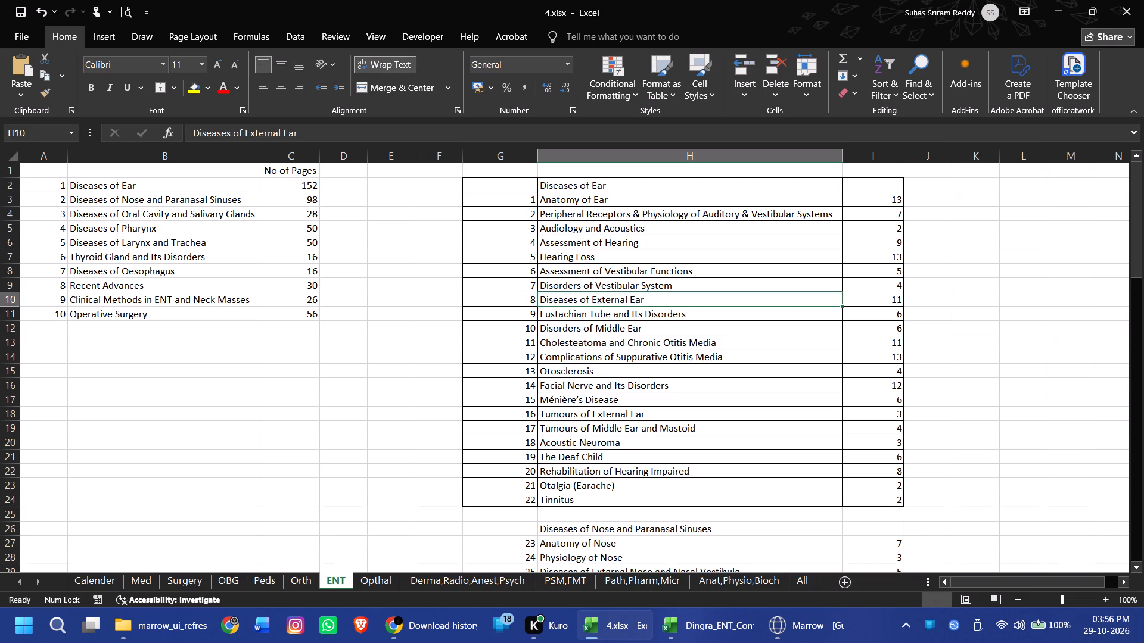
Autofit the width of column G to the chapter numbers.
double_click(539, 151)
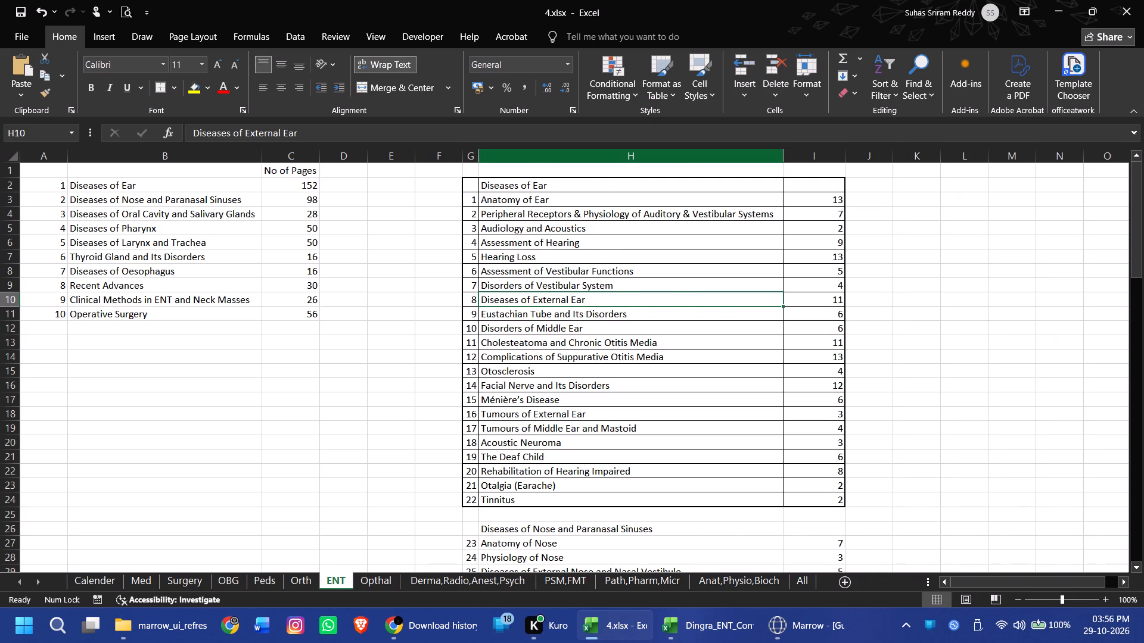
left_click(685, 212)
Apply all borders plus thick outside borders to the Diseases of Nose and Paranasal Sinuses list in G26:I45.
scroll(713, 367, "down", 3)
scroll(662, 291, "down", 2)
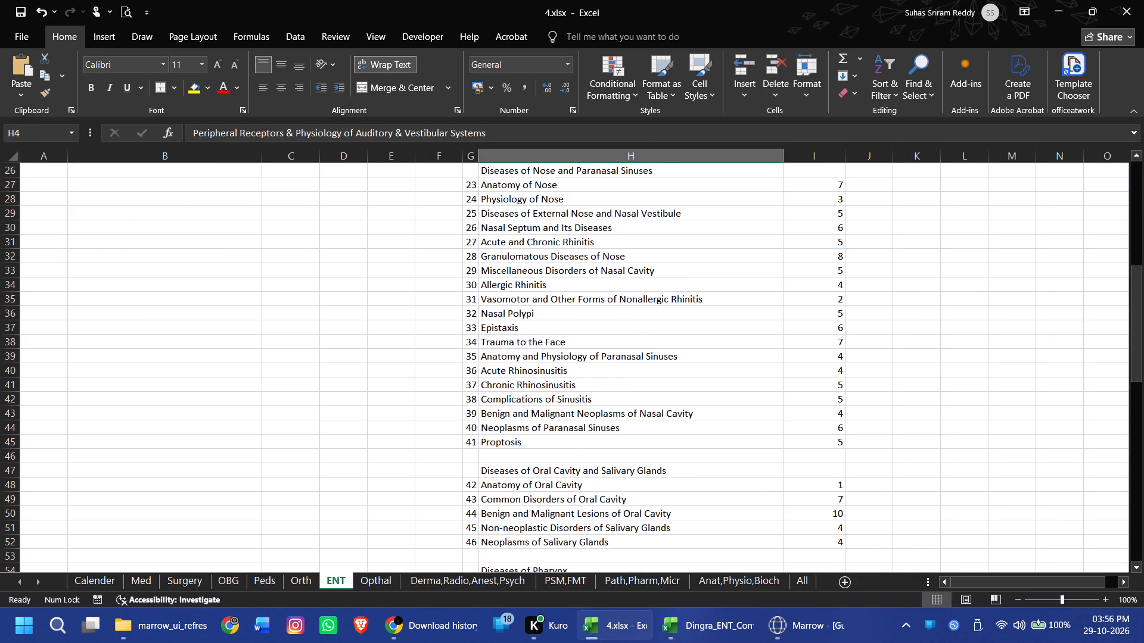
left_click(473, 170)
left_click_drag(473, 170, 781, 350)
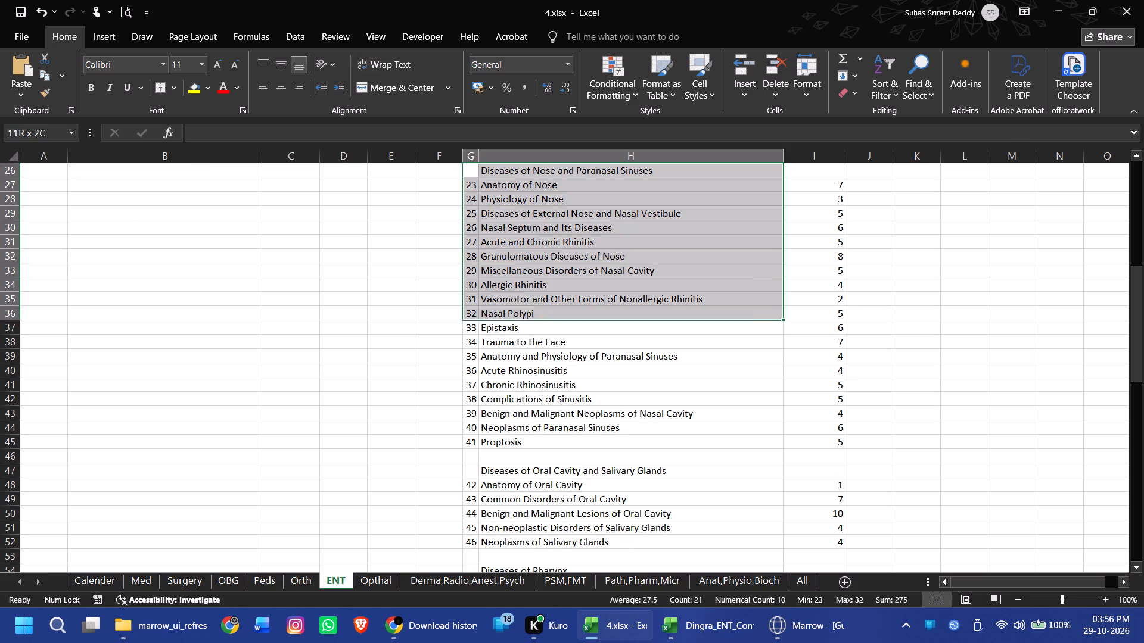
left_click_drag(781, 350, 821, 440)
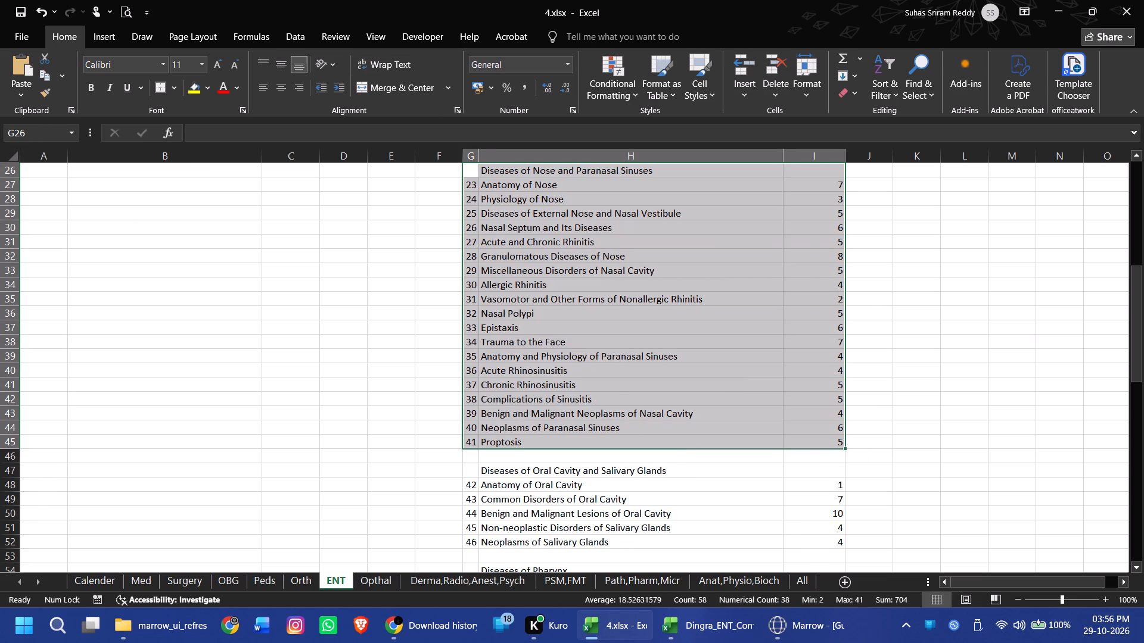
left_click(173, 90)
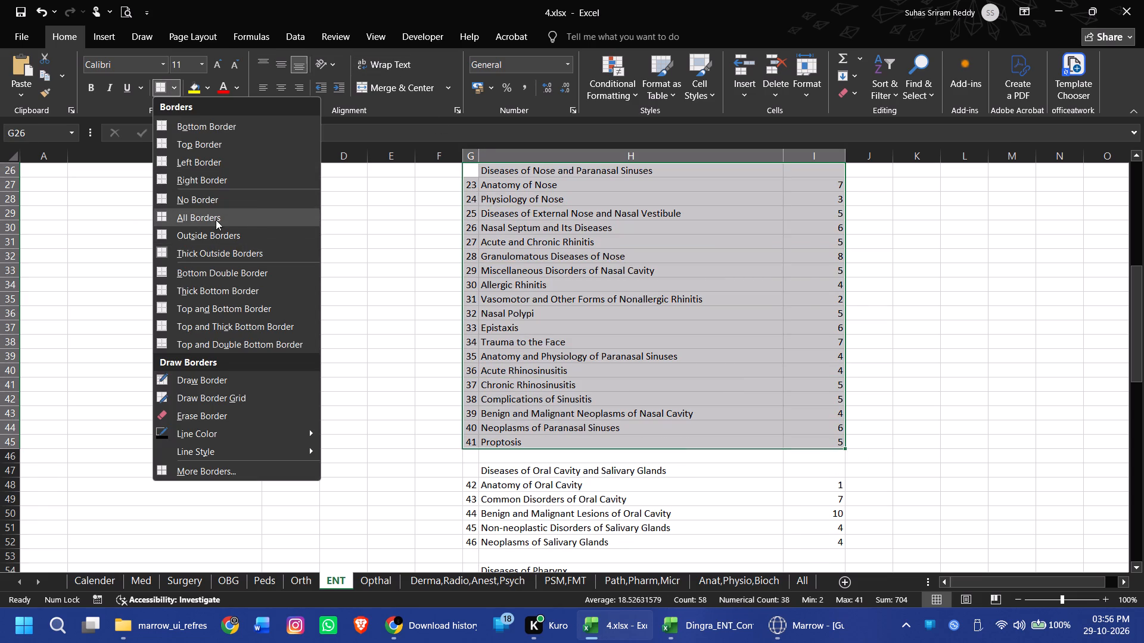
left_click(216, 220)
left_click(173, 96)
left_click(230, 248)
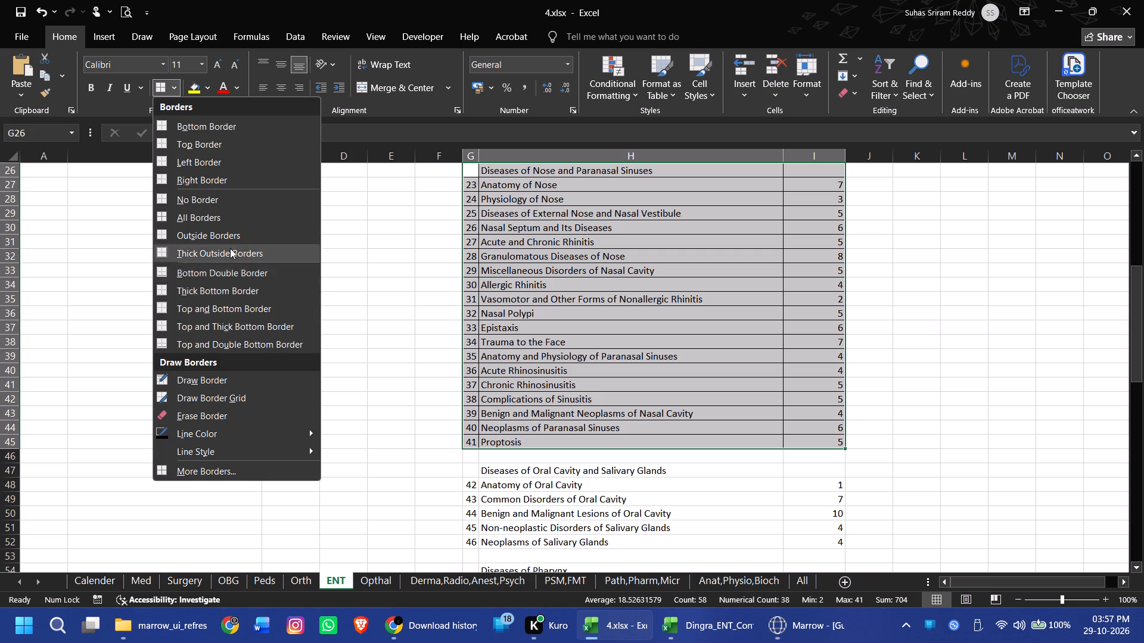
left_click(411, 304)
Move the Diseases of Nose and Paranasal Sinuses list from G26:I45 to K2:M21, beside the Diseases of Ear list.
scroll(595, 294, "up", 1)
left_click_drag(470, 244, 480, 254)
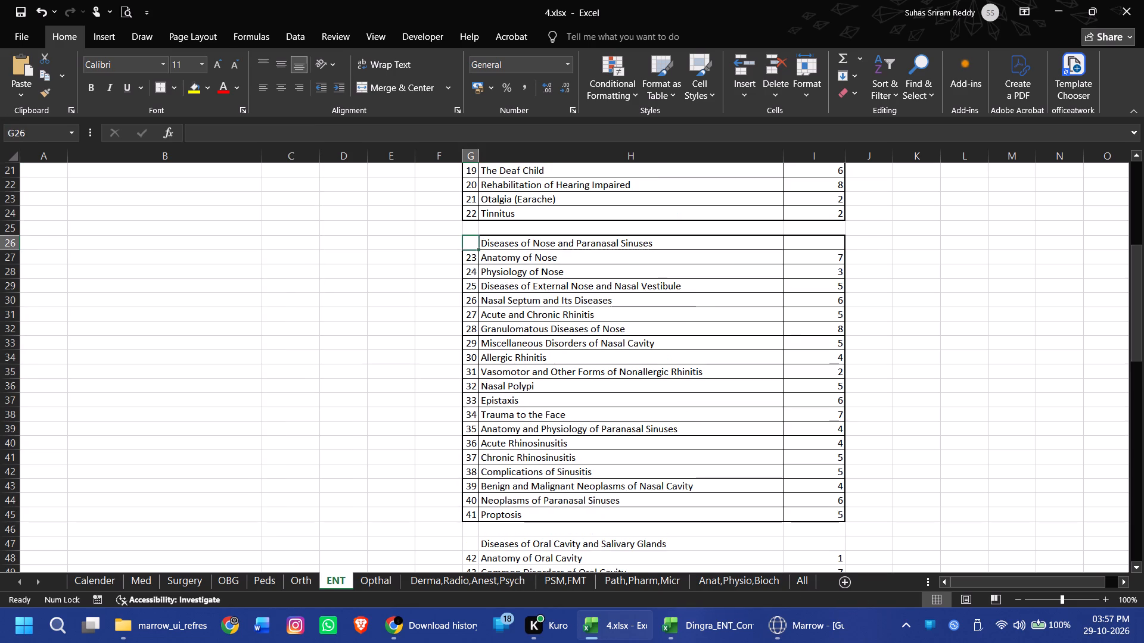
left_click_drag(480, 254, 826, 516)
scroll(835, 424, "up", 8)
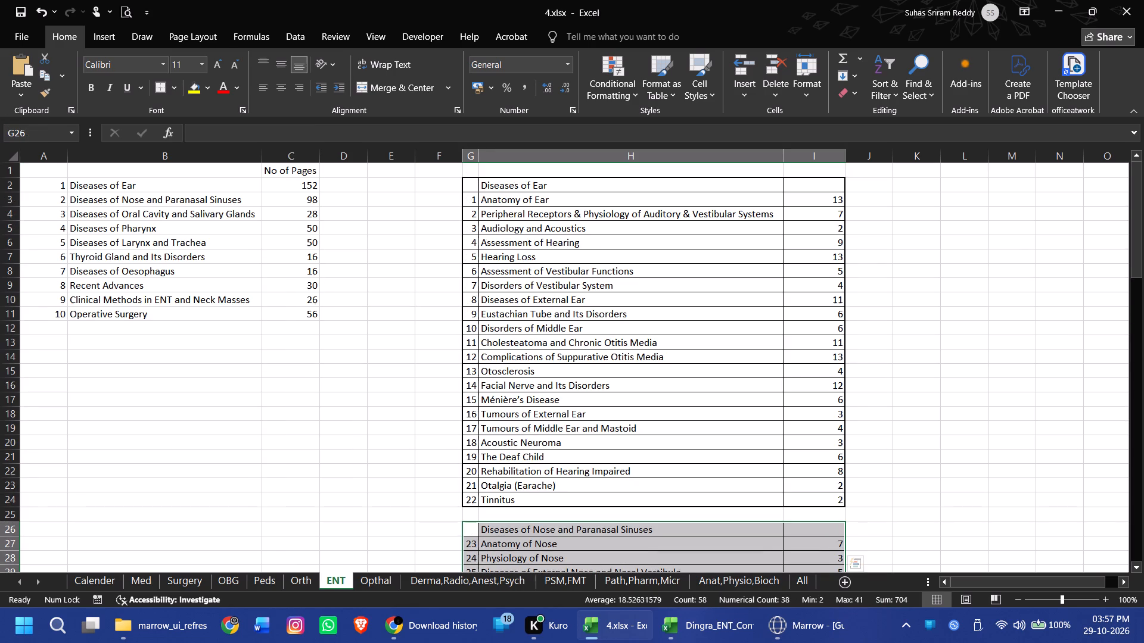
left_click_drag(660, 521, 975, 189)
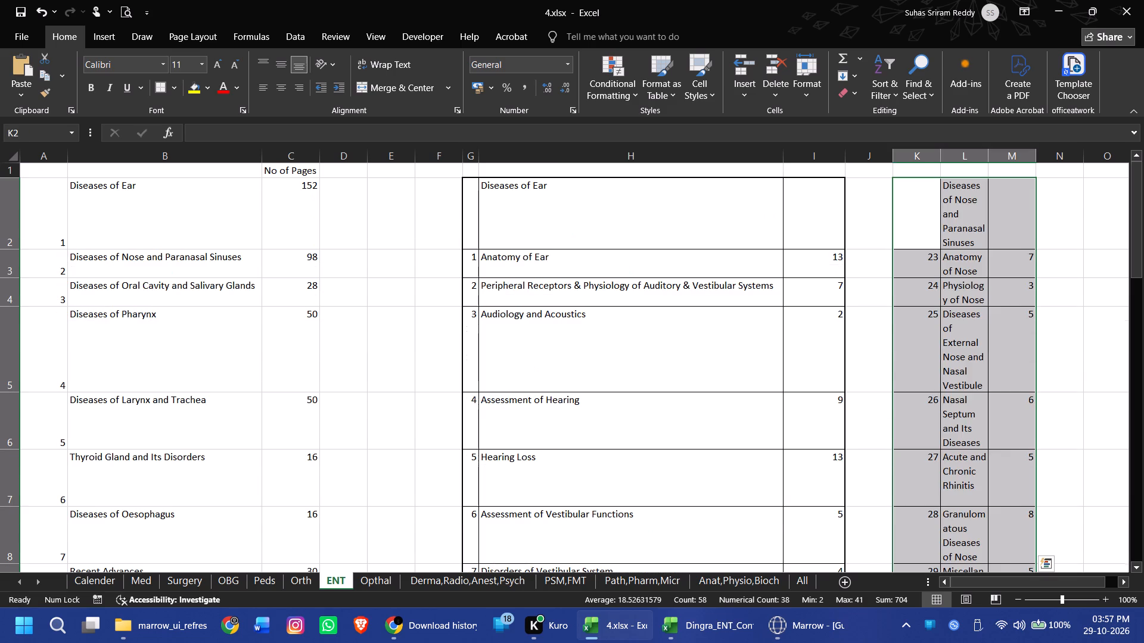
Turn off text wrapping for the Diseases of Nose and Paranasal Sinuses list in K2:M21.
left_click(391, 71)
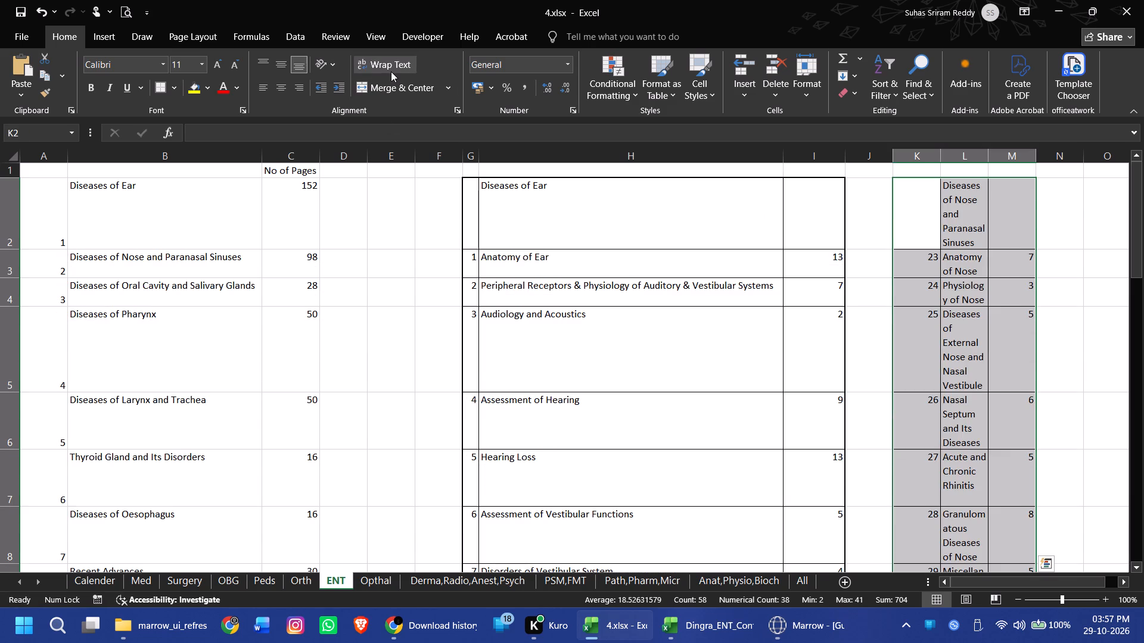
left_click(391, 71)
left_click(963, 292)
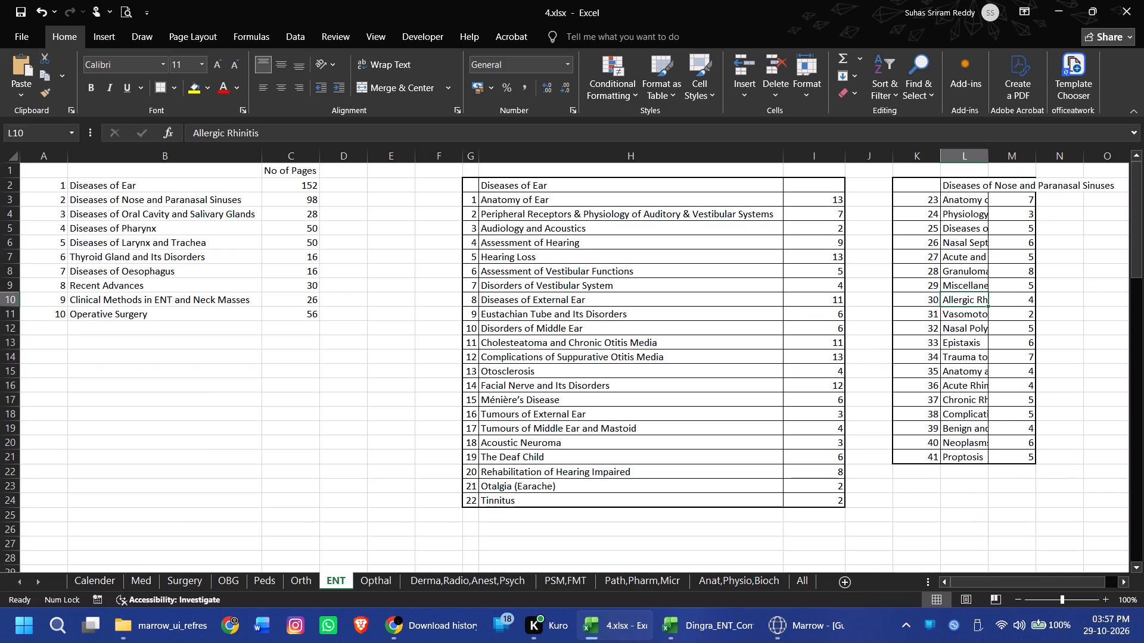
Autofit the width of column L to the chapter names.
double_click(990, 152)
left_click(907, 347)
Delete the blank cells F26:K46 below the Diseases of Ear list, shifting the remaining section lists up.
scroll(677, 467, "down", 4)
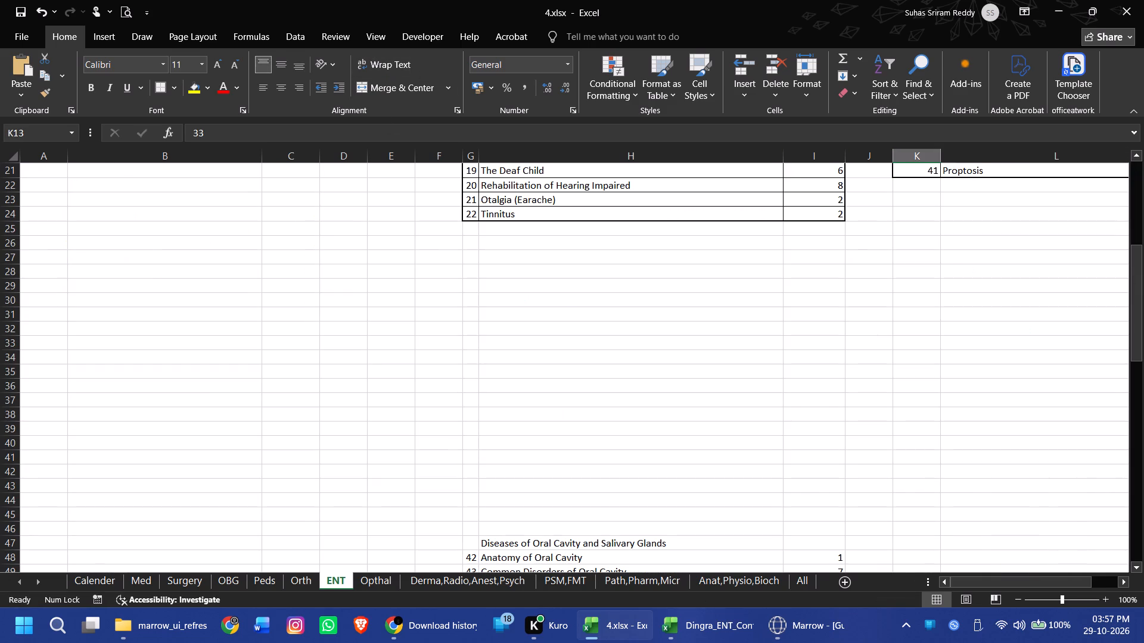
left_click_drag(448, 242, 909, 529)
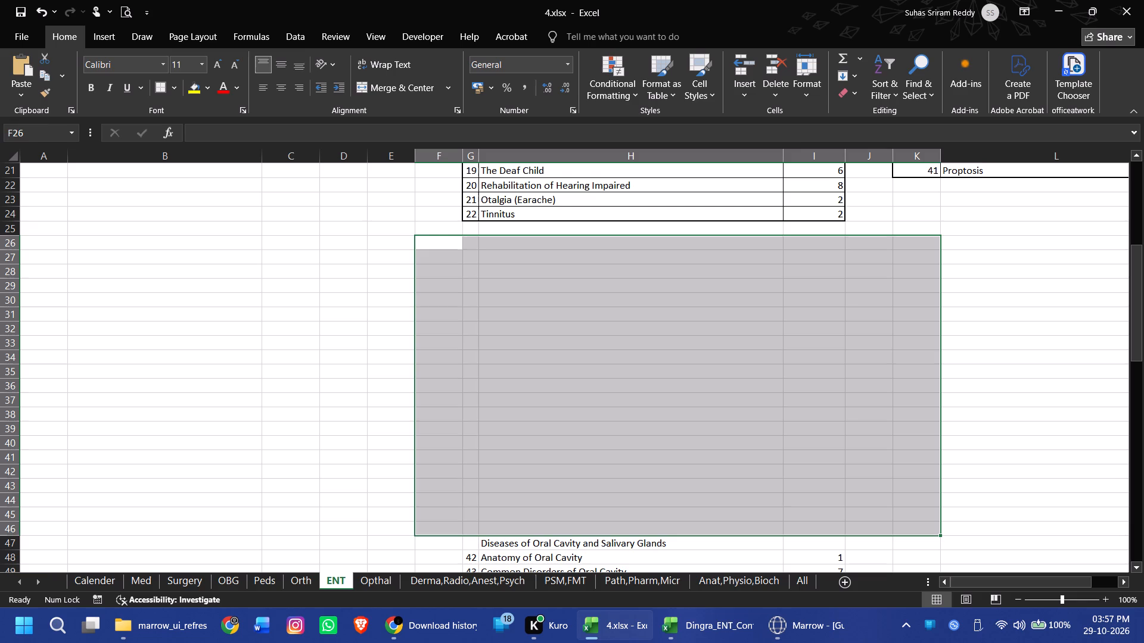
left_click(769, 64)
left_click(991, 352)
scroll(991, 352, "up", 7)
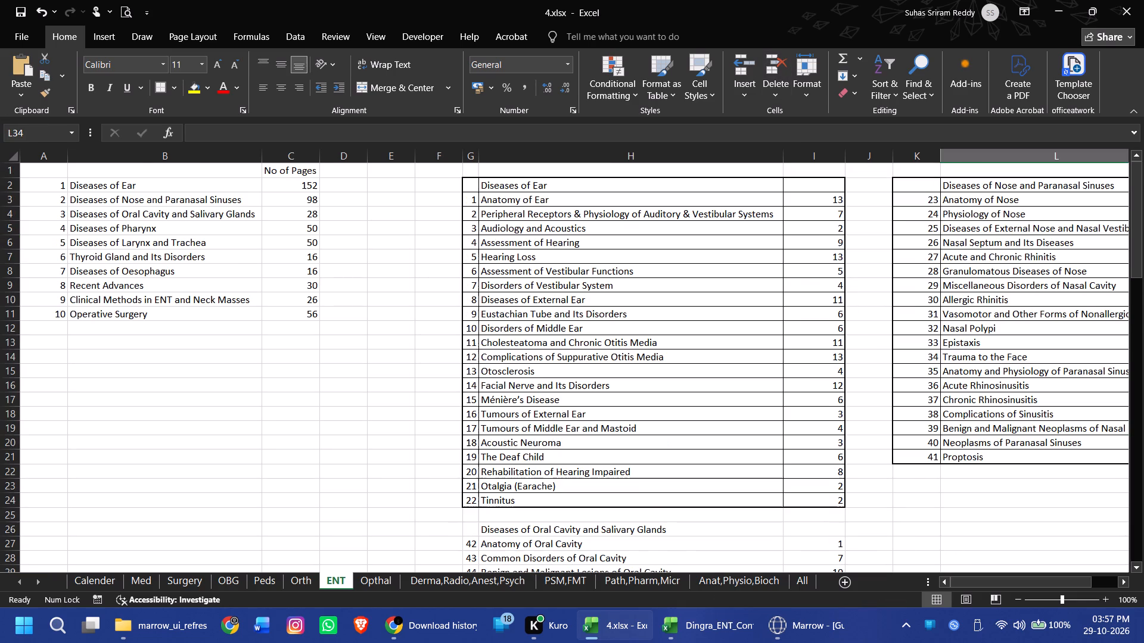
Review the Diseases of Ear and Diseases of Nose and Paranasal Sinuses tables alongside the section summary list.
left_click(884, 424)
left_click_drag(966, 581, 1016, 583)
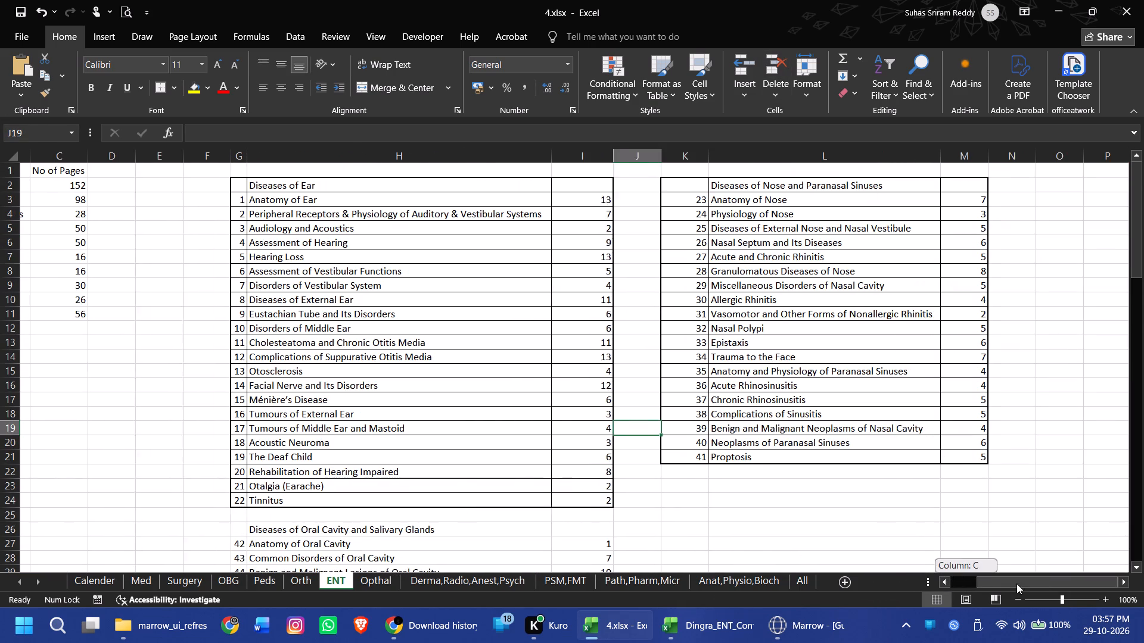
left_click_drag(1016, 583, 1018, 583)
double_click(928, 157)
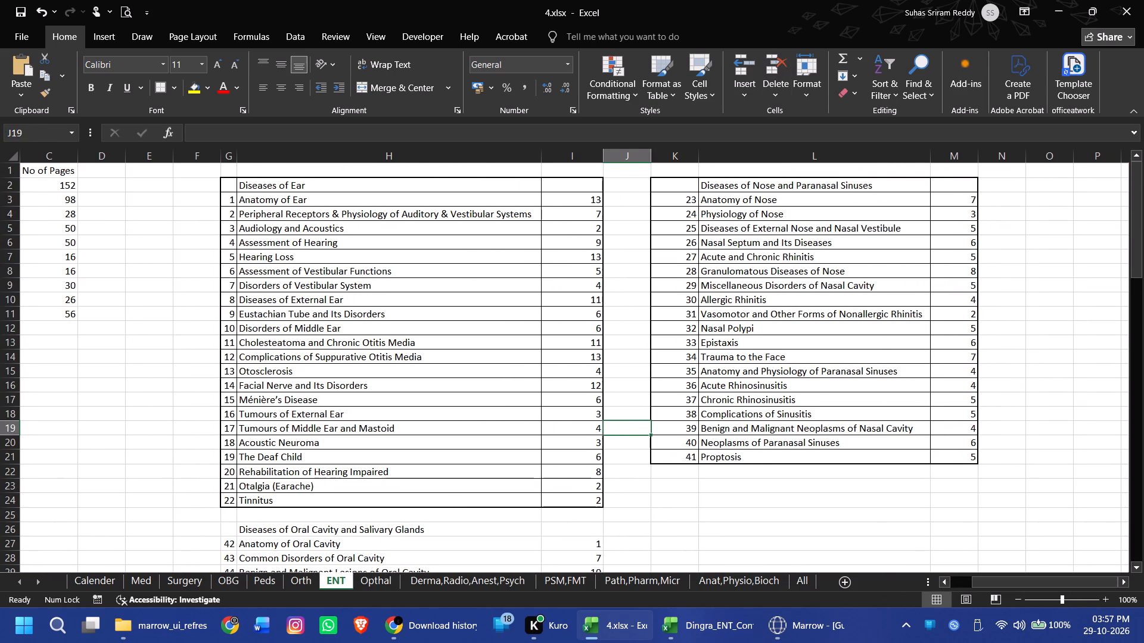
left_click(683, 460)
left_click_drag(1036, 582, 893, 582)
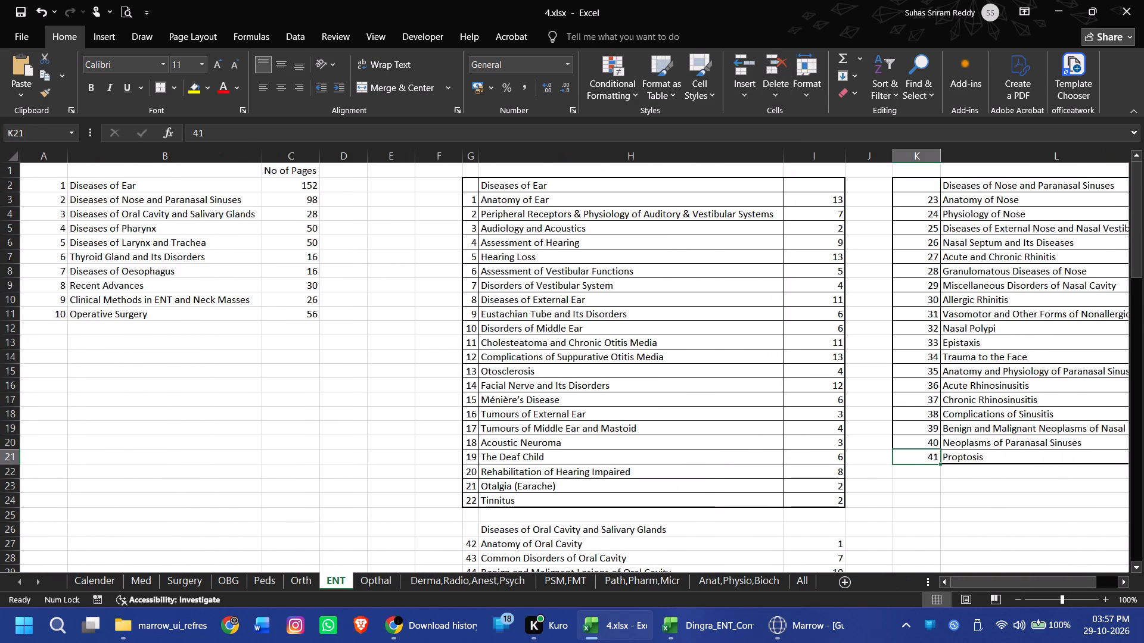
left_click(629, 346)
scroll(629, 346, "up", 3)
left_click(601, 190)
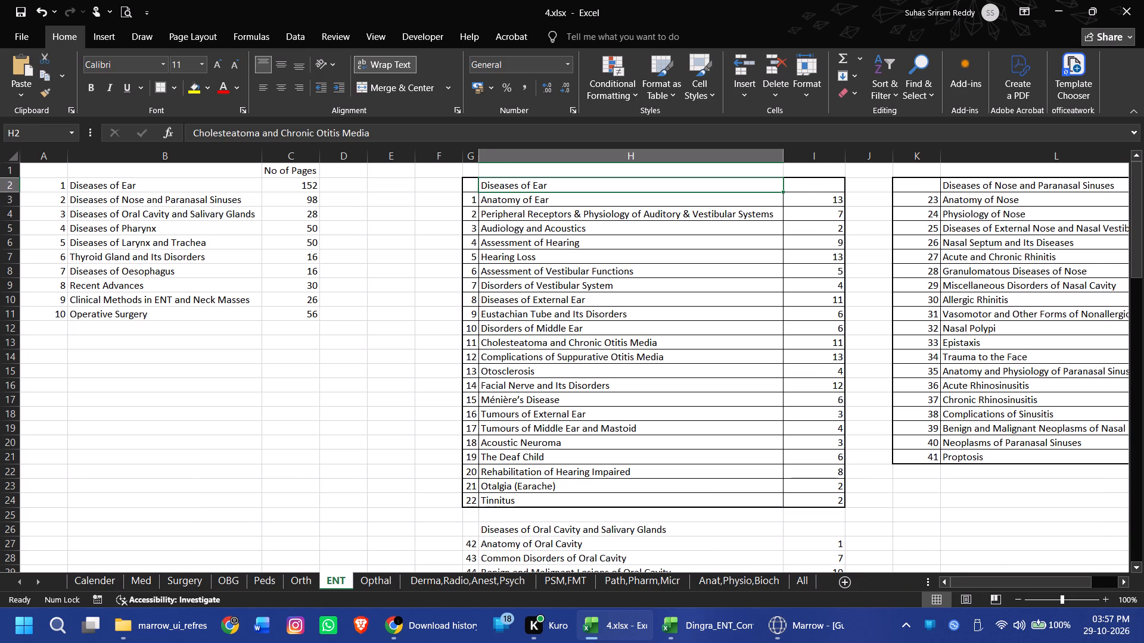
left_click(203, 186)
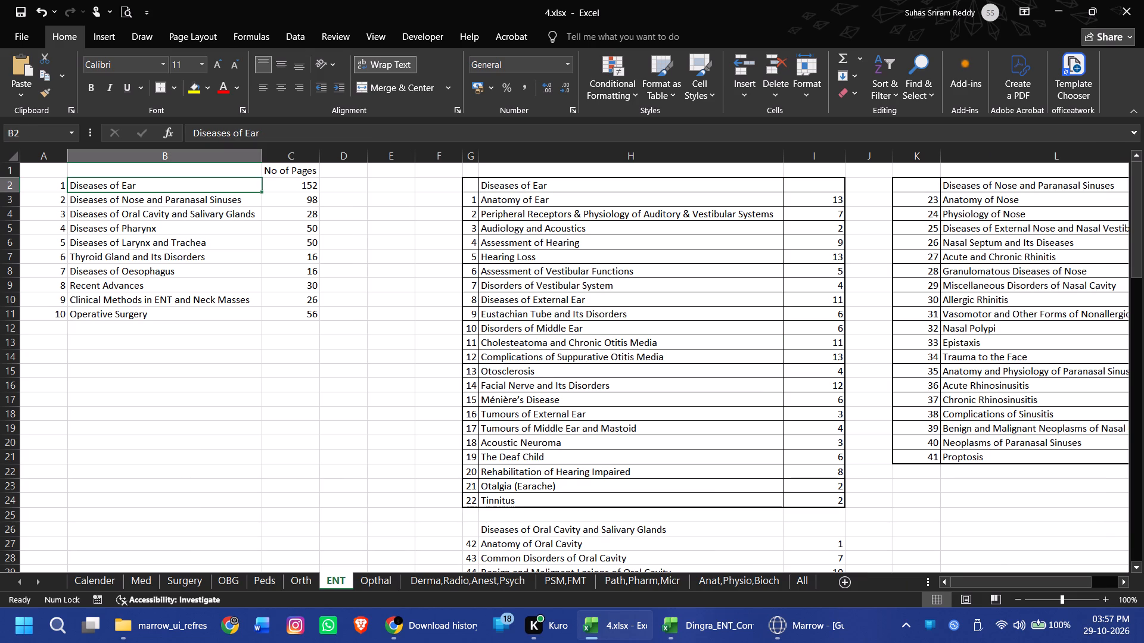
Apply all borders and a thick outside border to the Diseases of Oral Cavity and Salivary Glands list in G26:I31.
scroll(627, 352, "down", 3)
left_click(605, 314)
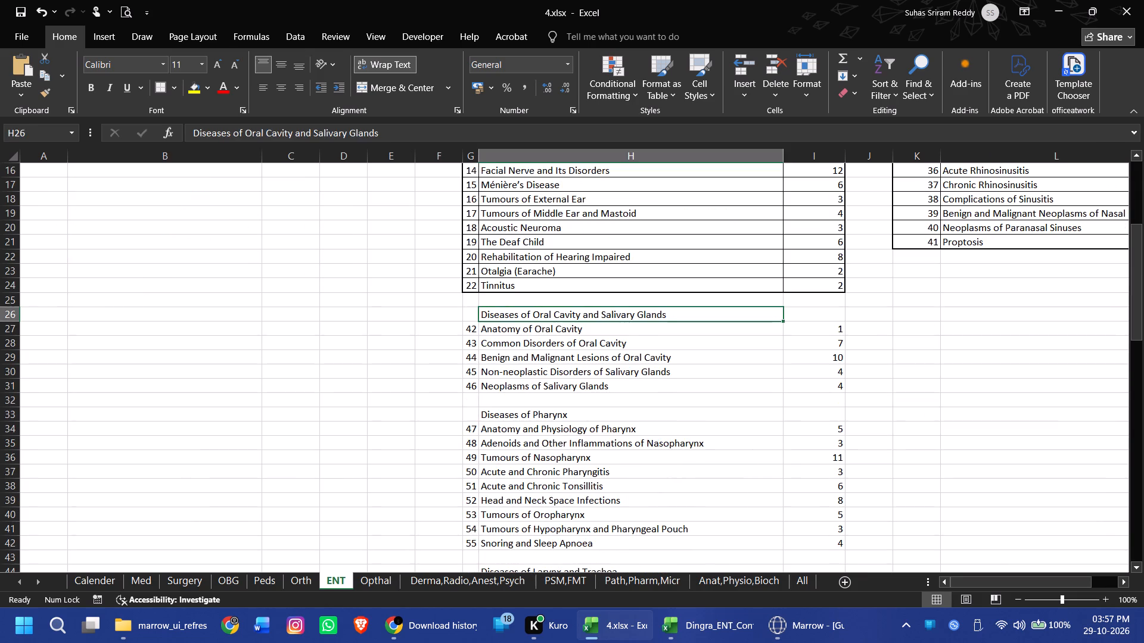
left_click_drag(470, 311, 819, 383)
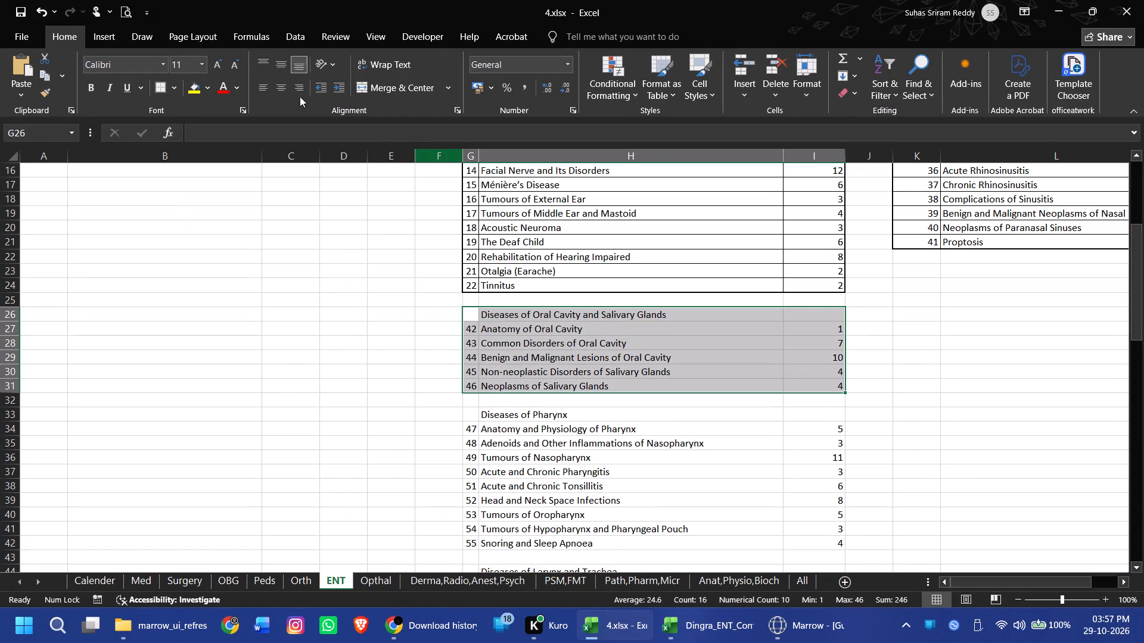
left_click(171, 80)
left_click(211, 216)
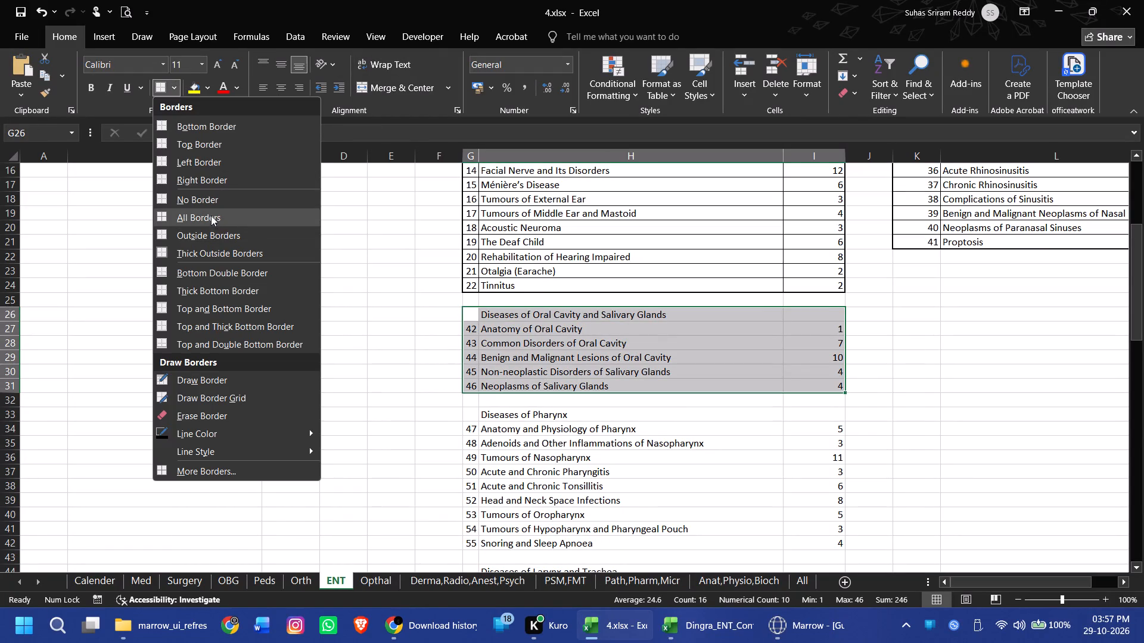
left_click(175, 87)
left_click(212, 251)
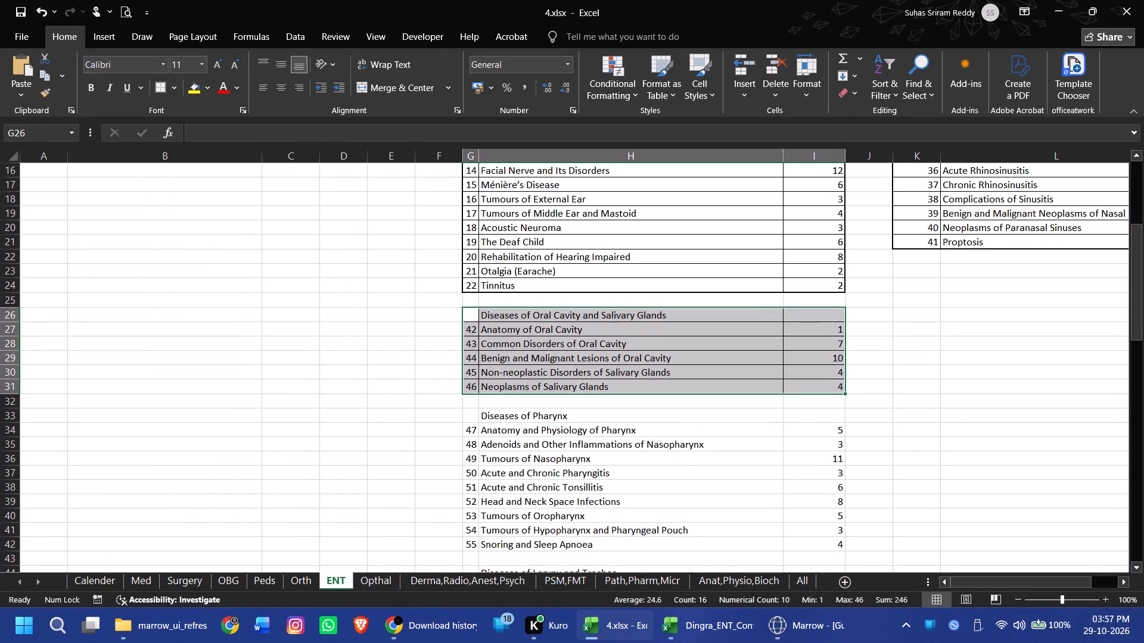
left_click(548, 405)
Apply all borders and a thick outside border to the Diseases of Pharynx list in G33:I42.
scroll(548, 405, "down", 1)
left_click_drag(465, 345, 804, 482)
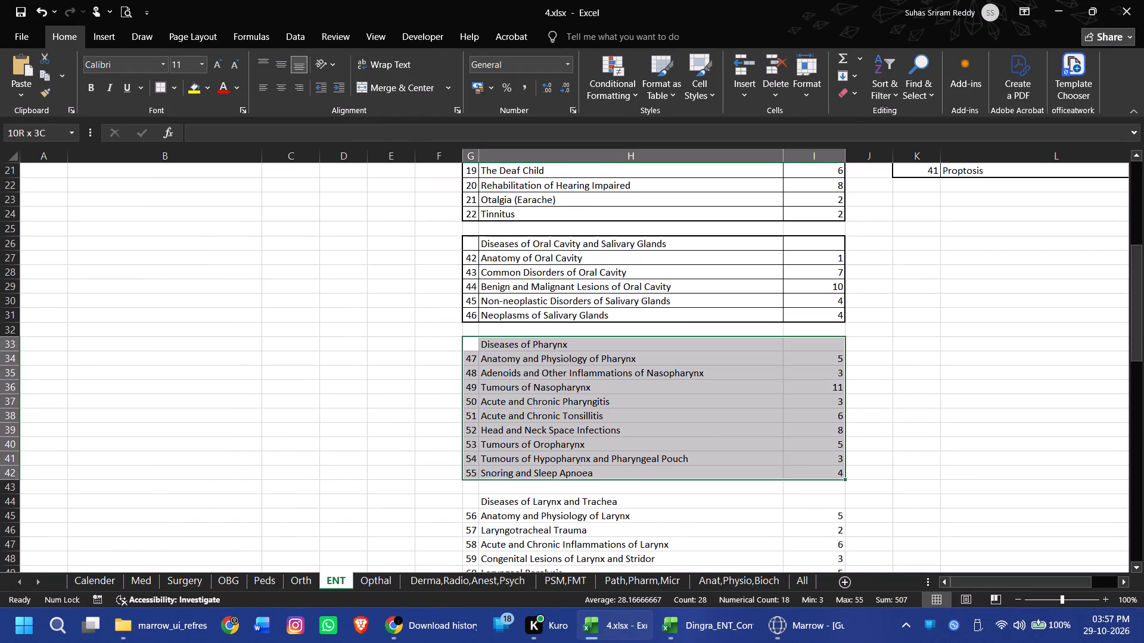
left_click_drag(804, 482, 823, 474)
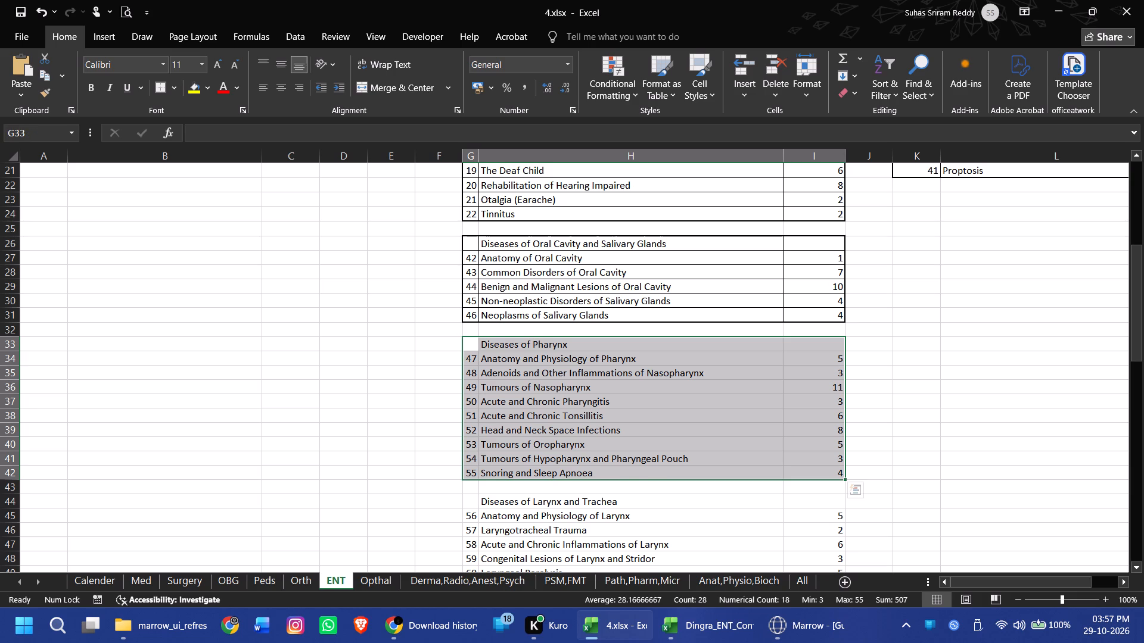
scroll(626, 367, "down", 5)
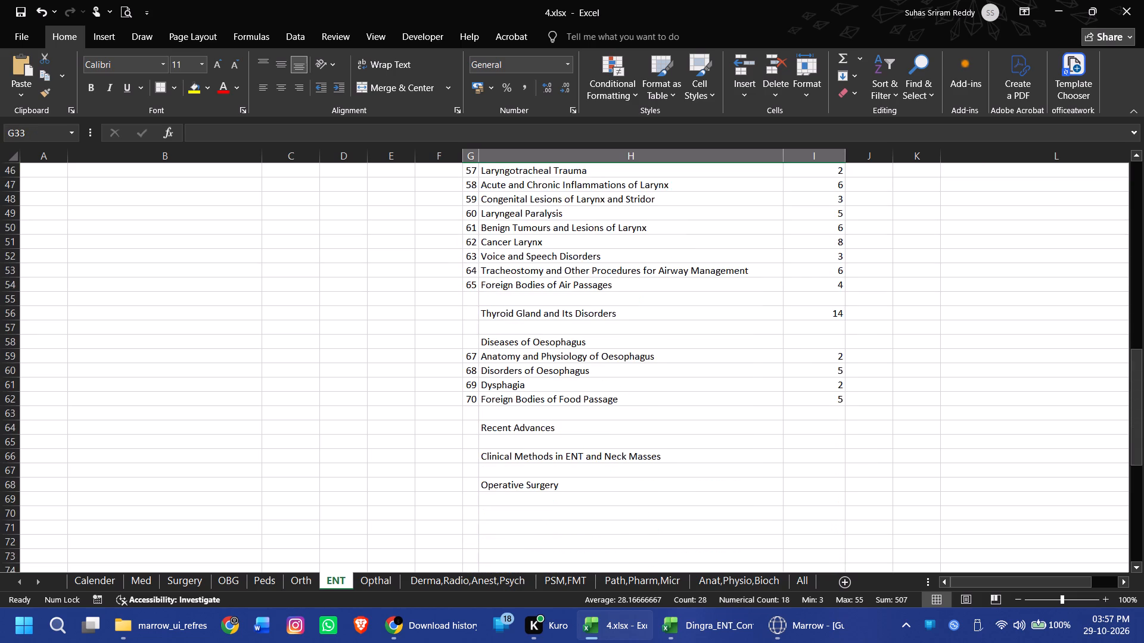
scroll(672, 368, "up", 8)
scroll(678, 368, "down", 3)
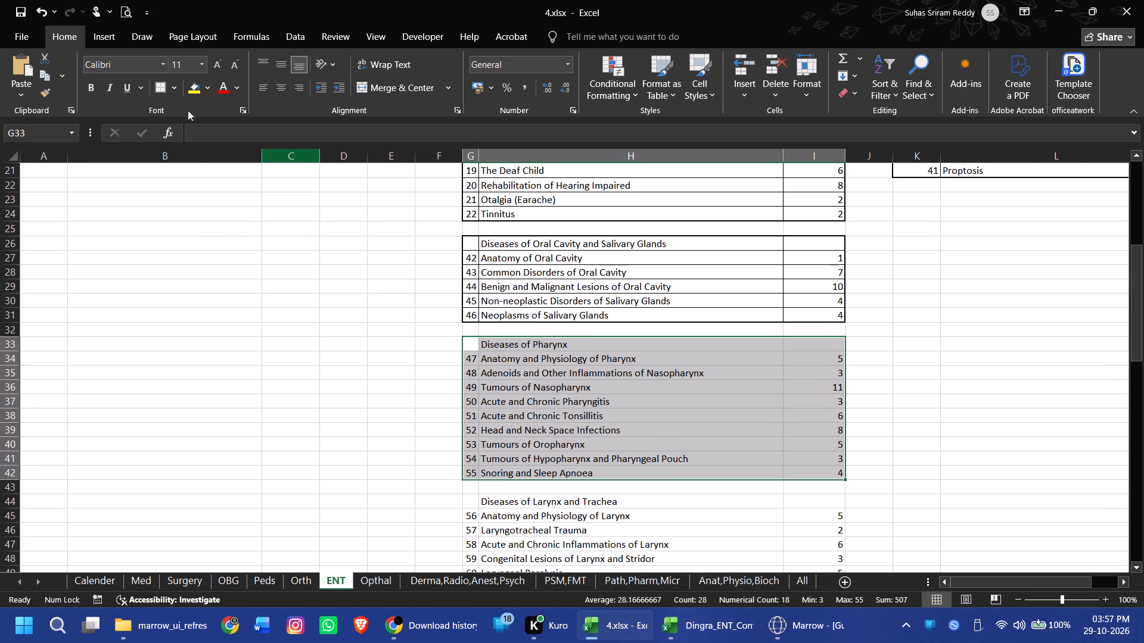
left_click(174, 93)
left_click(202, 216)
left_click(169, 85)
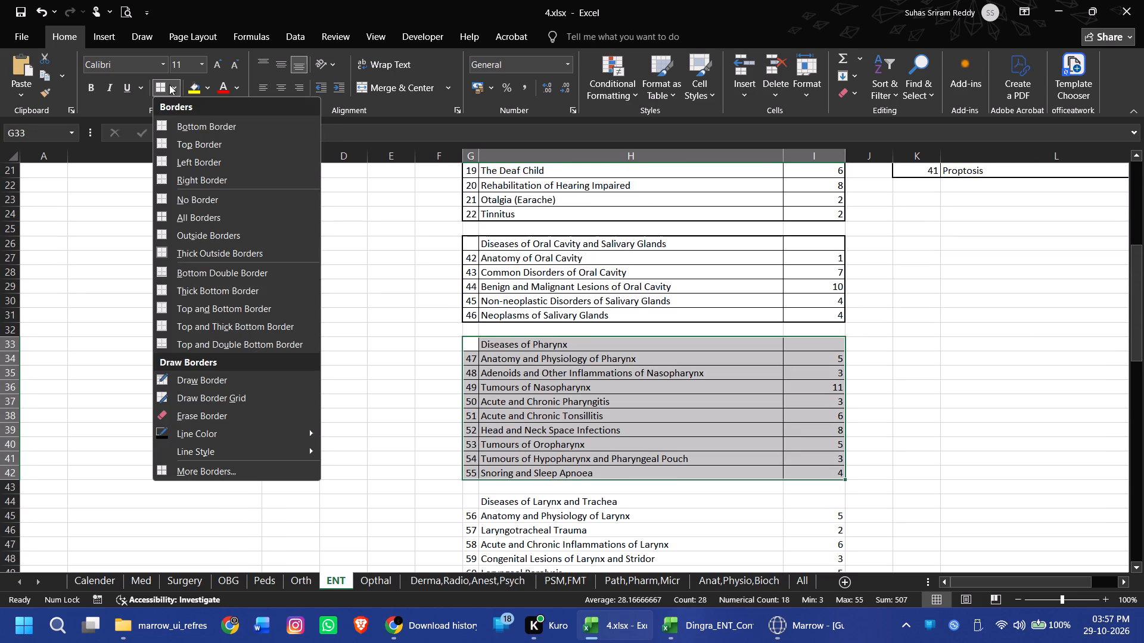
left_click(204, 251)
left_click(263, 435)
Apply all borders and a thick outside border to the Diseases of Larynx and Trachea list in G44:I54.
scroll(393, 367, "down", 2)
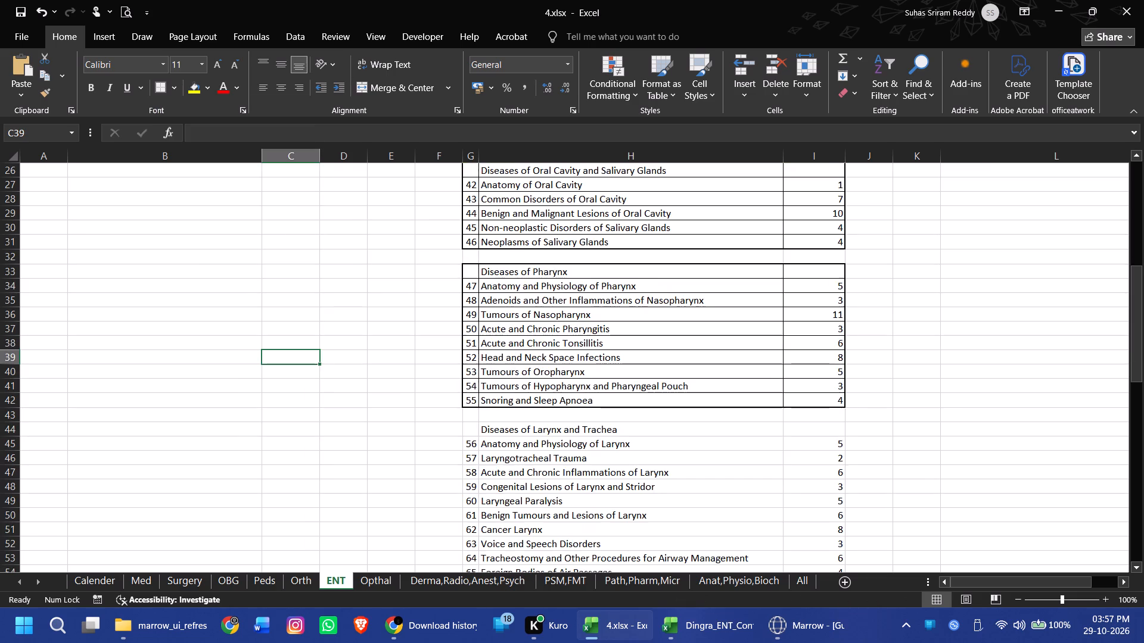
scroll(499, 414, "down", 1)
left_click_drag(468, 289, 824, 430)
left_click(172, 95)
left_click(192, 222)
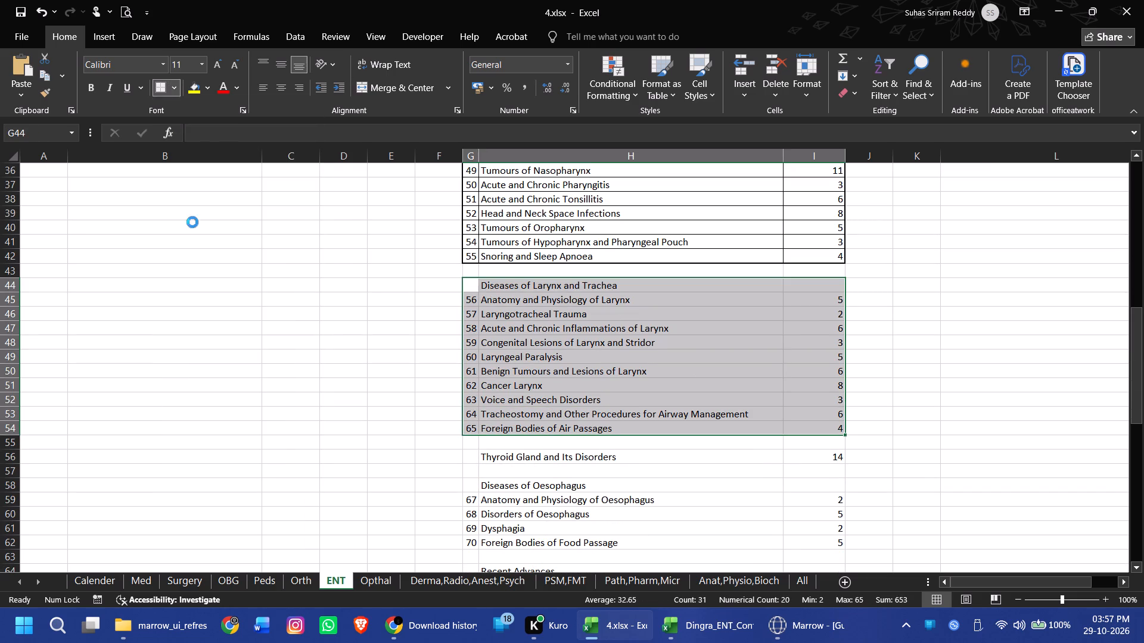
left_click(173, 86)
left_click(188, 251)
left_click(345, 390)
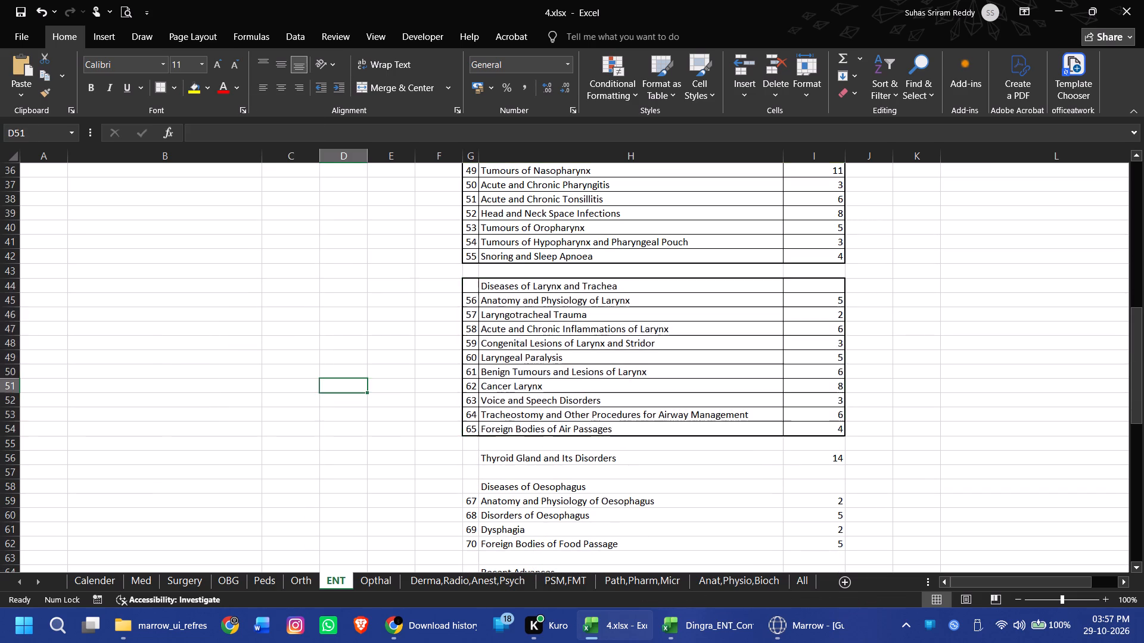
Apply a thick outside border to the Thyroid Gland and Its Disorders row in G56:I56.
scroll(350, 388, "down", 2)
left_click_drag(474, 316, 814, 313)
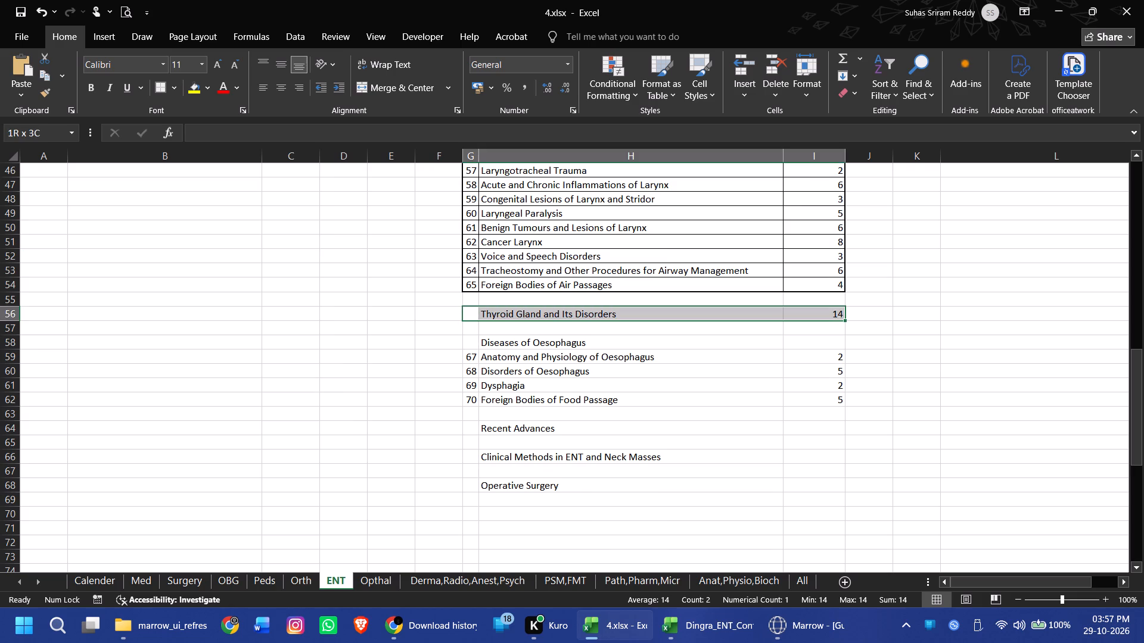
left_click_drag(814, 313, 815, 313)
left_click(163, 83)
left_click(256, 344)
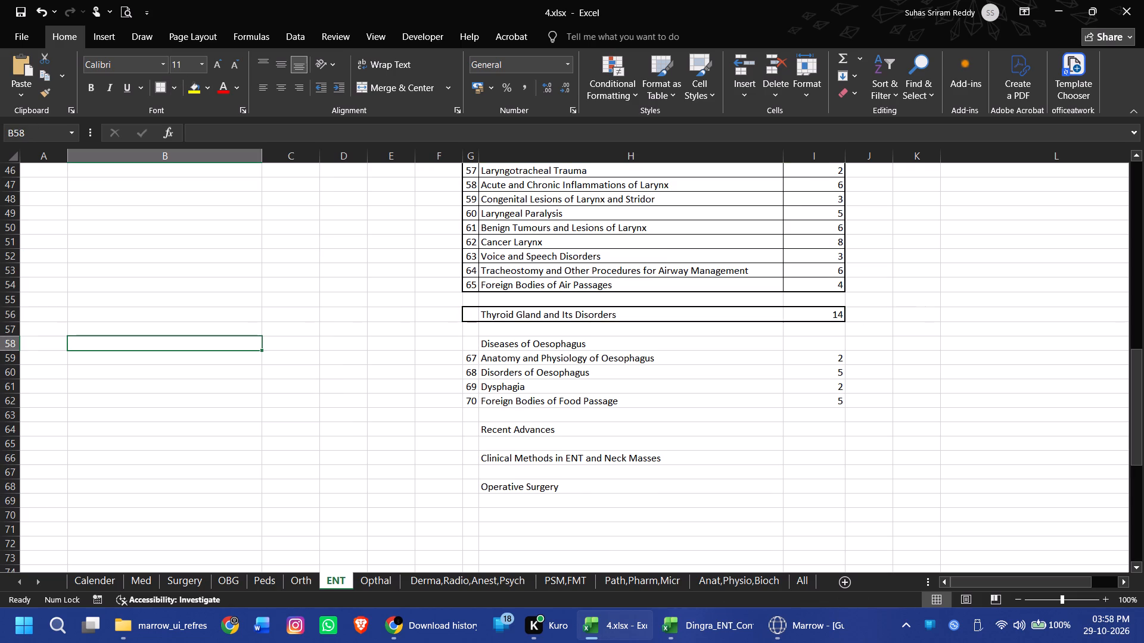
Apply all borders and a thick outside border to the Diseases of Oesophagus list in G58:I62.
left_click_drag(471, 342, 806, 398)
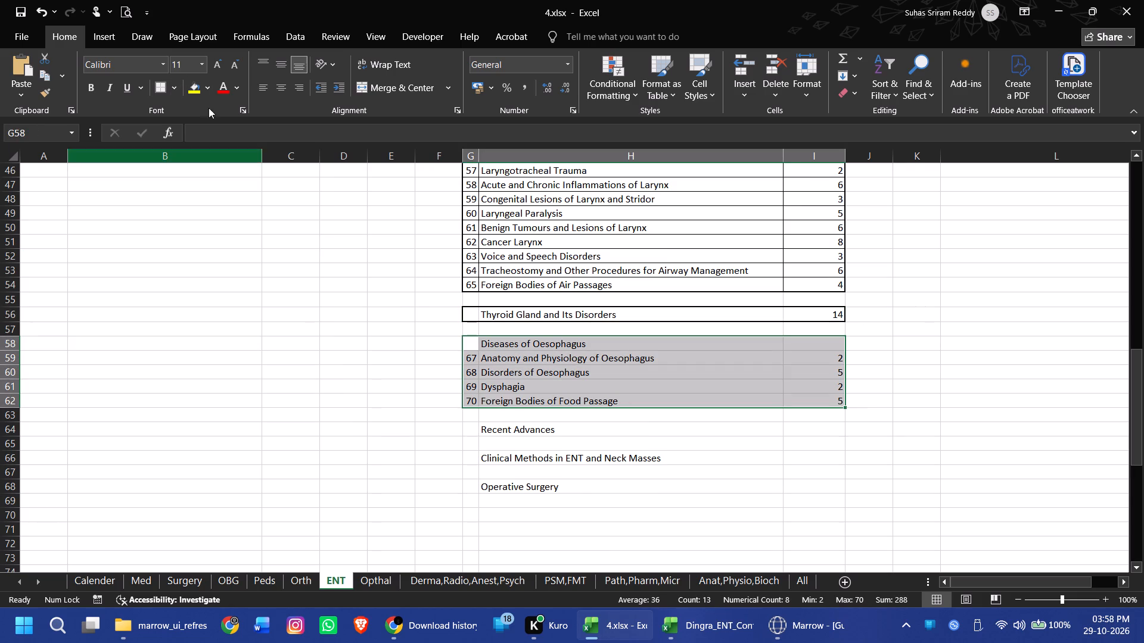
left_click(164, 83)
left_click(175, 88)
left_click(225, 227)
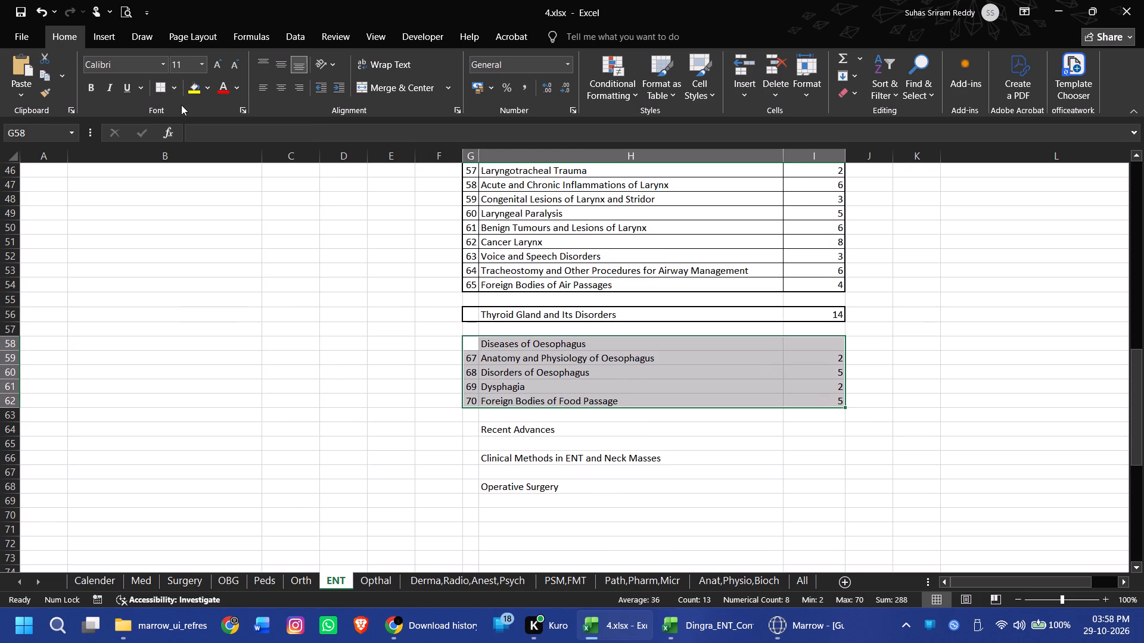
left_click(177, 95)
left_click(203, 219)
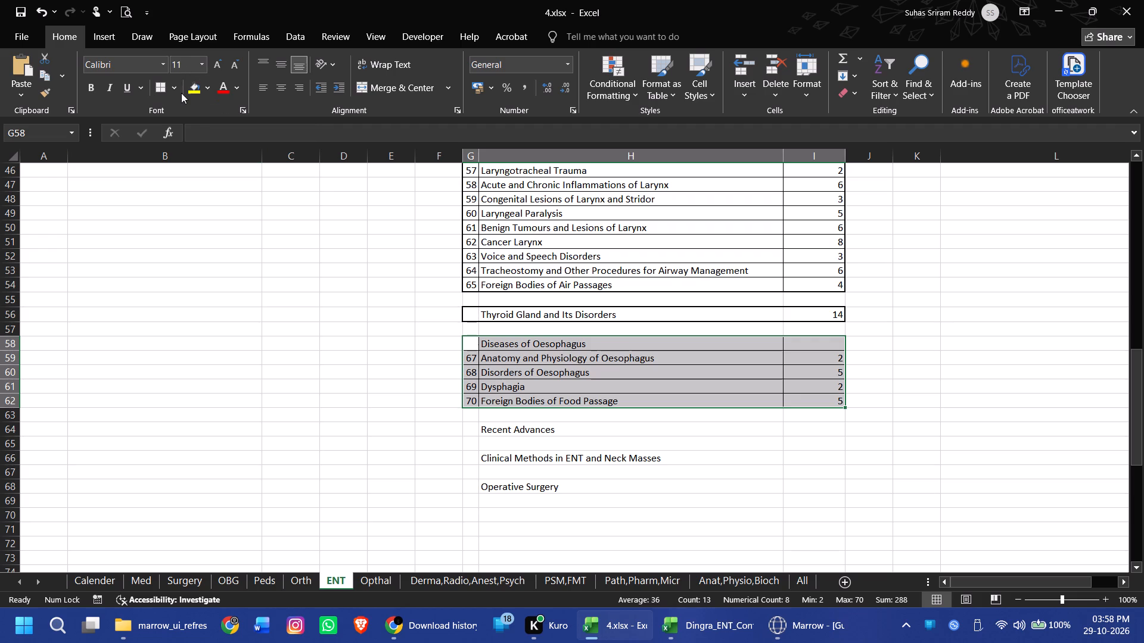
left_click(178, 90)
left_click(247, 257)
left_click(335, 391)
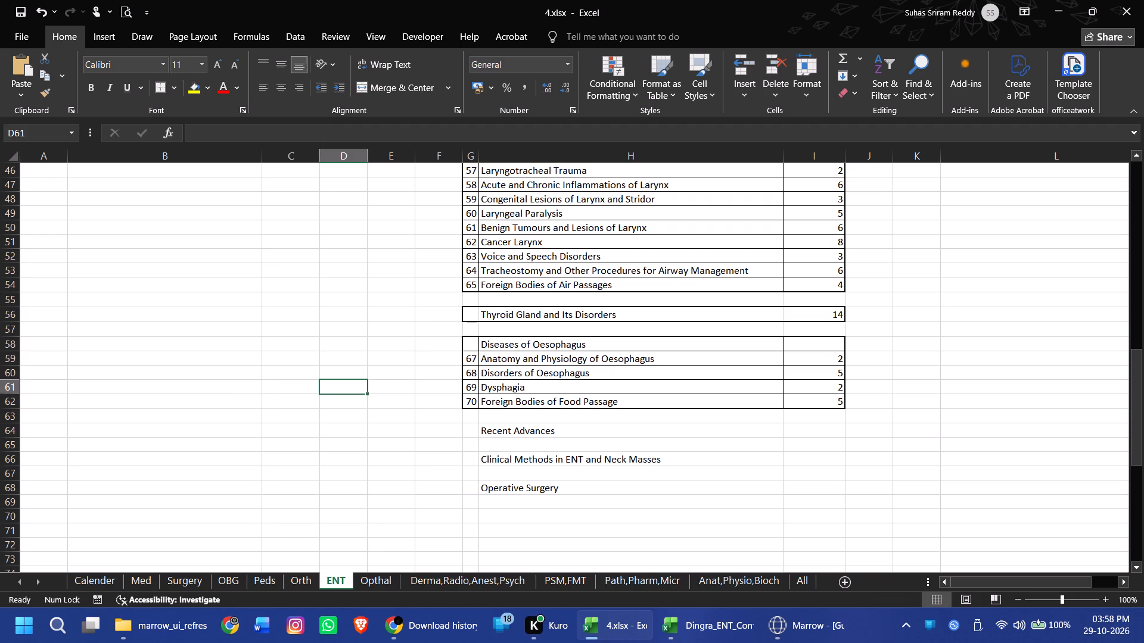
Give the Recent Advances, Clinical Methods and Operative Surgery rows (64, 66 and 68, columns G to I) separate thick outside borders.
left_click_drag(470, 432, 823, 435)
left_click(158, 89)
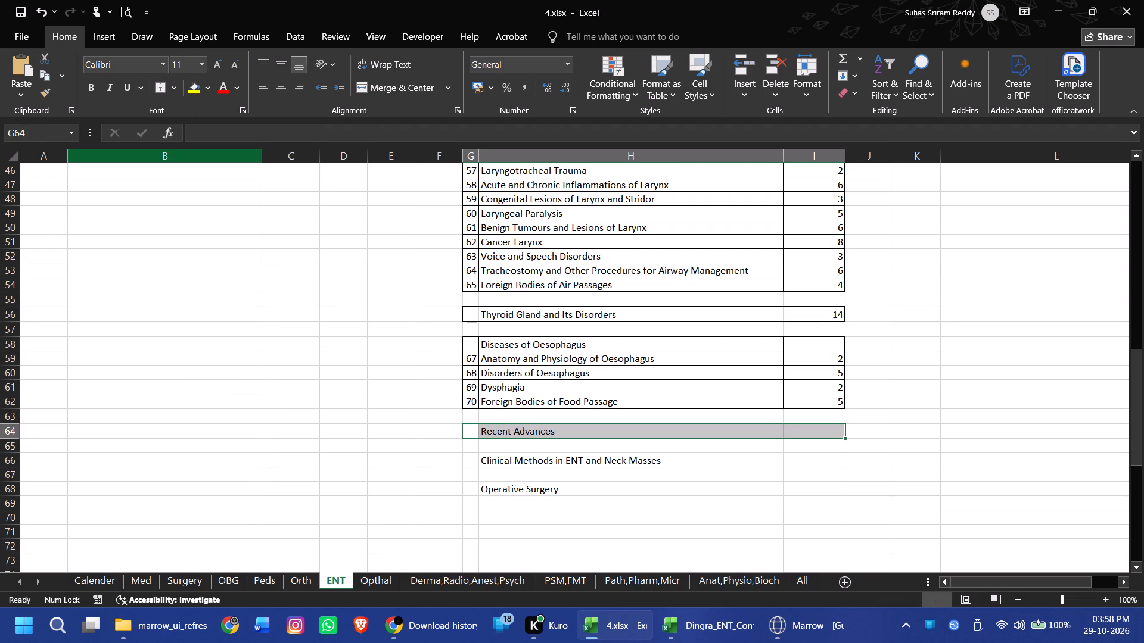
left_click_drag(471, 459, 816, 457)
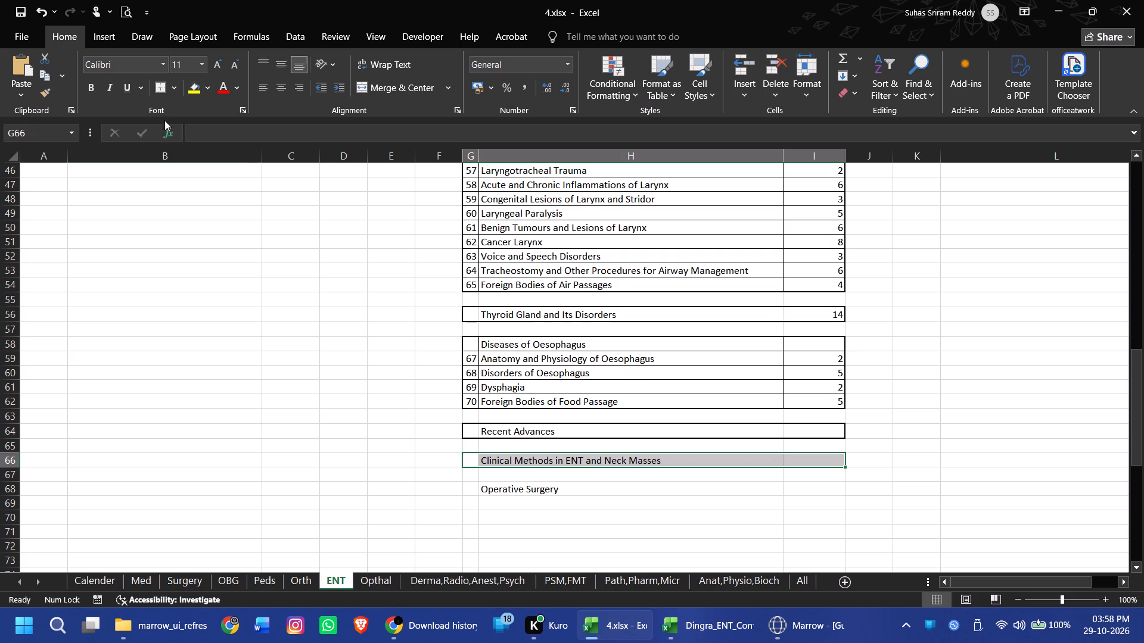
left_click(163, 85)
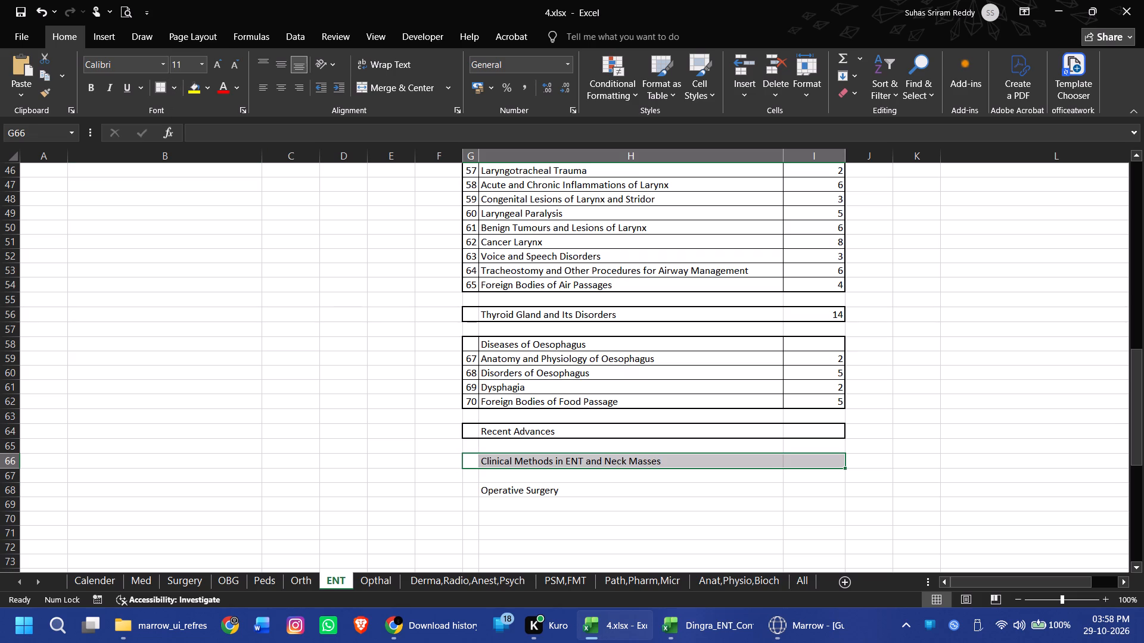
left_click_drag(470, 488, 805, 488)
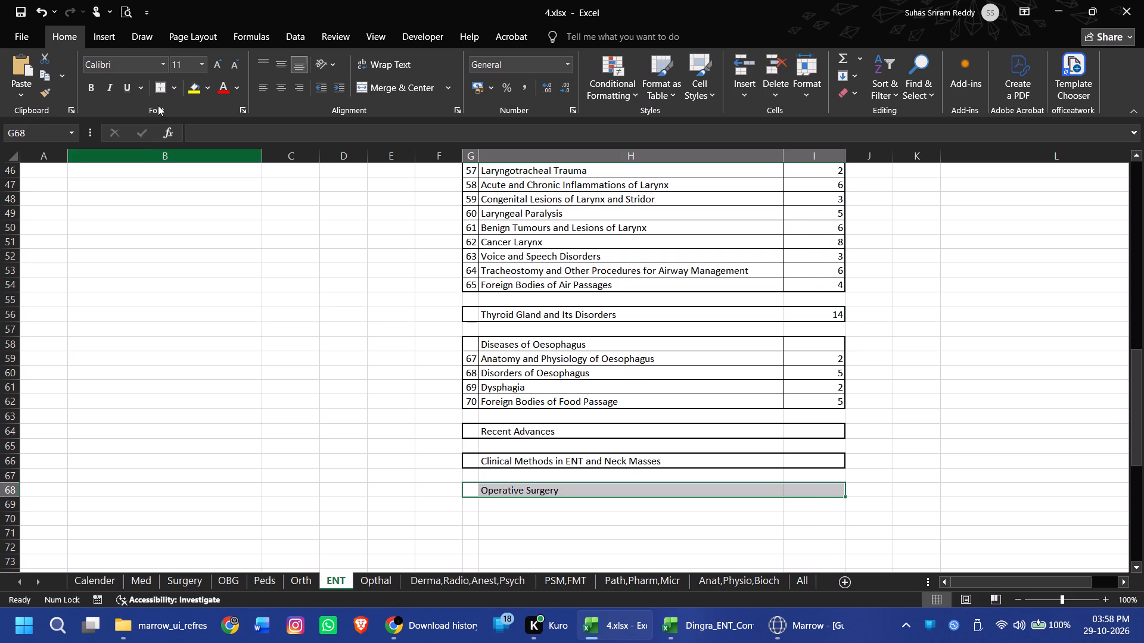
left_click(160, 74)
left_click(161, 86)
Move the Diseases of Pharynx table from G33:I42 to K23:M32, below the Diseases of Nose and Paranasal Sinuses table.
scroll(310, 406, "up", 6)
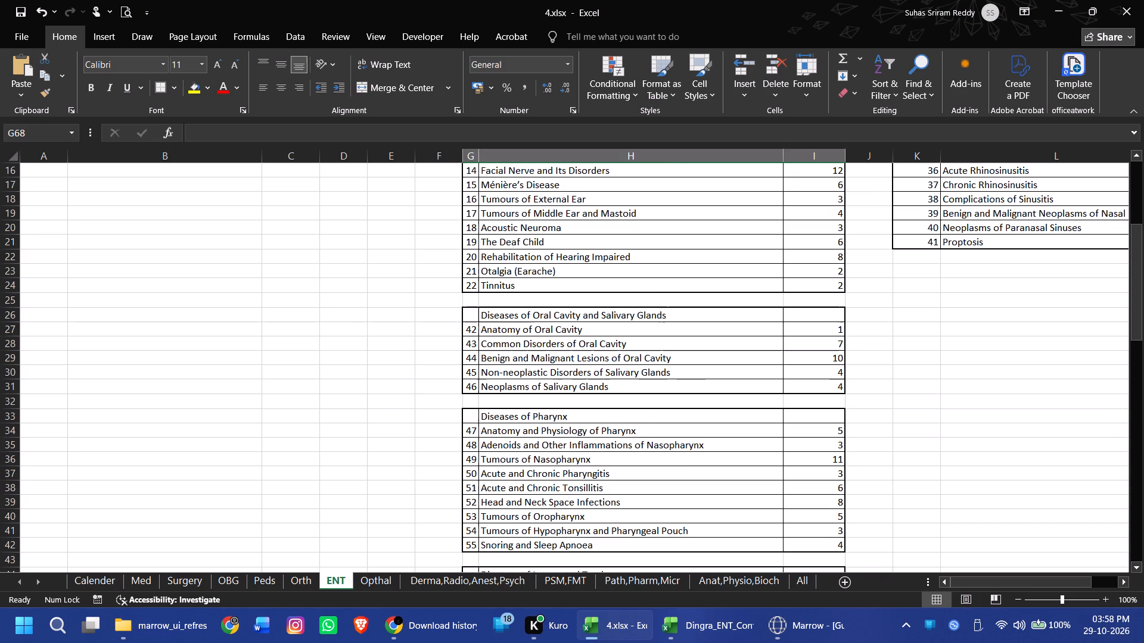
left_click(310, 406)
scroll(310, 406, "down", 2)
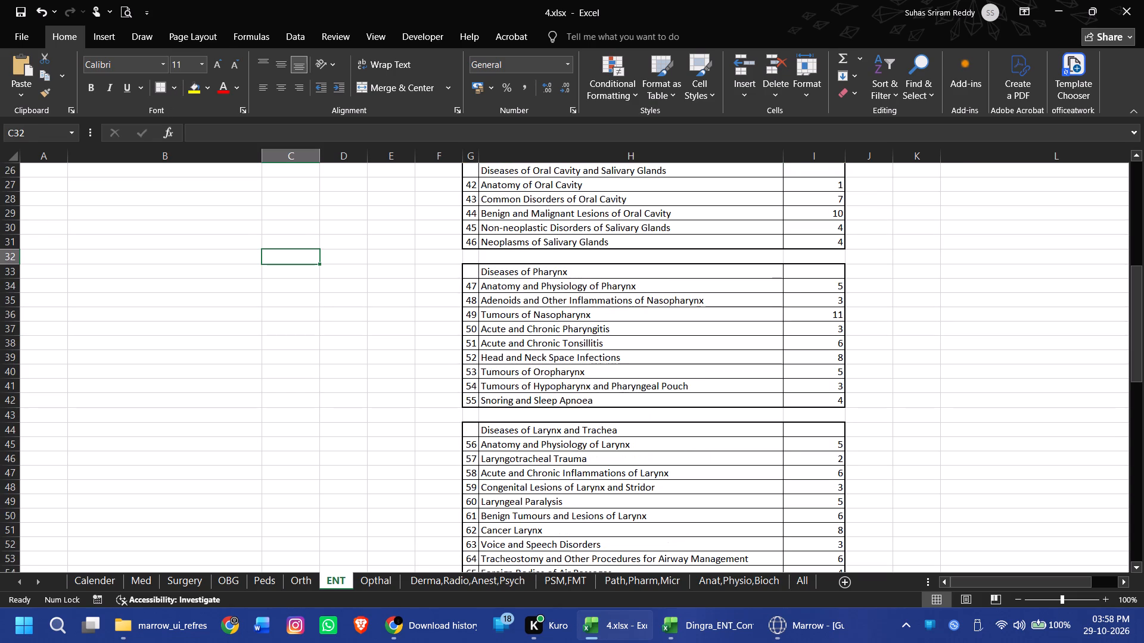
left_click_drag(471, 273, 832, 407)
scroll(984, 361, "up", 1)
left_click_drag(661, 336, 1073, 204)
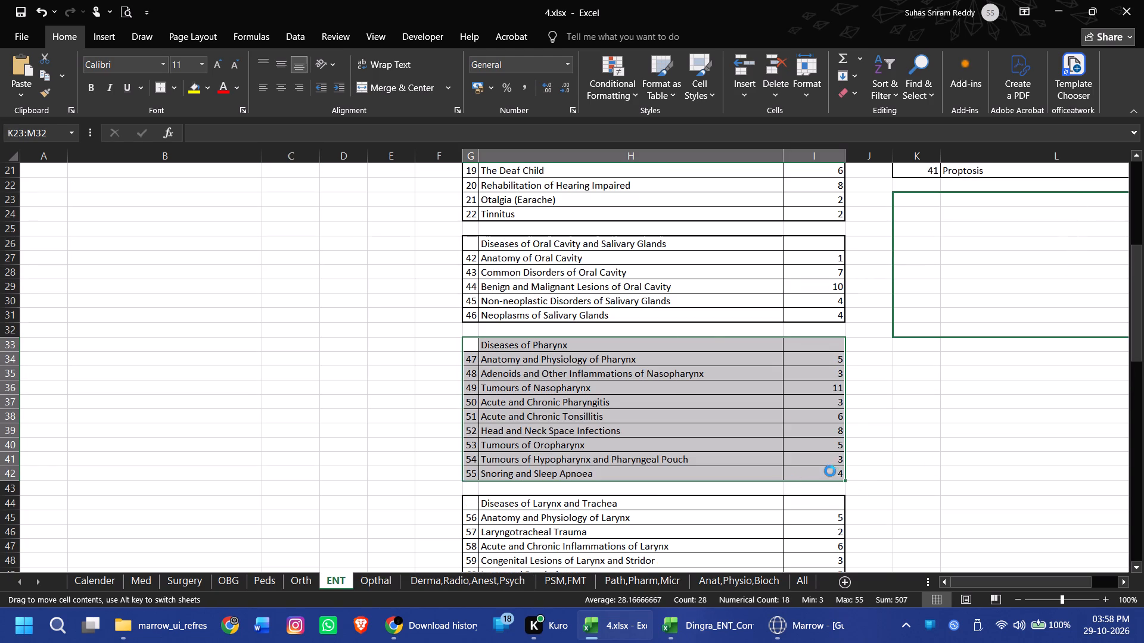
left_click(955, 463)
Delete the blank cells F35:K42 and G33:I34 above the Diseases of Larynx and Trachea table, shifting the lower tables up.
left_click_drag(447, 390, 559, 395)
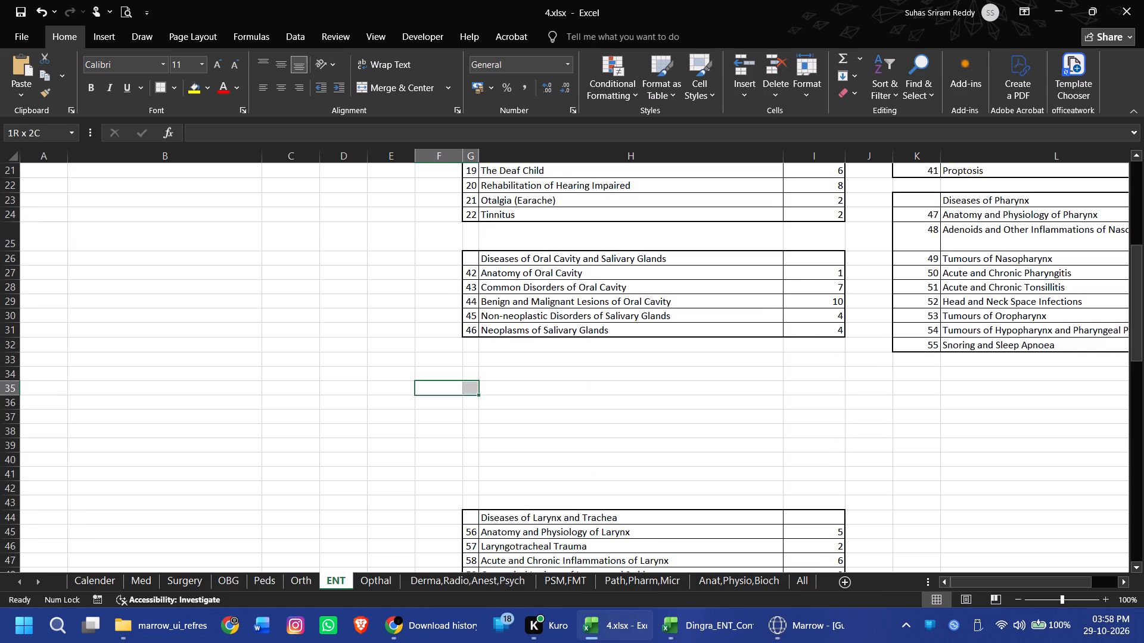
left_click_drag(559, 395, 921, 486)
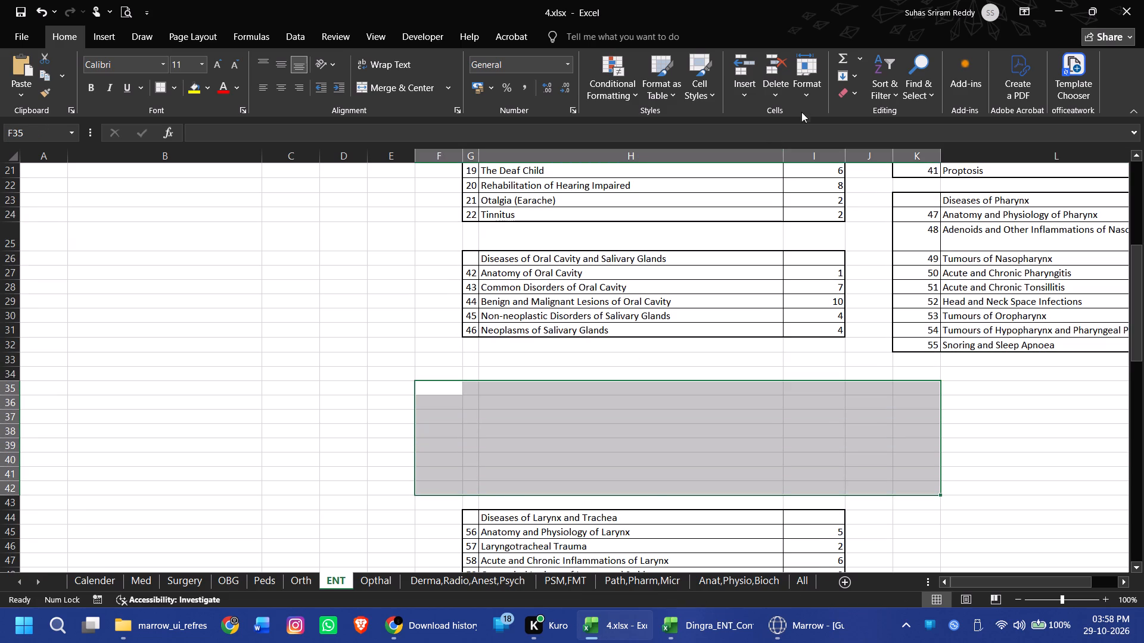
left_click(779, 64)
left_click(496, 340)
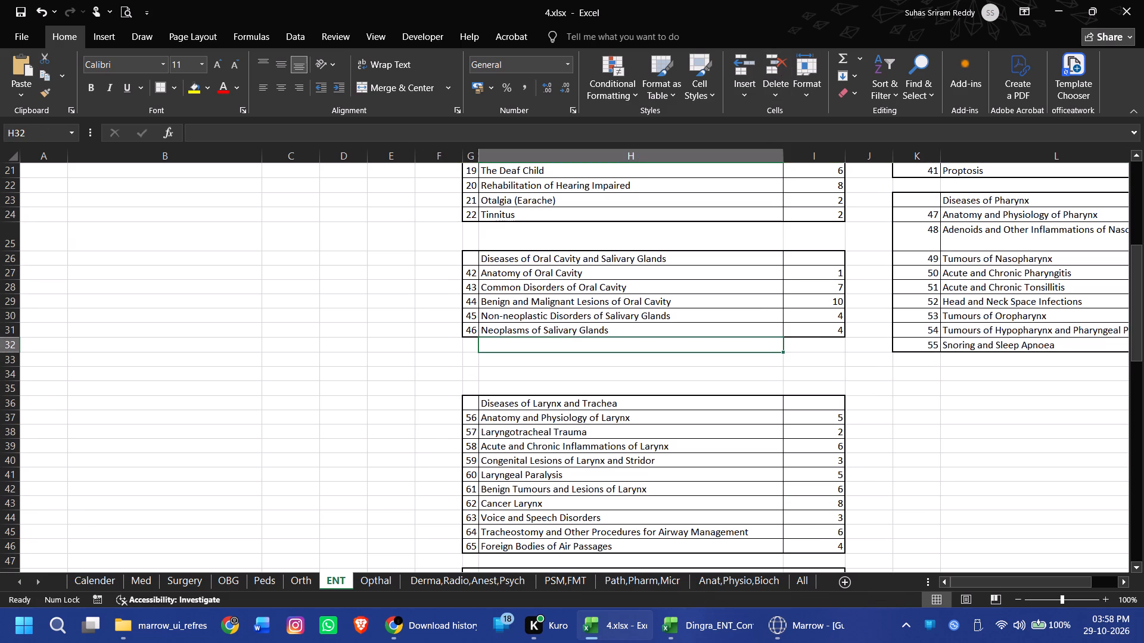
left_click_drag(470, 361, 817, 376)
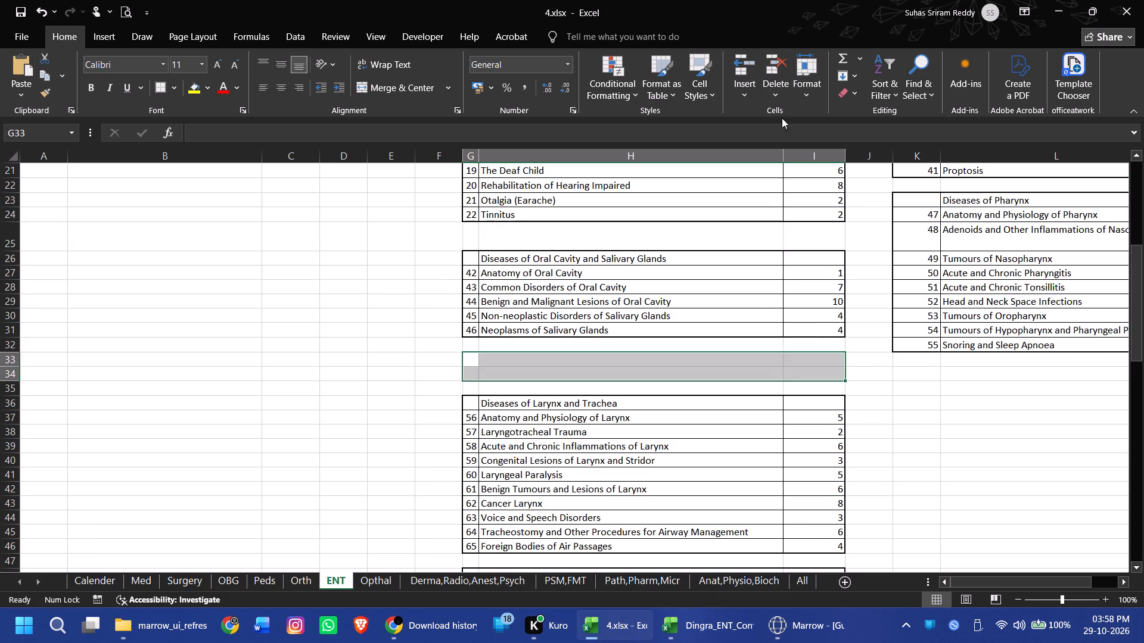
left_click(771, 65)
left_click(473, 354)
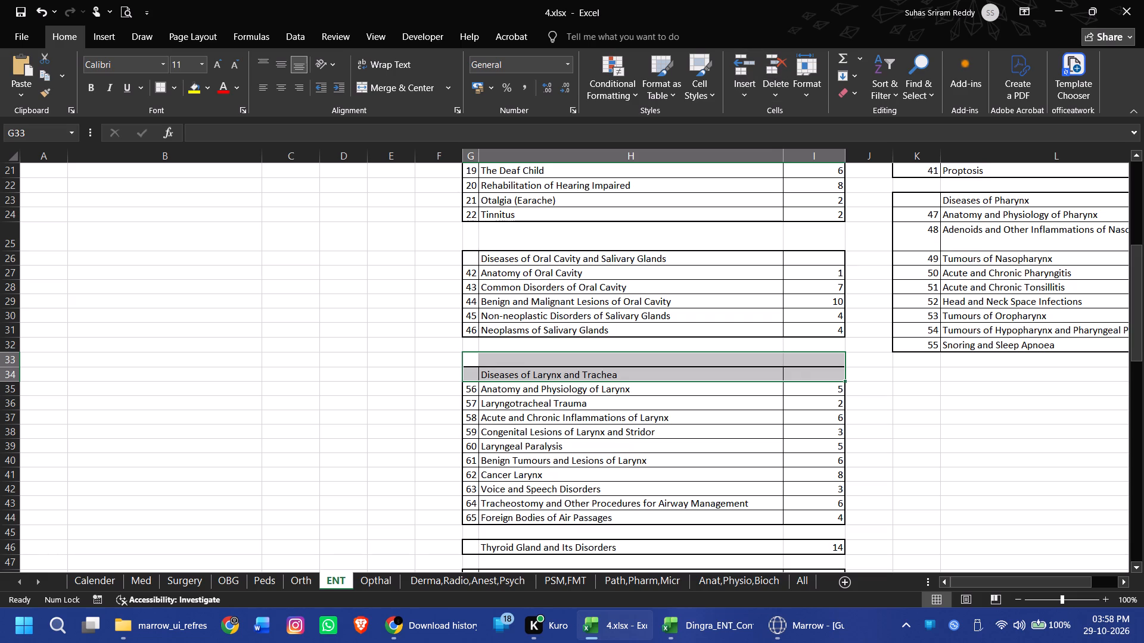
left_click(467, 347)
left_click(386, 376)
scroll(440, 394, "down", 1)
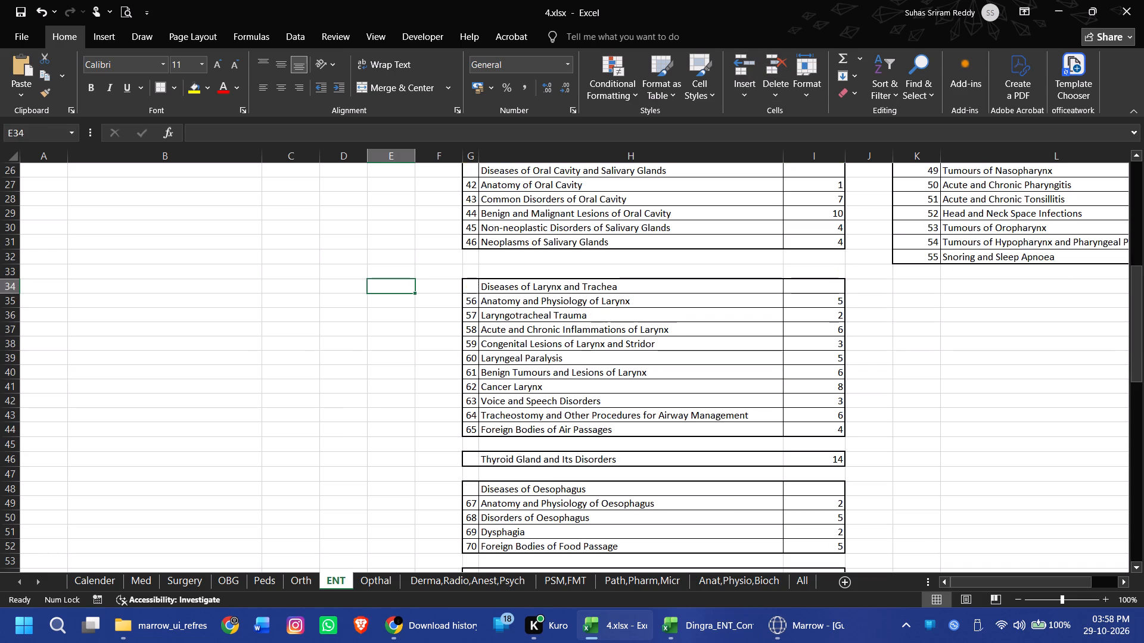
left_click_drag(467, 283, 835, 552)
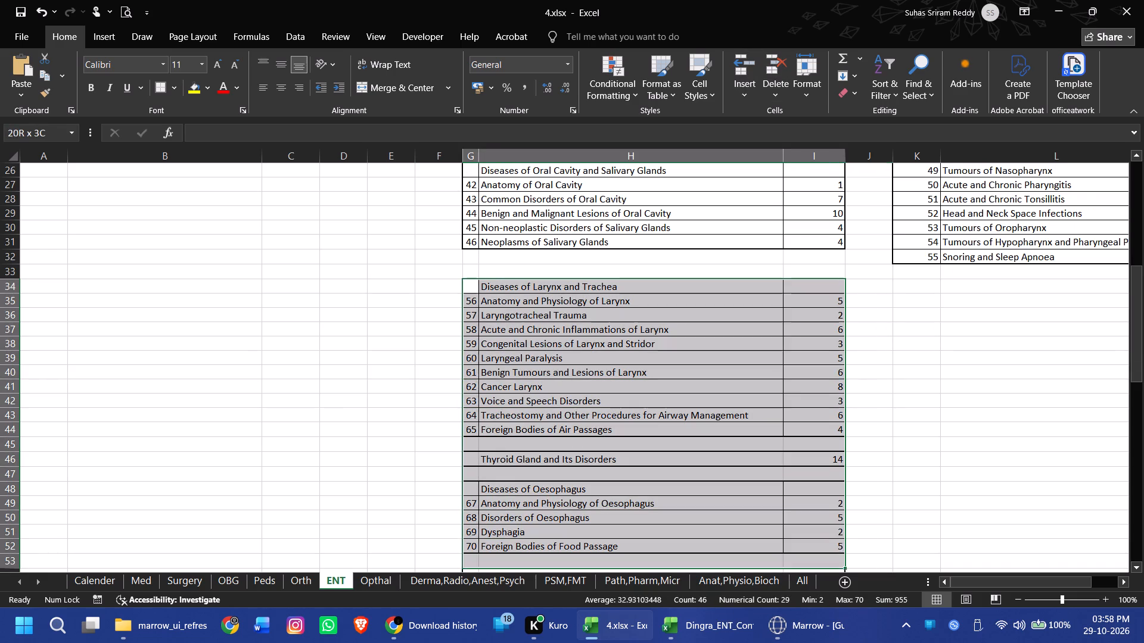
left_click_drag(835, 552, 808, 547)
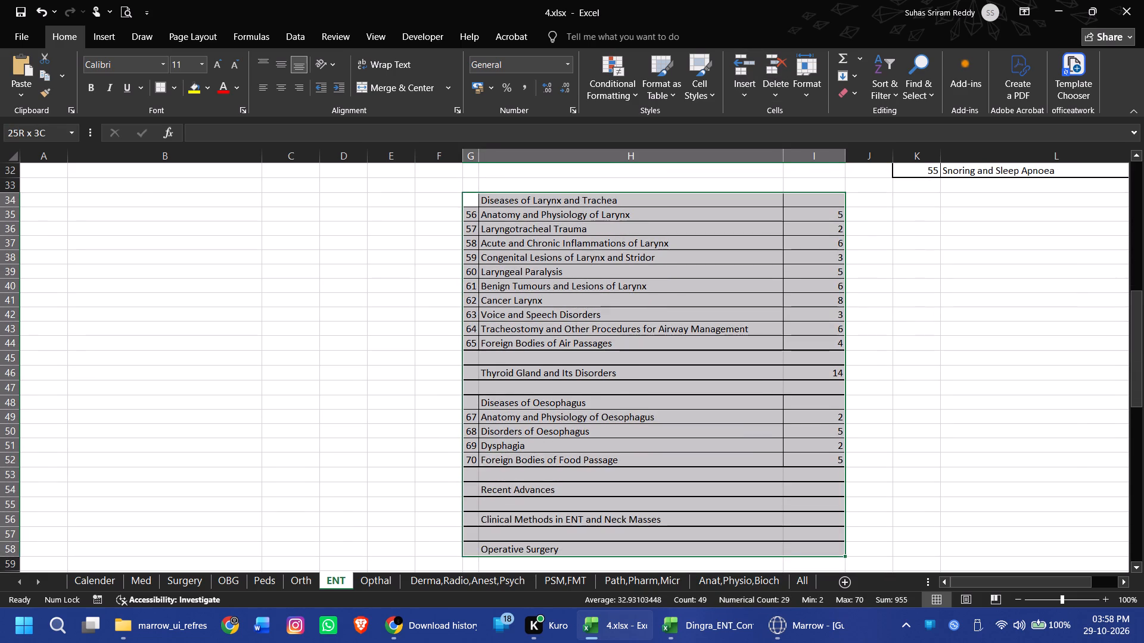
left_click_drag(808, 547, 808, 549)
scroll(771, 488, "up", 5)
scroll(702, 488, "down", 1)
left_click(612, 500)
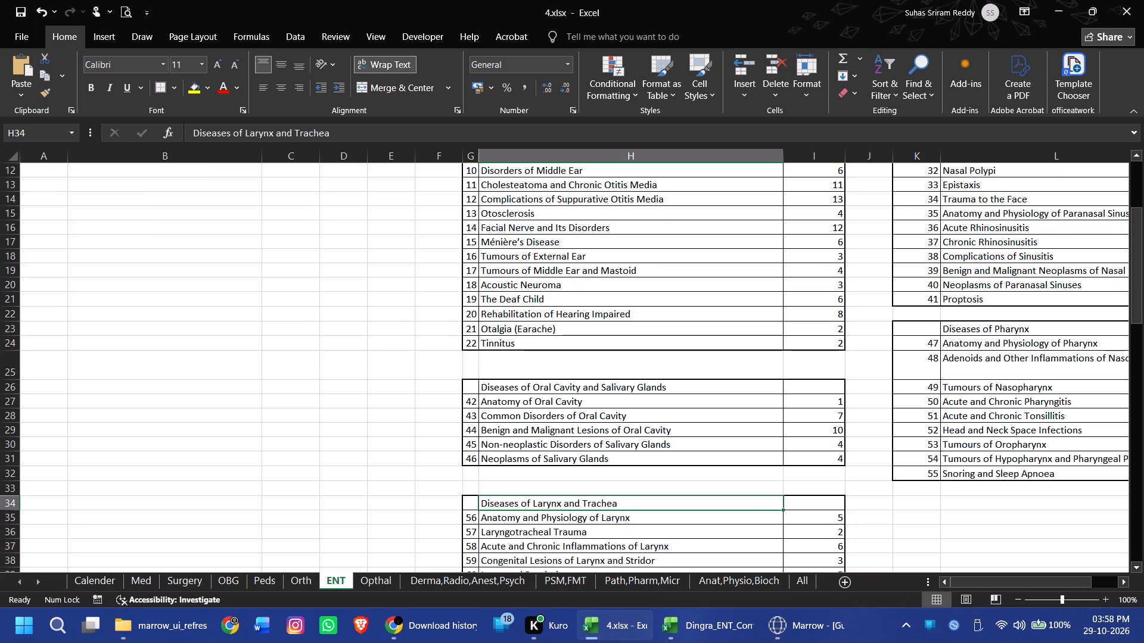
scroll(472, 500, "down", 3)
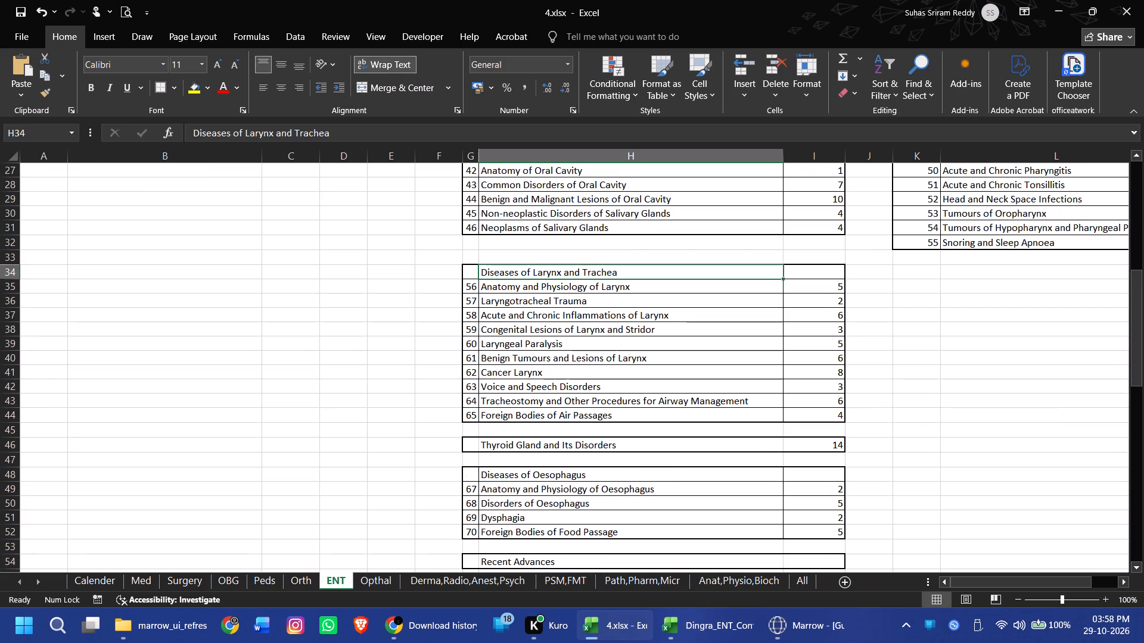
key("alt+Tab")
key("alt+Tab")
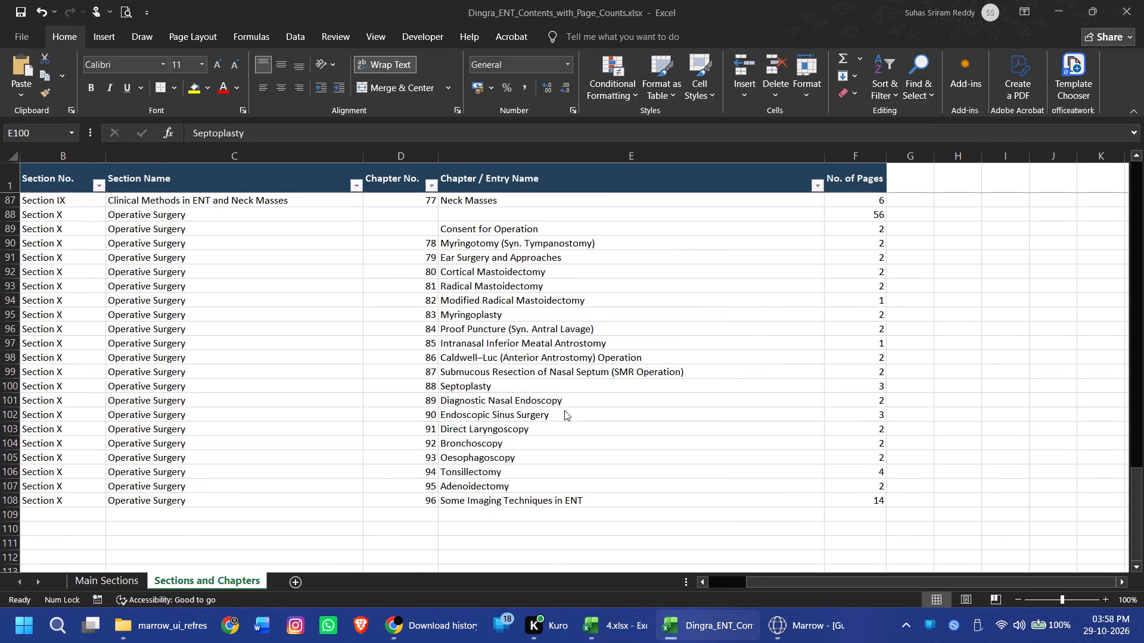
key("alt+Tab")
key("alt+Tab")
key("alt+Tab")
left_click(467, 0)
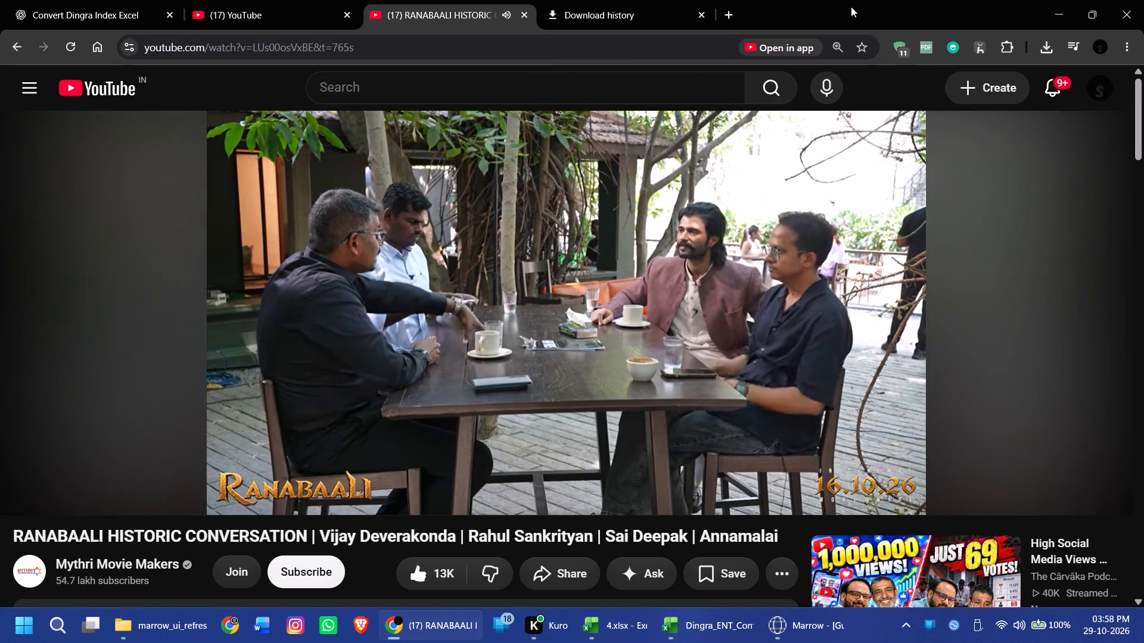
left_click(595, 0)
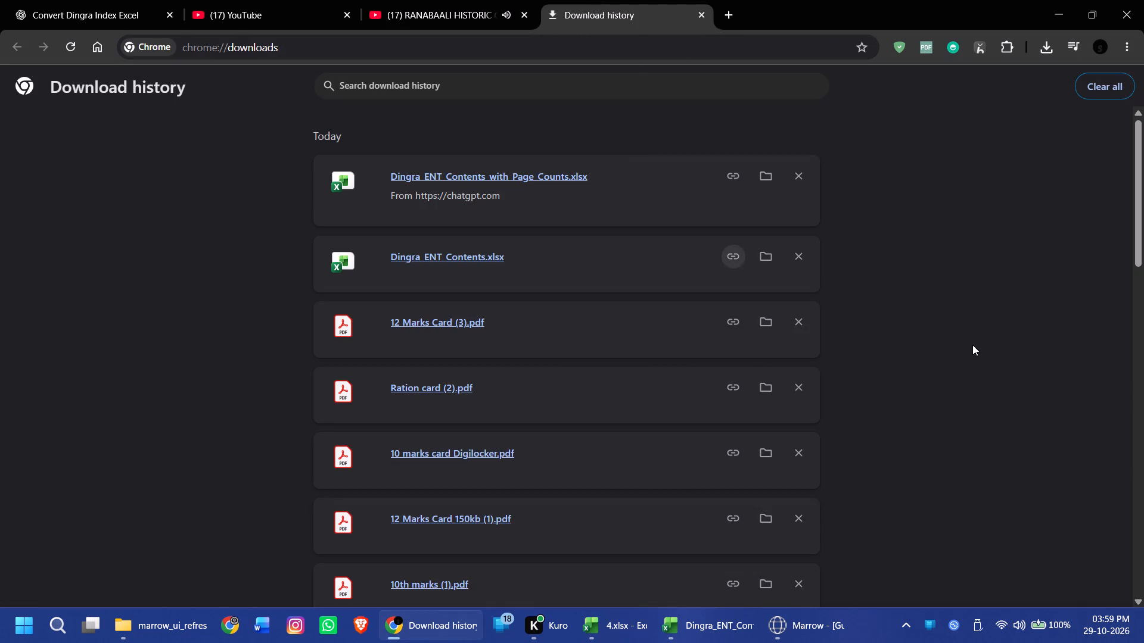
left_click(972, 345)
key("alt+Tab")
Move the Diseases of Larynx and Trachea table up one row, from G34:I44 to G33:I43.
left_click(931, 360)
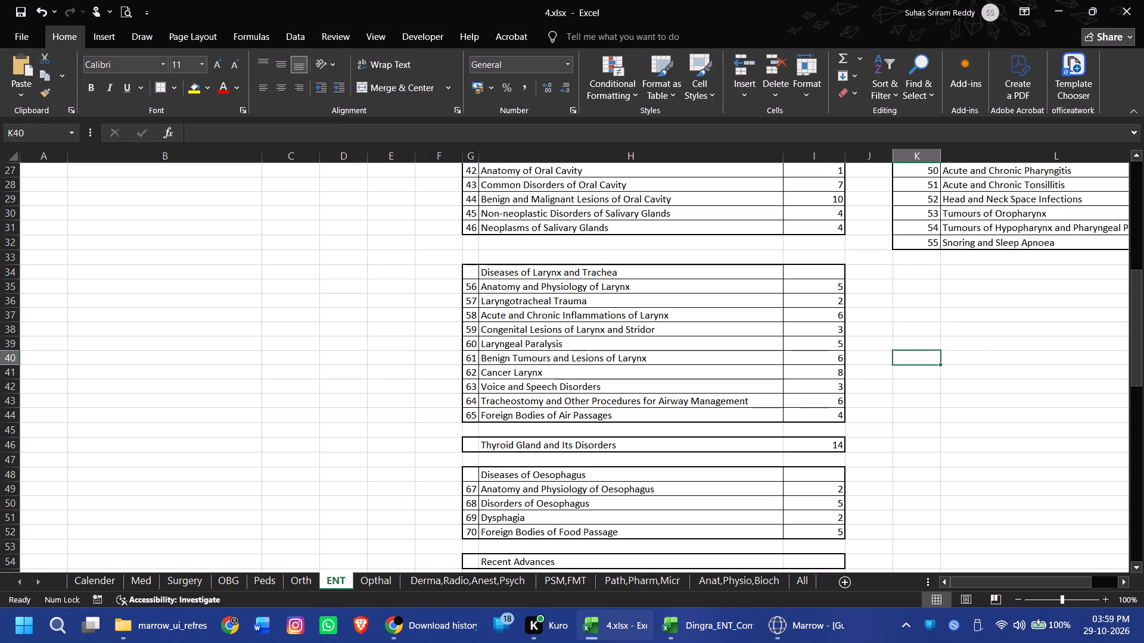
left_click_drag(471, 274, 819, 413)
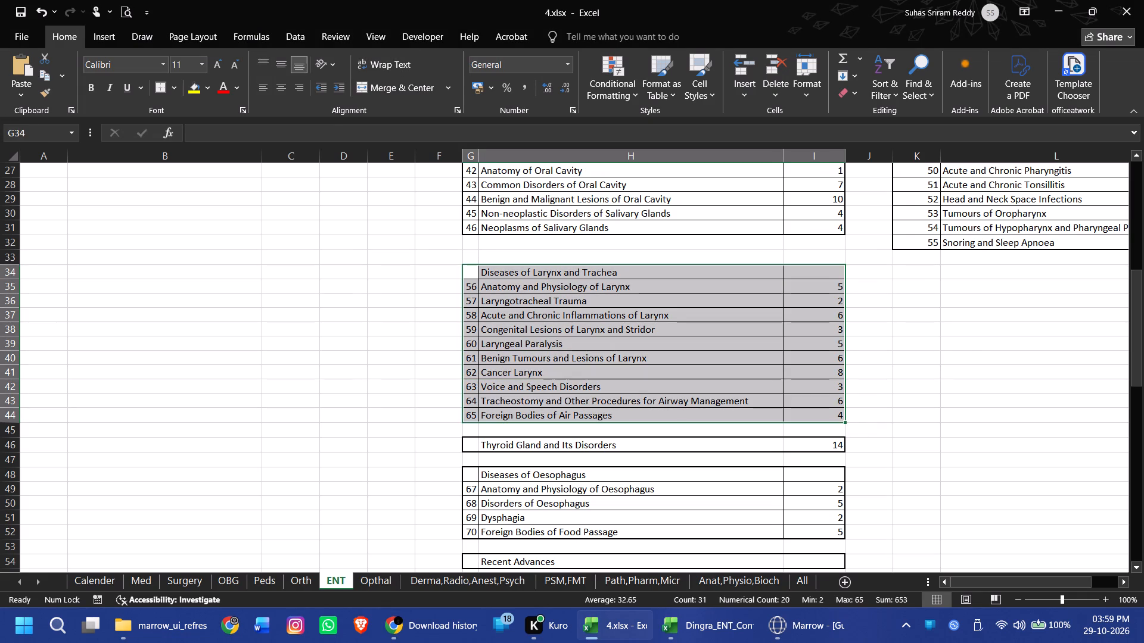
left_click_drag(674, 266, 675, 254)
left_click(1003, 377)
Move the Clinical Methods and Operative Surgery rows up to rows 55 and 56, directly beneath the Recent Advances row.
scroll(981, 381, "down", 1)
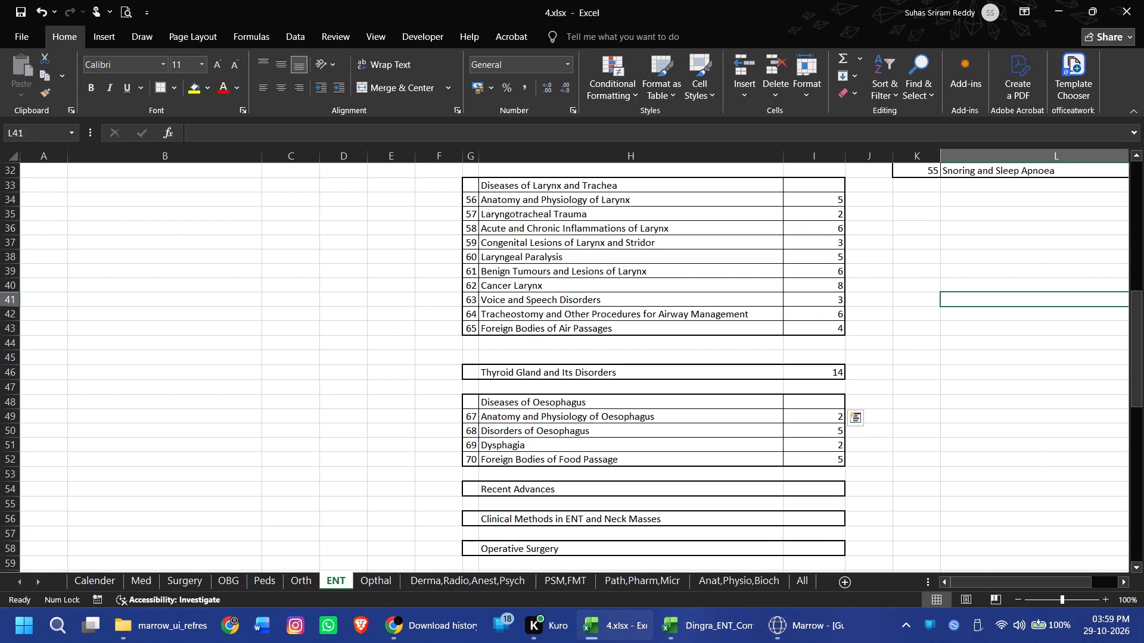
left_click(489, 522)
left_click_drag(475, 521, 794, 528)
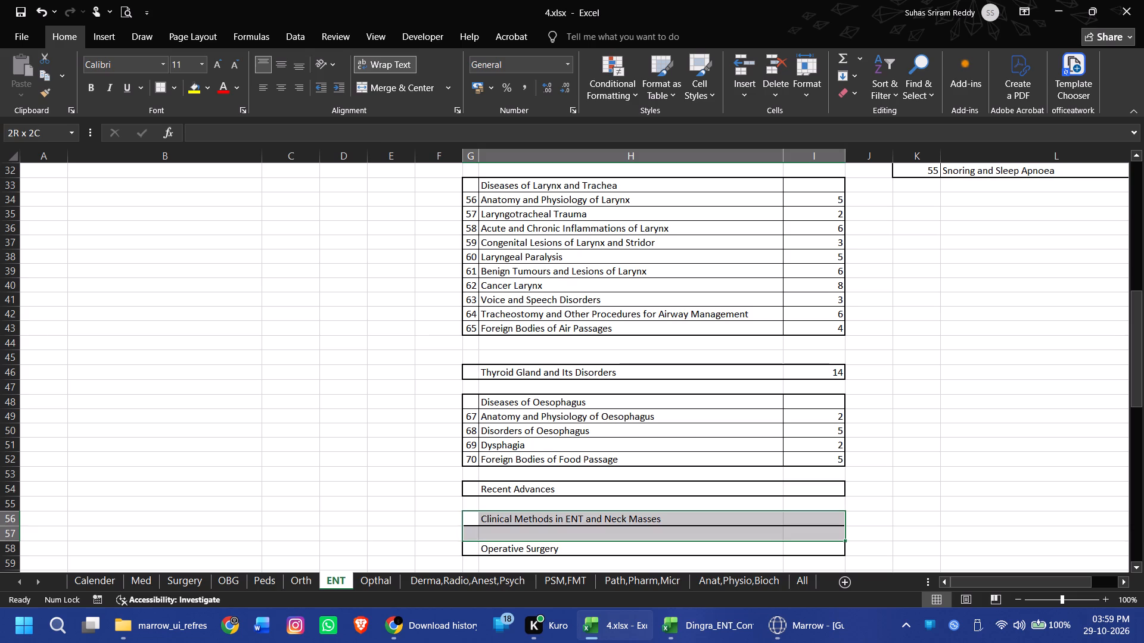
left_click_drag(794, 528, 839, 543)
left_click_drag(763, 512, 763, 500)
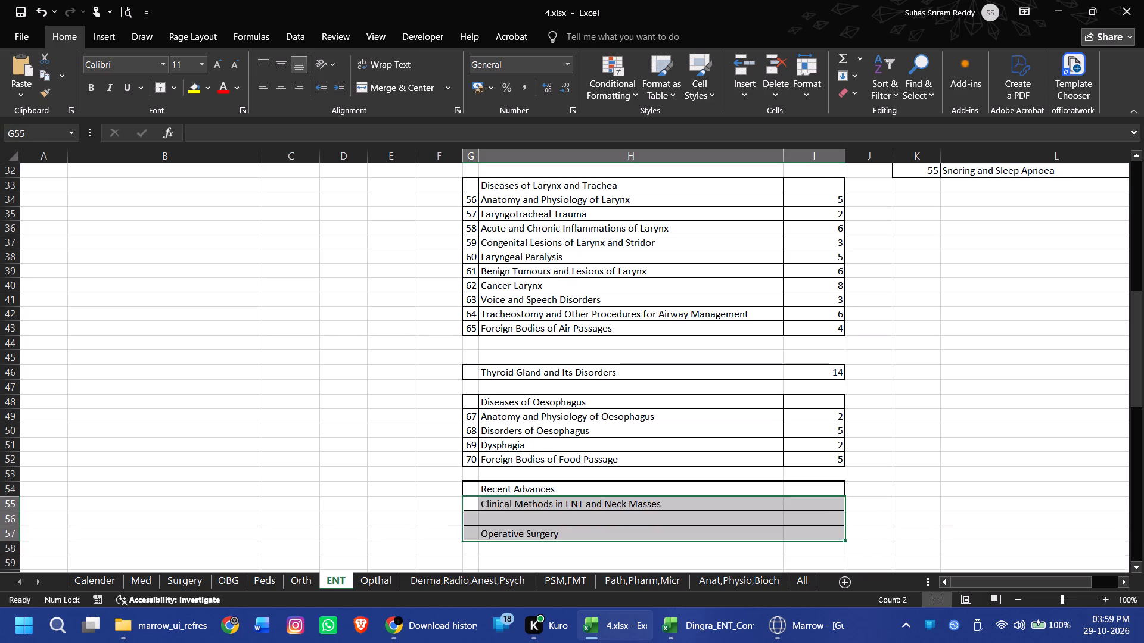
left_click(940, 522)
left_click_drag(470, 533, 809, 538)
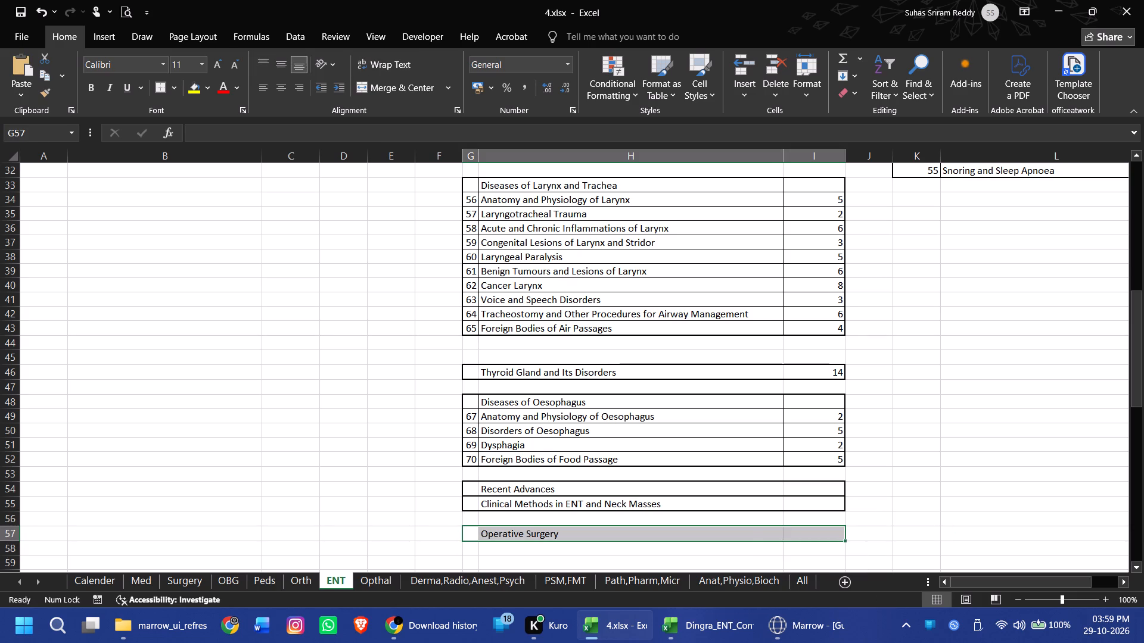
left_click_drag(744, 525, 741, 516)
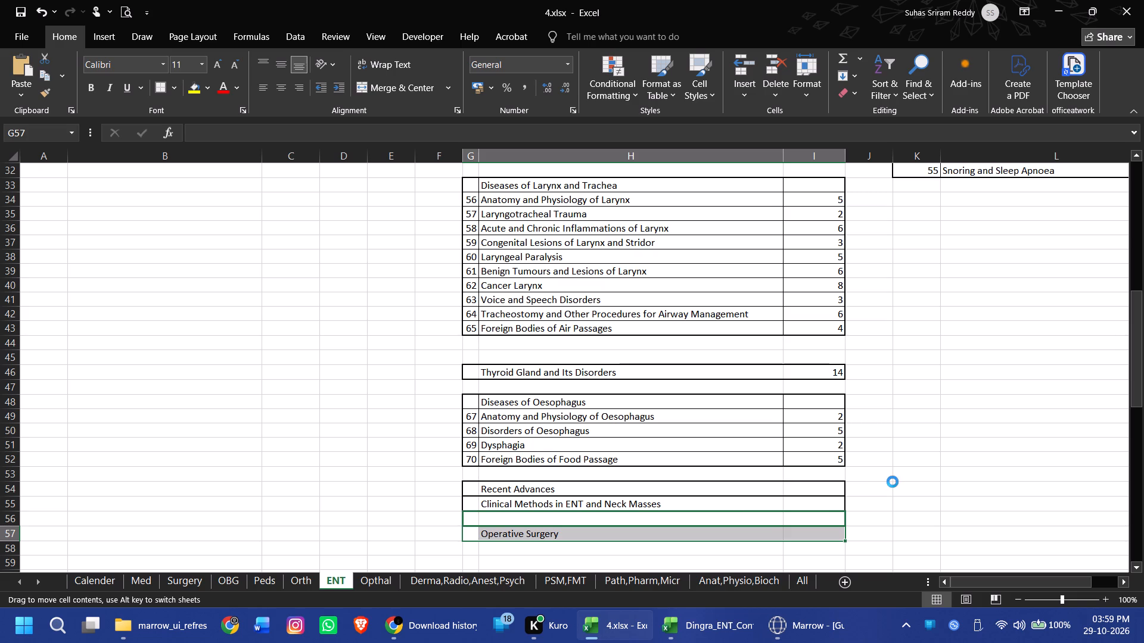
left_click(1023, 442)
Move the Diseases of Oesophagus table with the three section rows below it from G48:I56 to K35:M43, under the Diseases of Pharynx table.
scroll(1023, 442, "up", 1)
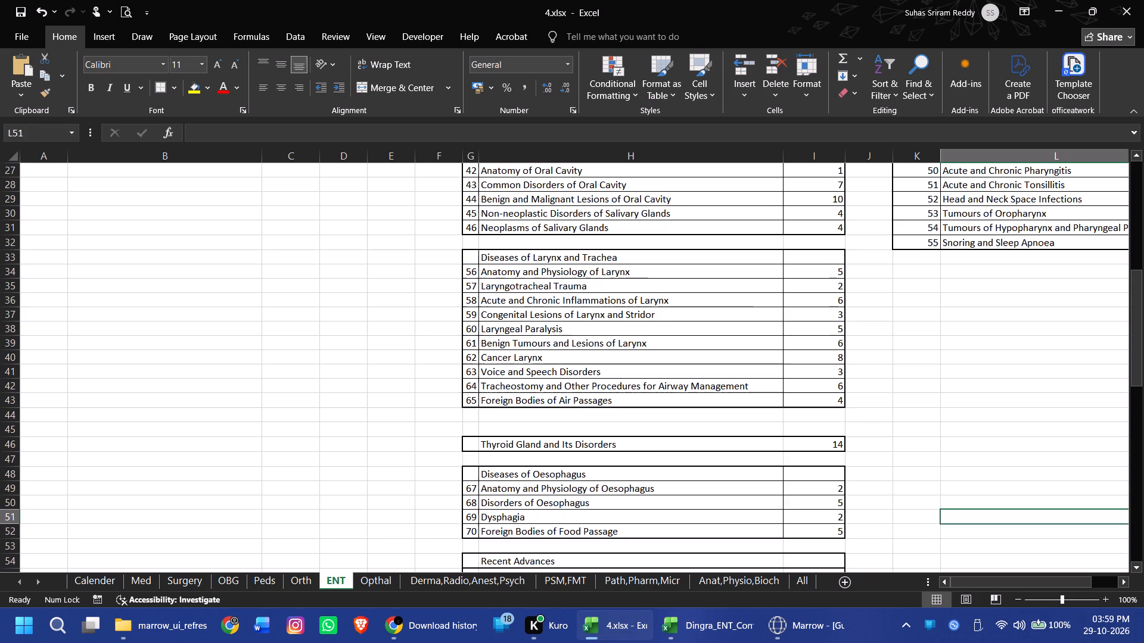
scroll(1023, 442, "down", 1)
left_click_drag(471, 405, 818, 522)
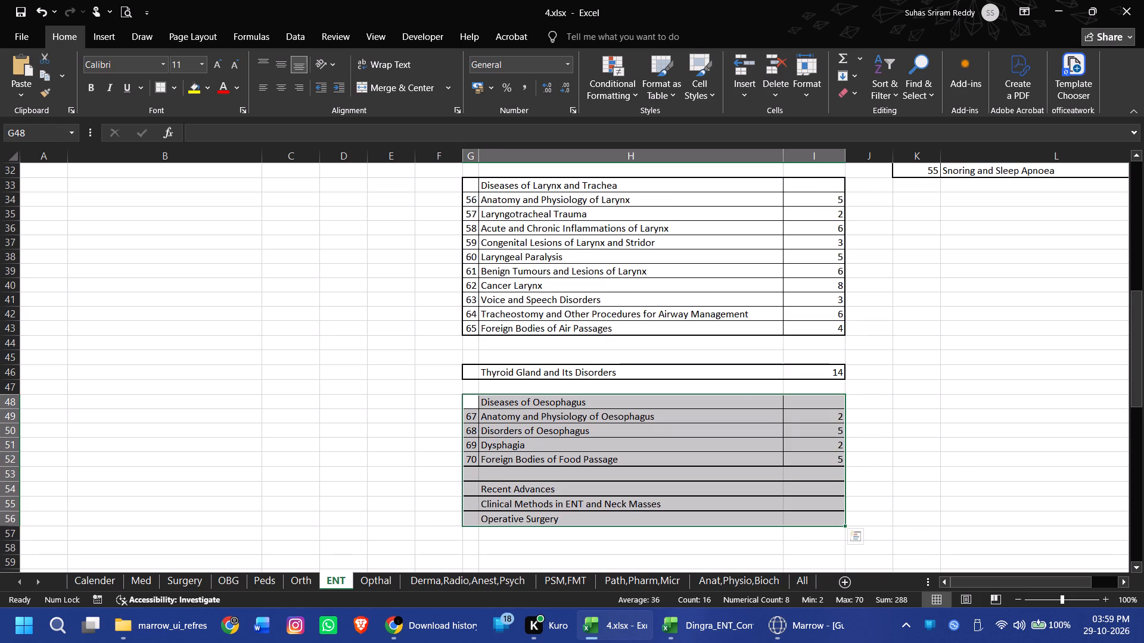
left_click_drag(739, 393, 985, 211)
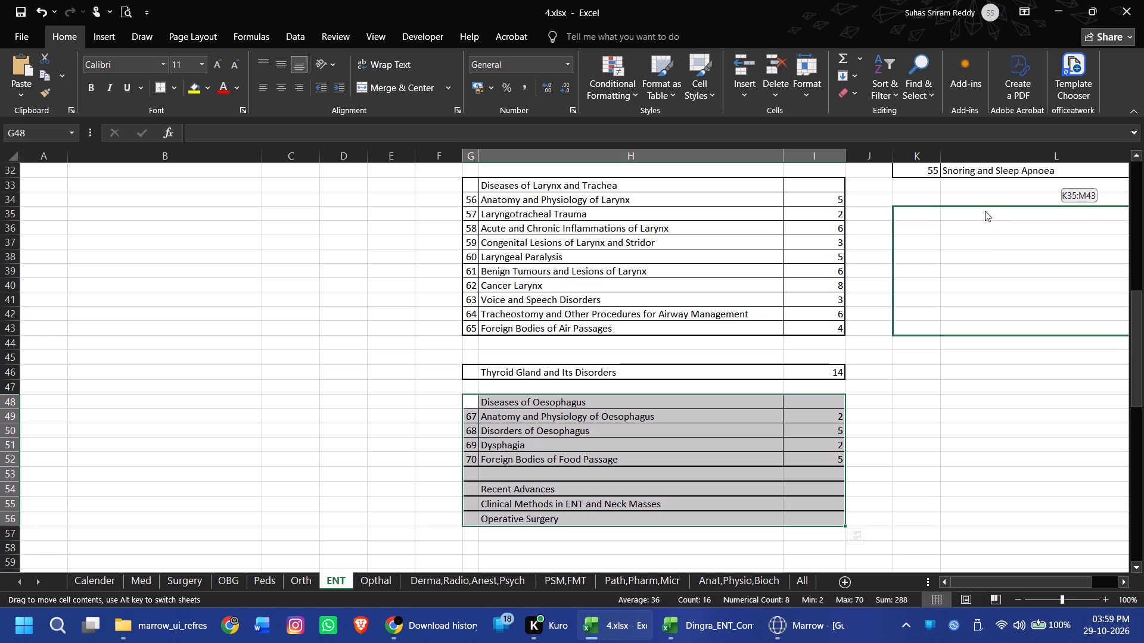
left_click_drag(985, 211, 985, 216)
left_click(928, 491)
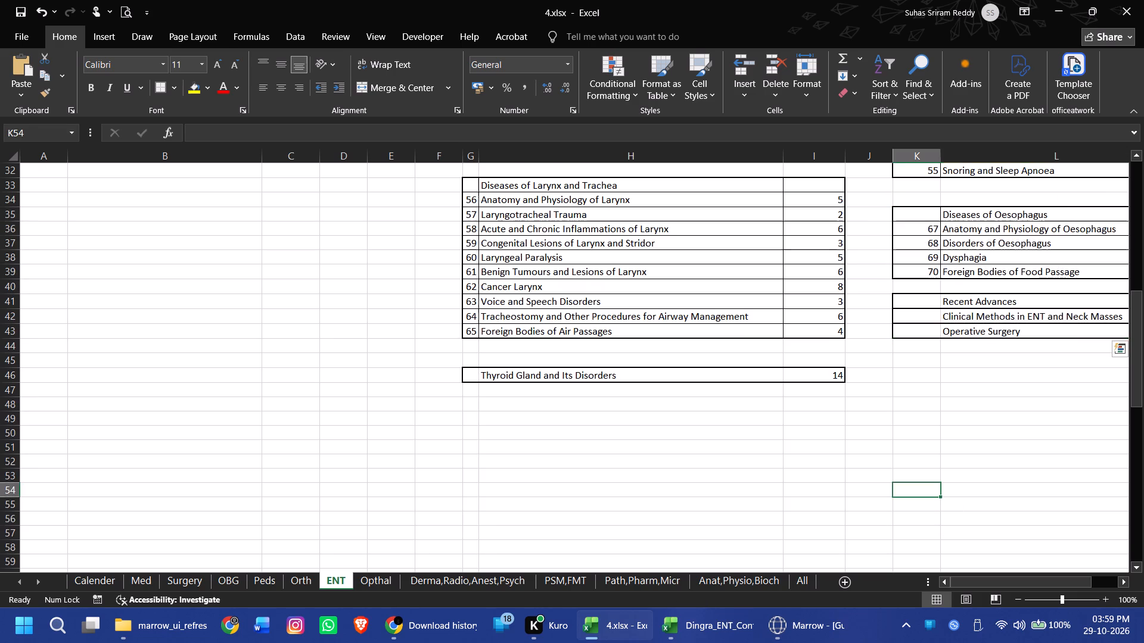
Reduce row 25 to single-line height by turning off text wrapping in L25, the Adenoids and Other Inflammations of Nasopharynx cell.
scroll(928, 491, "up", 4)
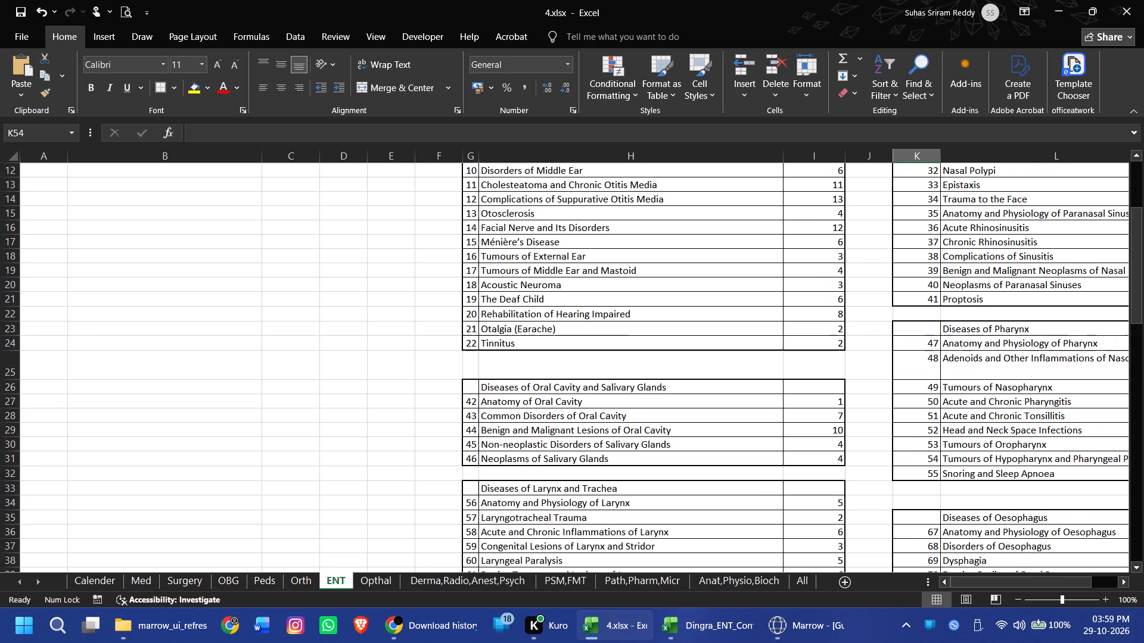
scroll(940, 466, "down", 1)
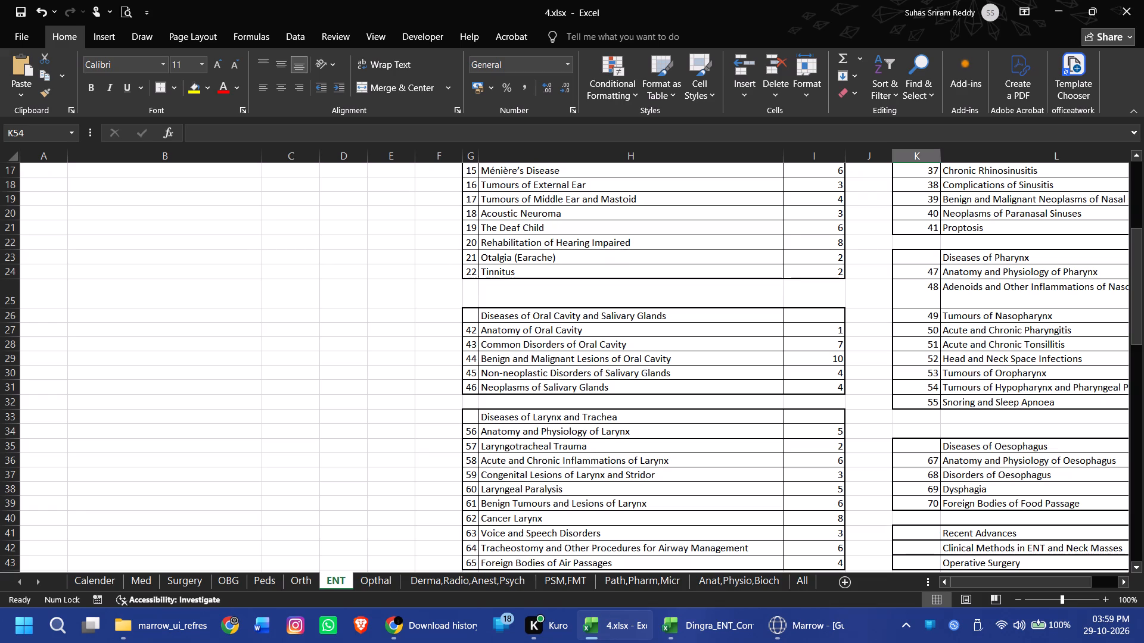
left_click_drag(966, 581, 1032, 580)
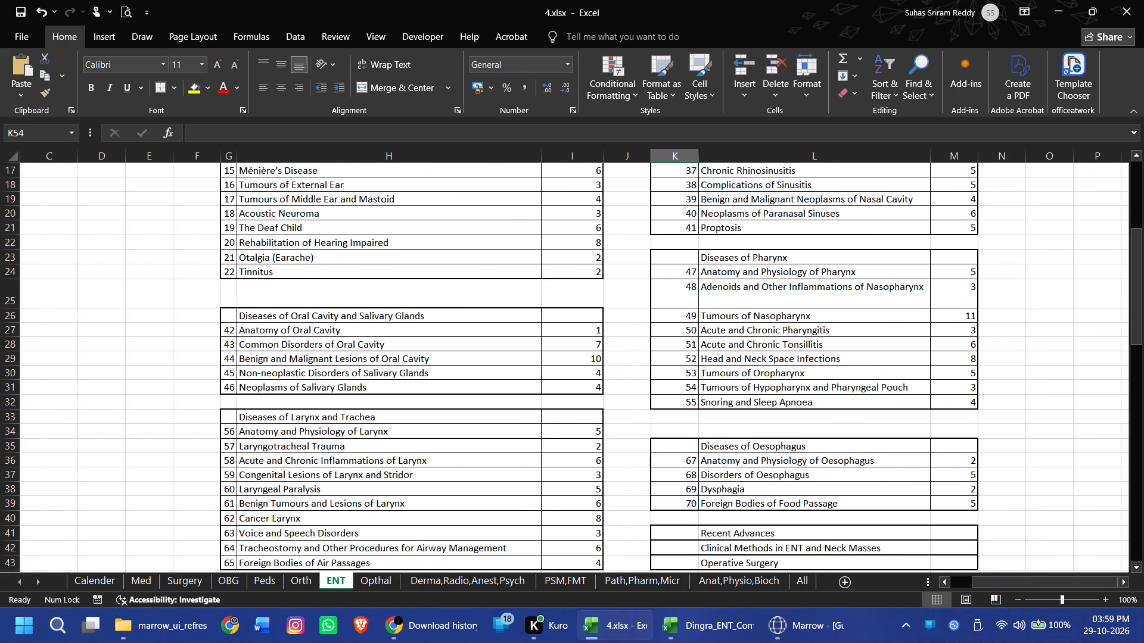
double_click(14, 310)
left_click(14, 310)
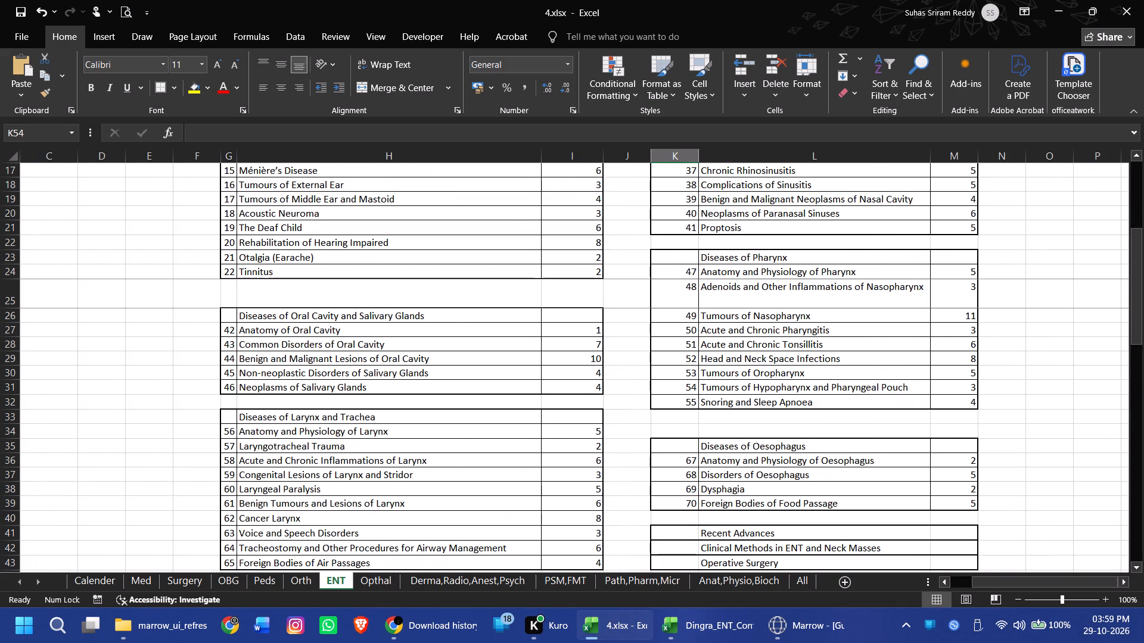
left_click_drag(1022, 583, 1008, 560)
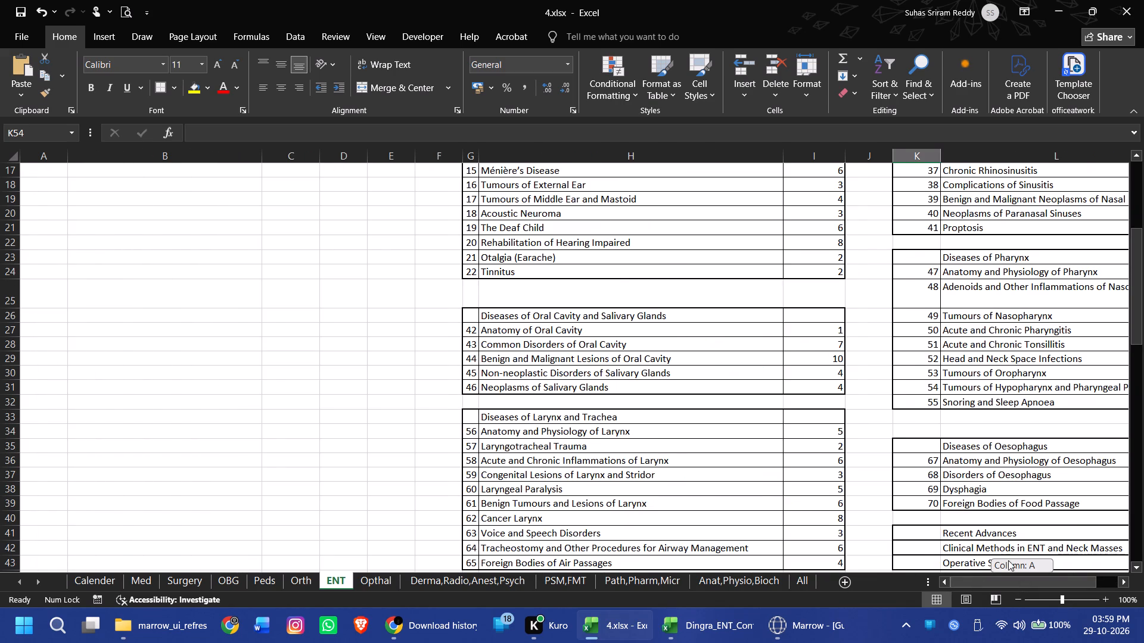
left_click_drag(1008, 560, 1048, 562)
left_click(868, 301)
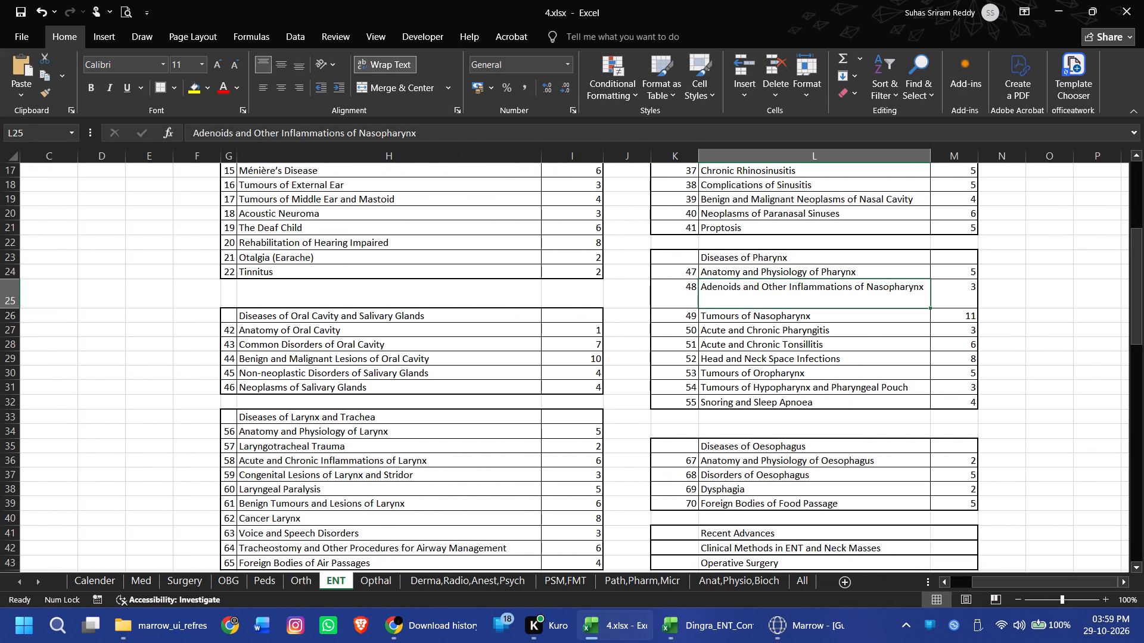
double_click(930, 151)
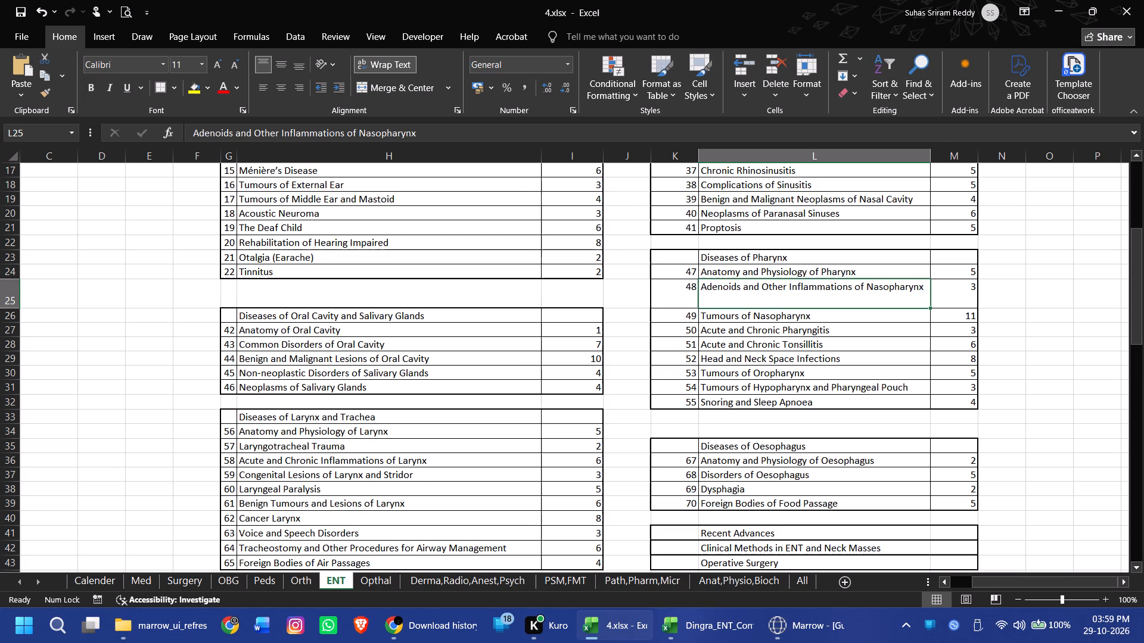
left_click(363, 73)
left_click(374, 65)
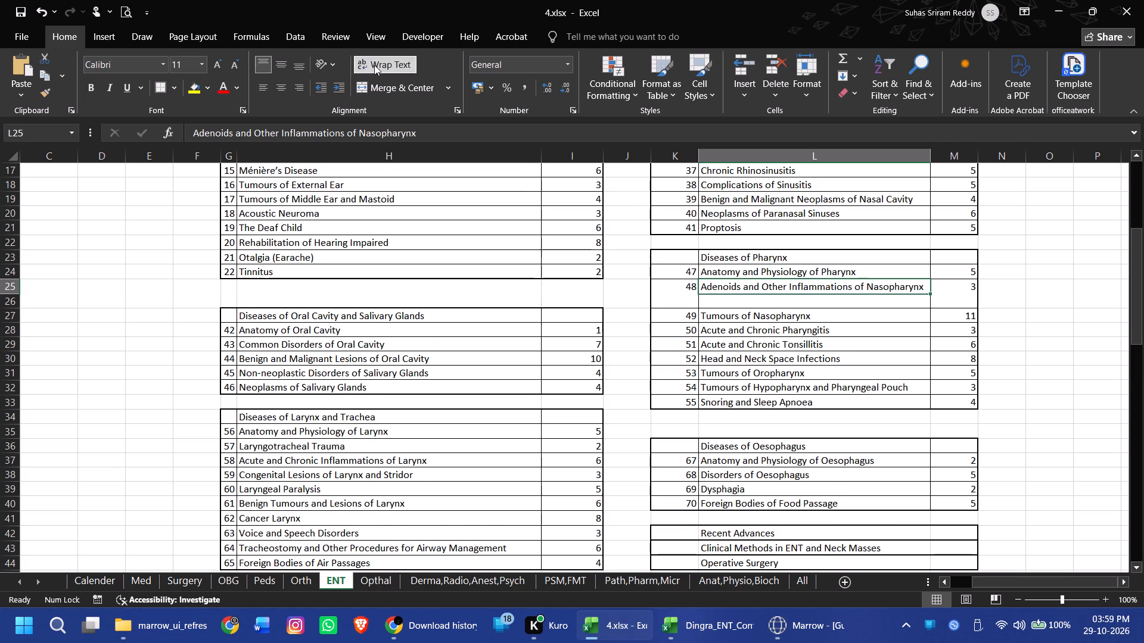
Review the rearranged chapter tables and the section summary list in columns A to C.
left_click(582, 360)
scroll(821, 370, "down", 1)
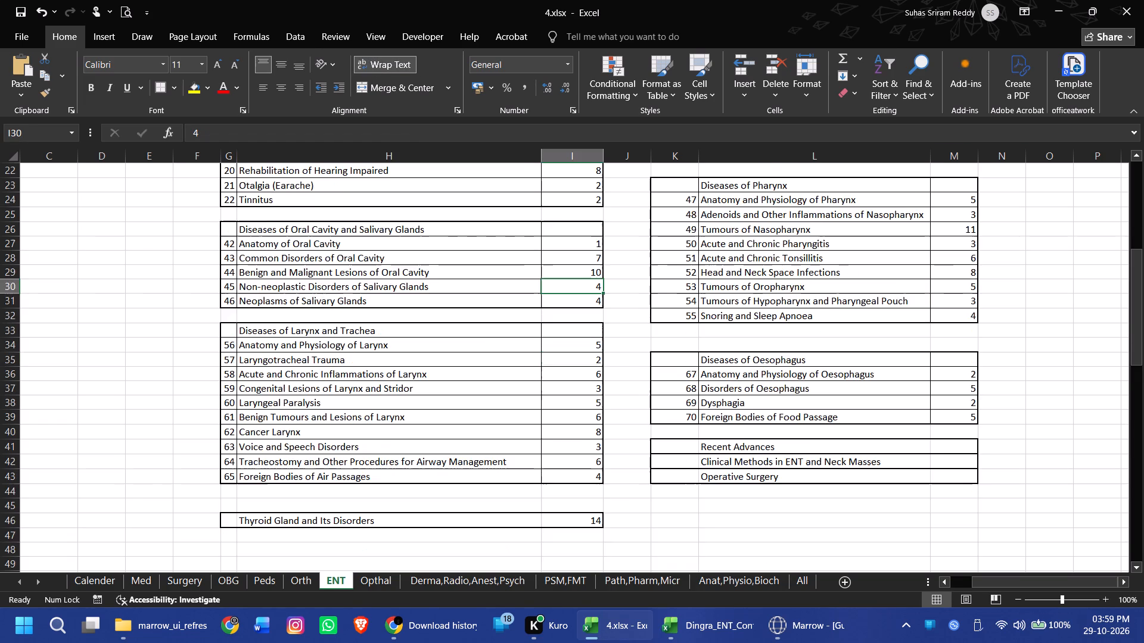
scroll(821, 370, "up", 8)
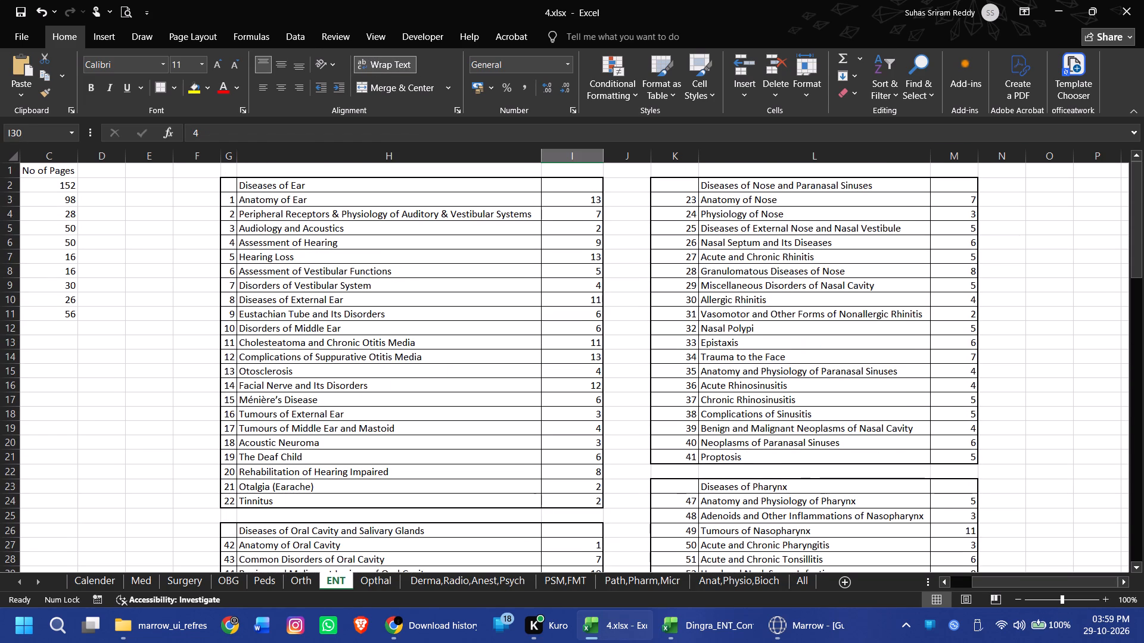
left_click(719, 184)
left_click(366, 181)
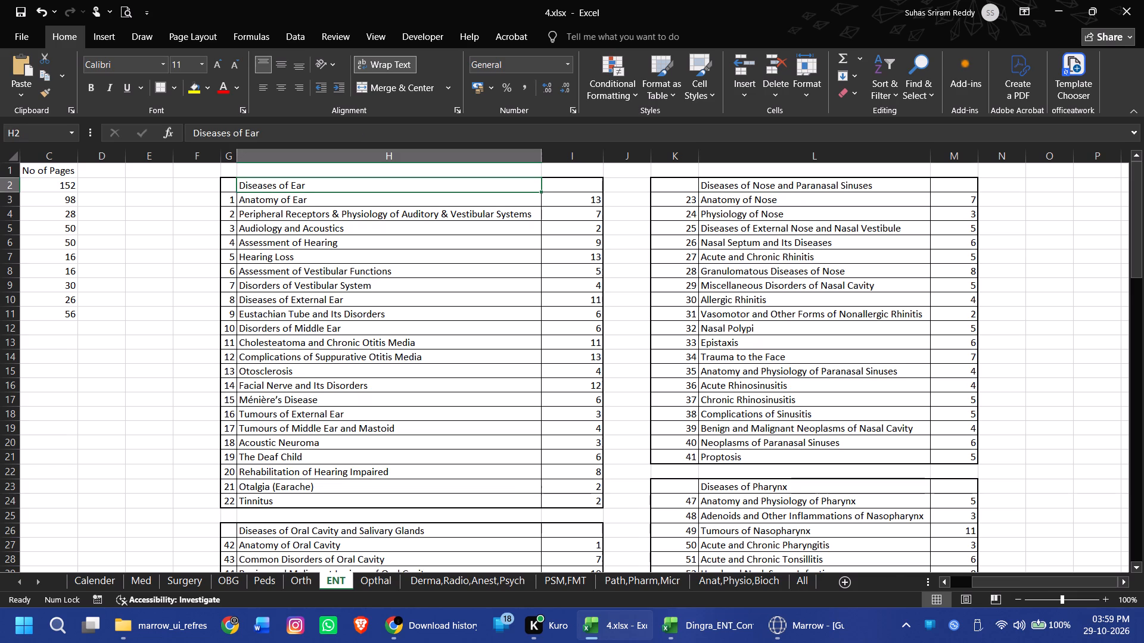
left_click(1048, 577)
left_click_drag(1037, 579, 969, 583)
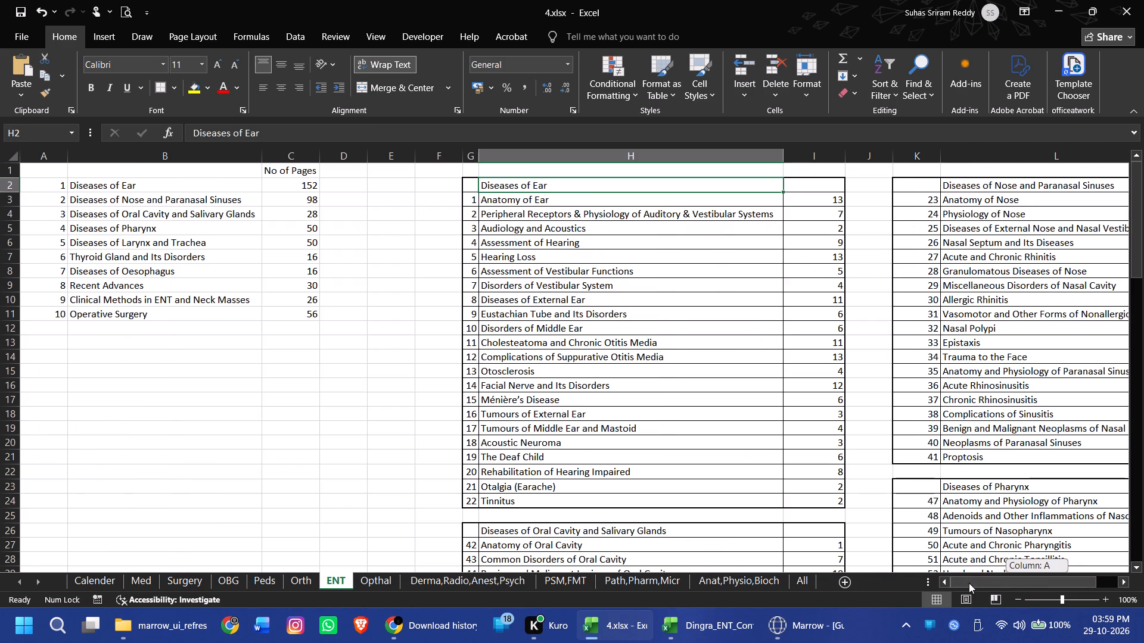
left_click_drag(969, 583, 868, 580)
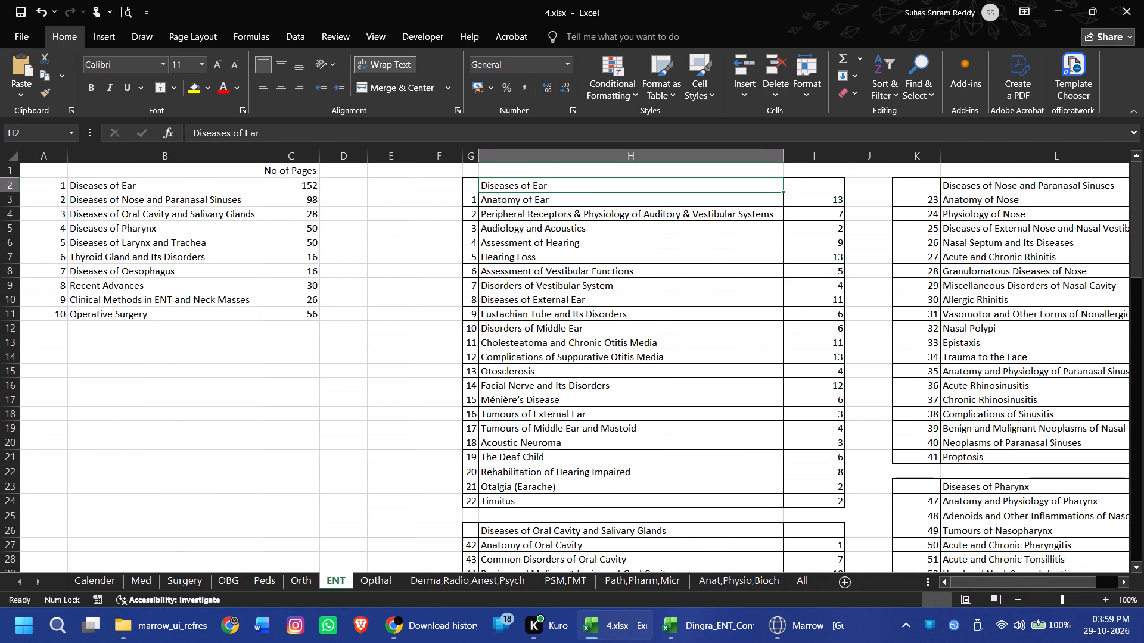
Enter page totals in the table header rows: 152 for Diseases of Ear and 98 for Diseases of Nose and Paranasal Sinuses.
left_click(823, 179)
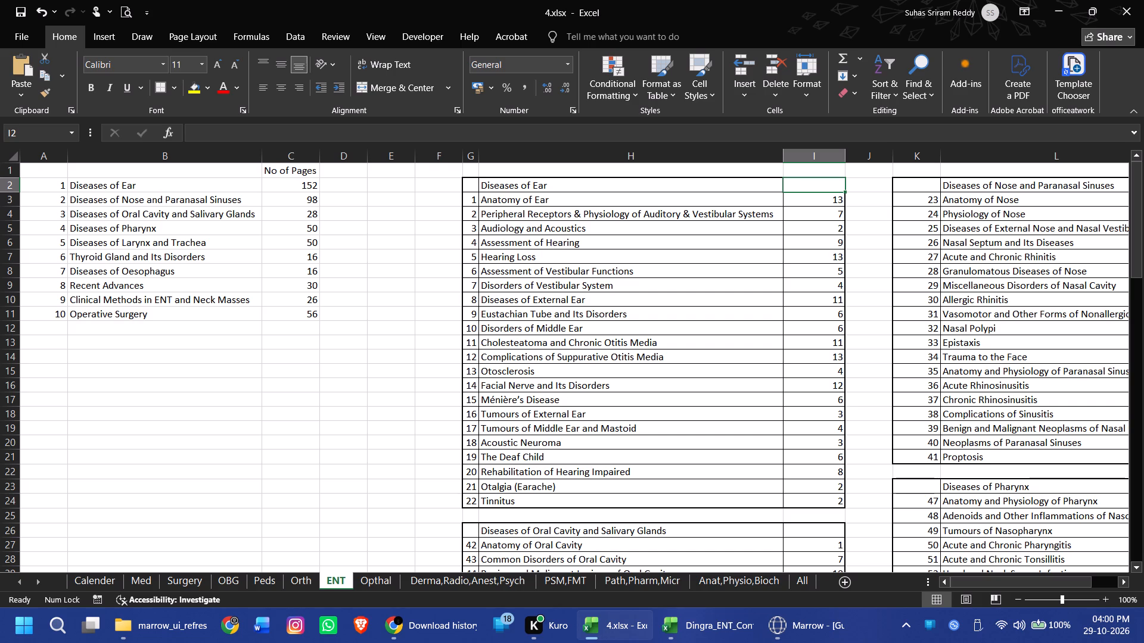
type("152")
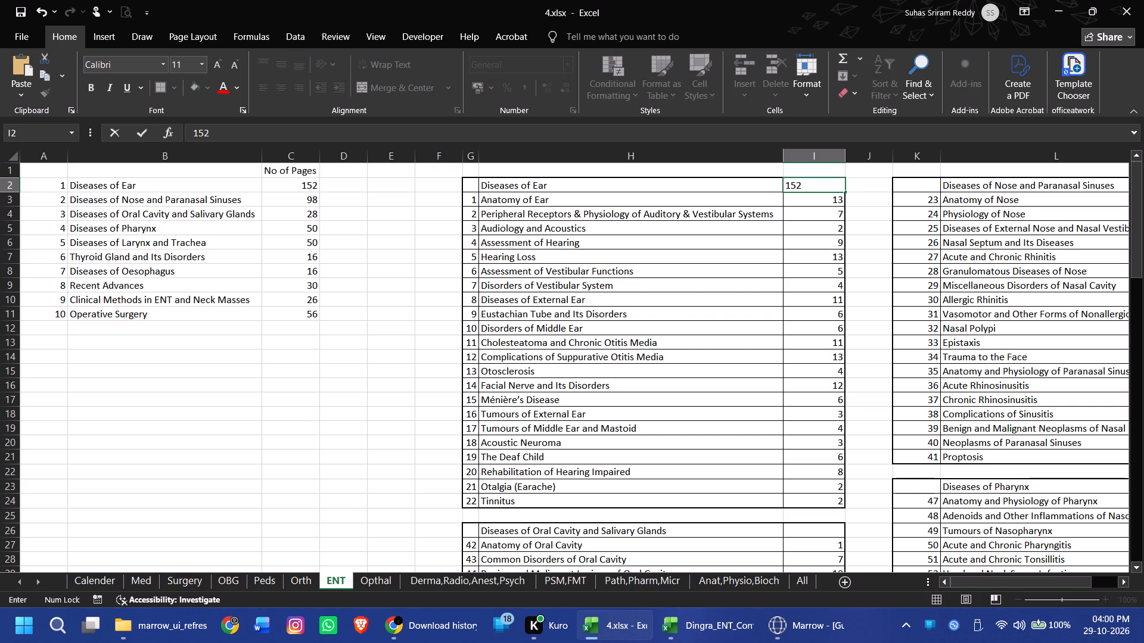
key("Right")
key("Right")
key("Right")
key("Right")
key("Right")
key("Left")
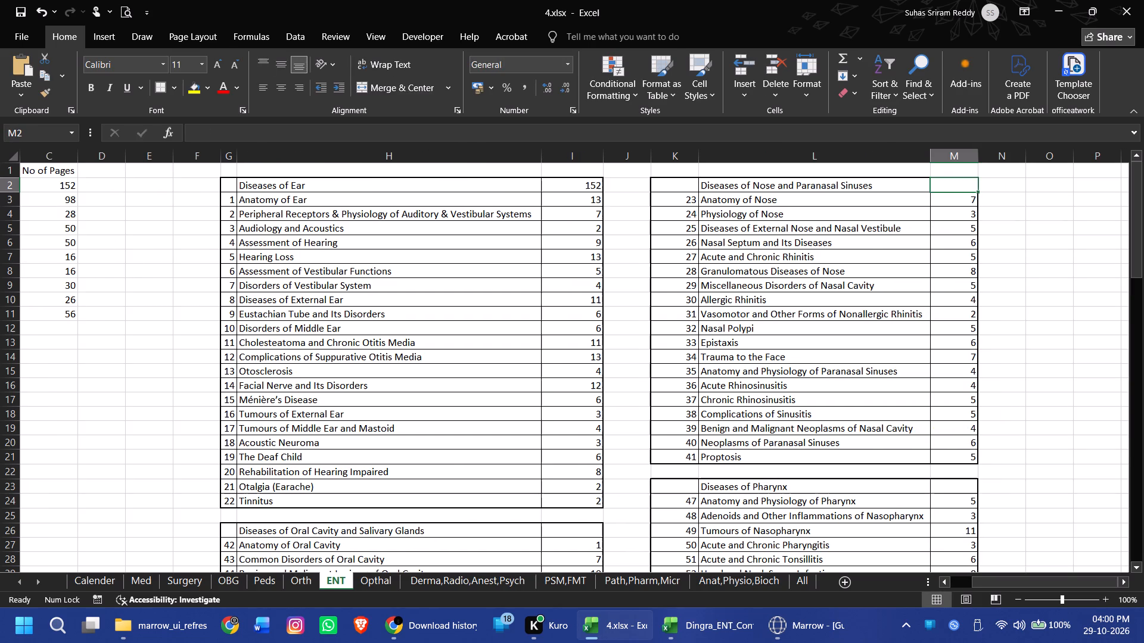
type("98")
key("Left")
Enter 28 as the page total in I26, the Diseases of Oral Cavity and Salivary Glands header row.
key("Left")
key("Left")
key("Left")
key("Left")
key("Left")
key("Left")
key("Left")
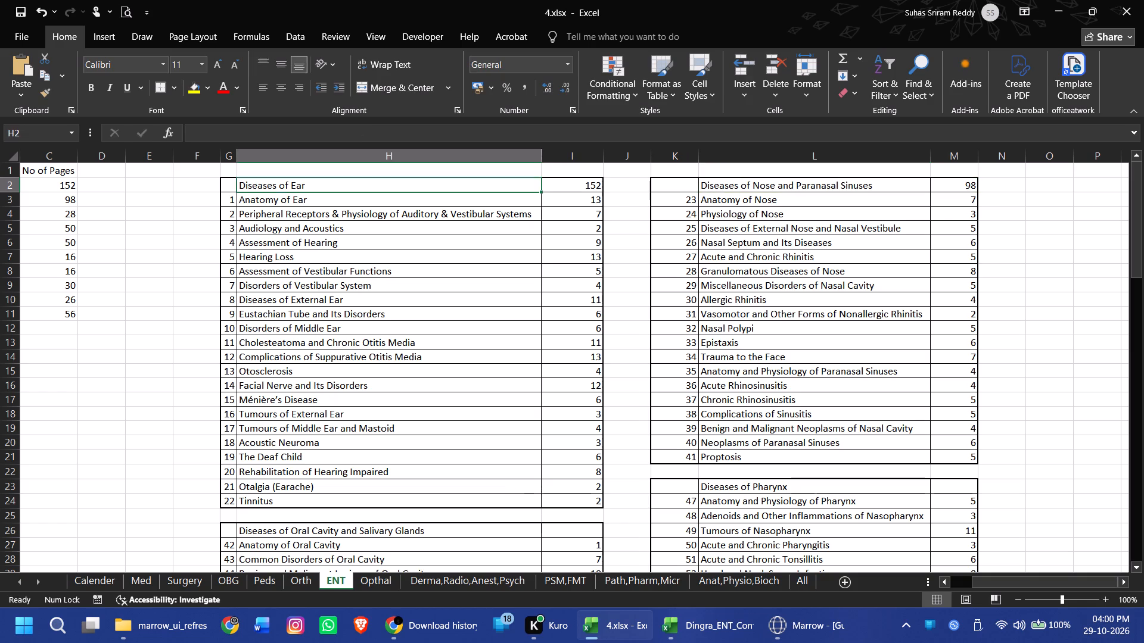
key("Left")
key("Left")
key("Left")
key("Left")
key("Left")
key("Right")
key("Right")
key("Right")
key("Right")
key("Right")
key("Right")
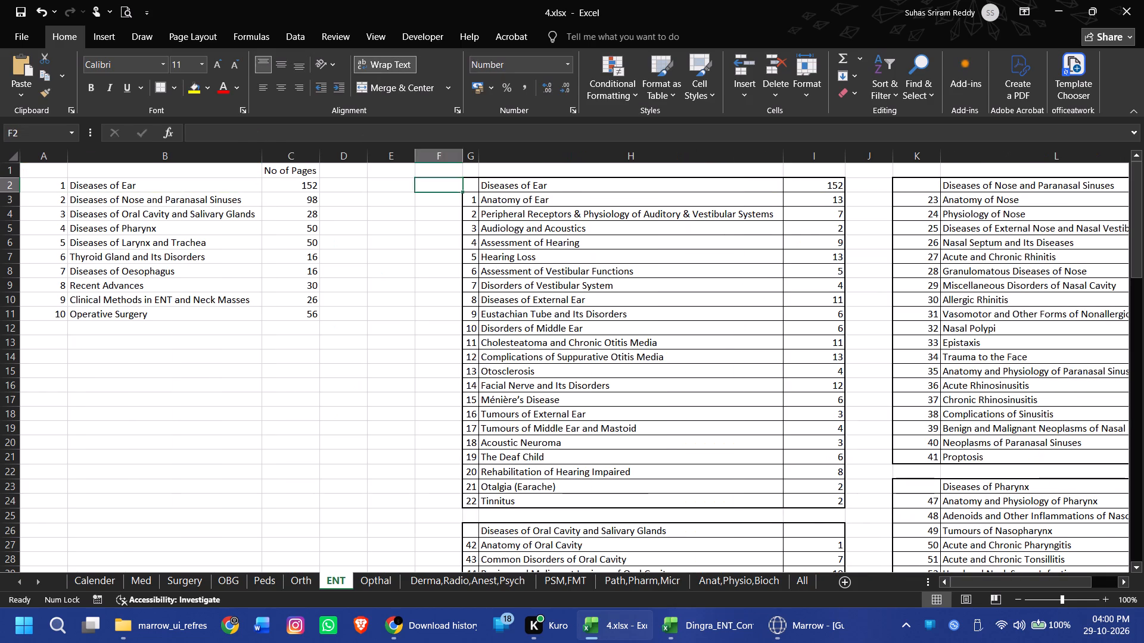
key("Down")
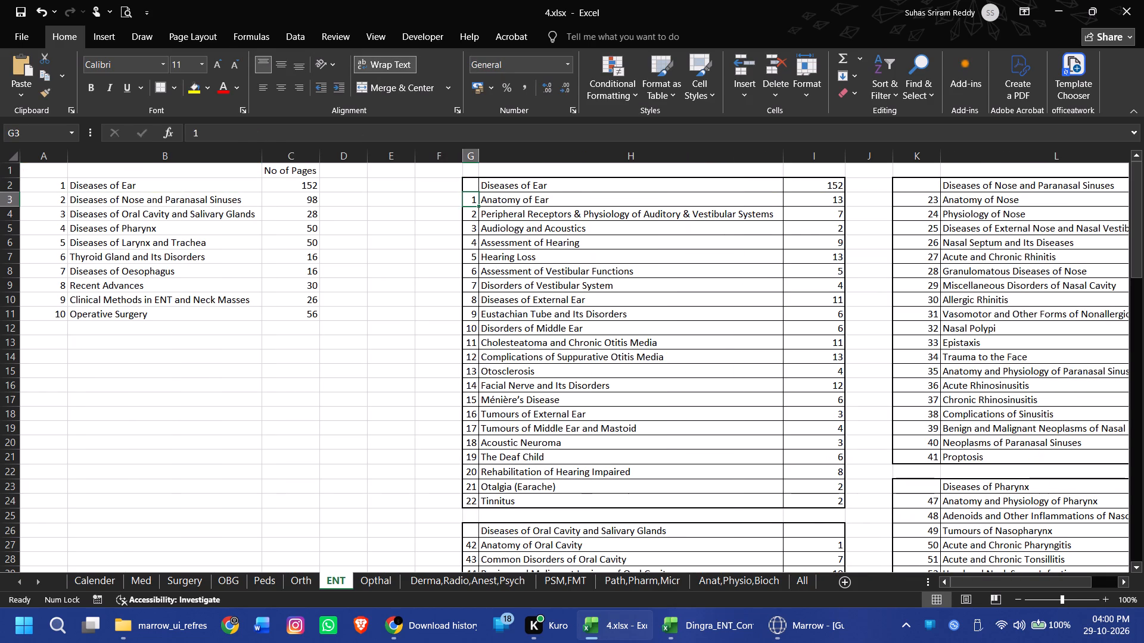
scroll(561, 298, "down", 3)
left_click(812, 313)
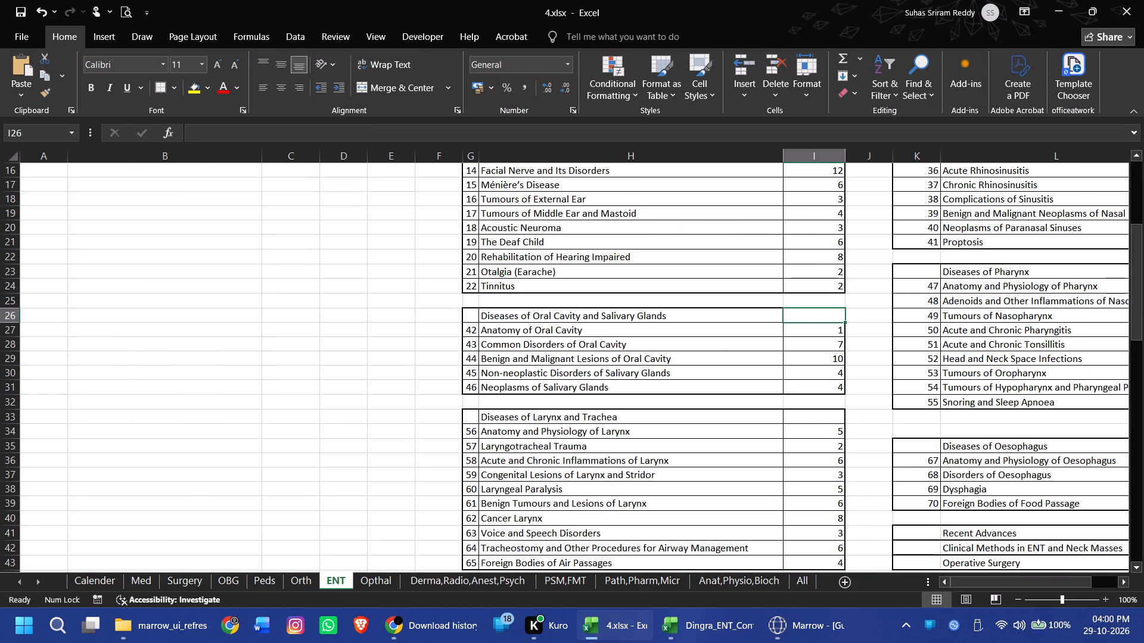
type("28")
left_click(763, 432)
Enter 50 as the page total in M23, the Diseases of Pharynx header row.
scroll(723, 391, "up", 5)
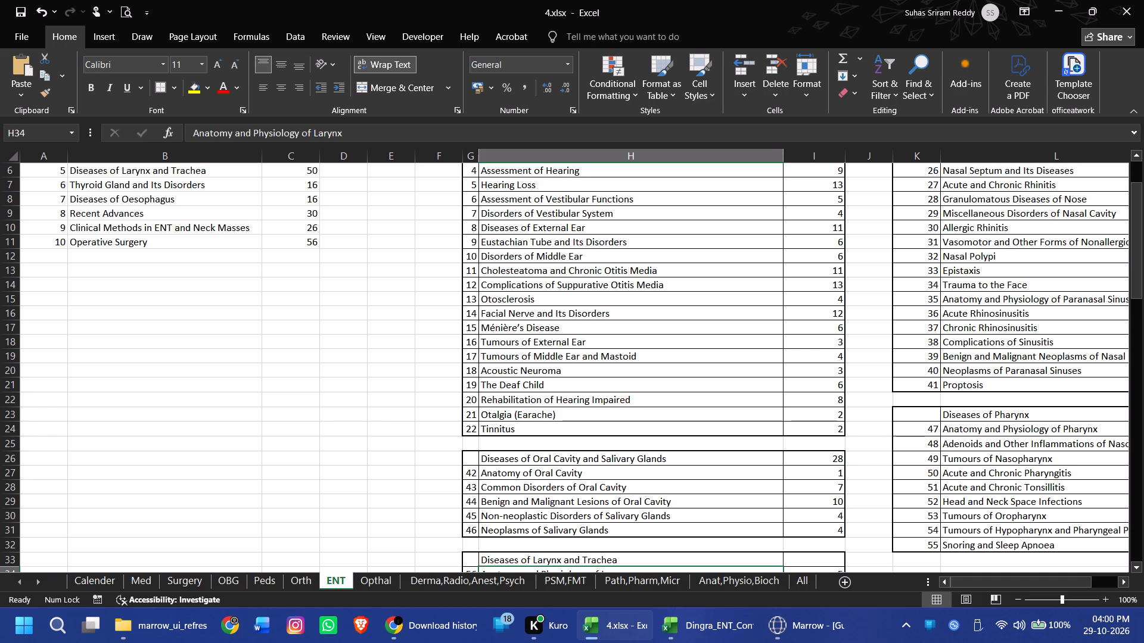
scroll(527, 291, "down", 1)
left_click_drag(981, 578, 982, 578)
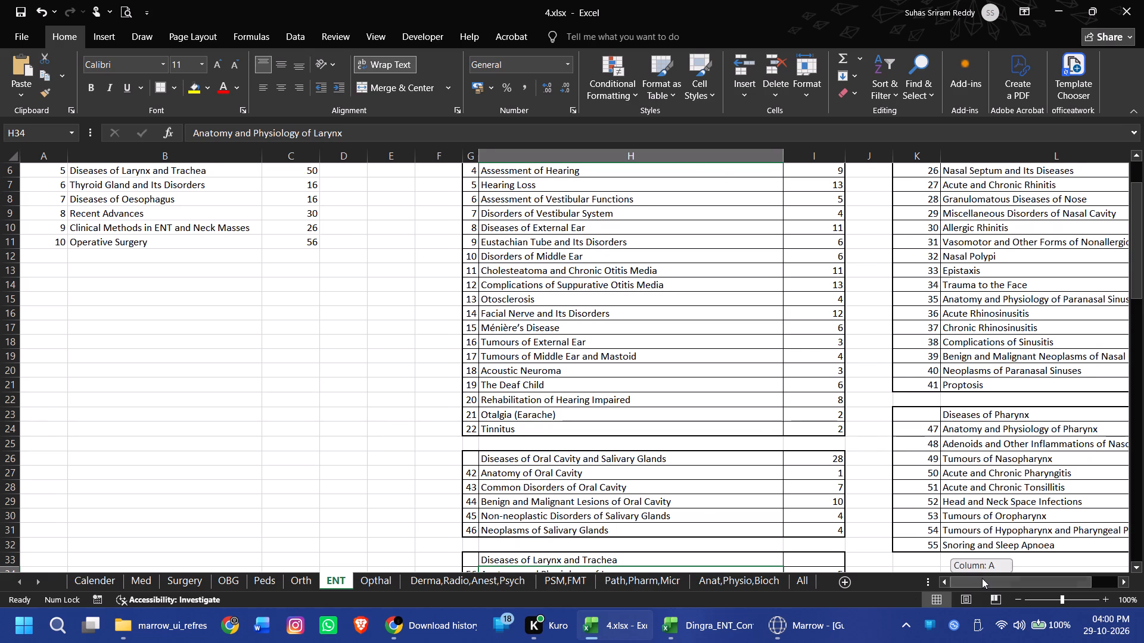
left_click_drag(982, 578, 1019, 578)
left_click(960, 409)
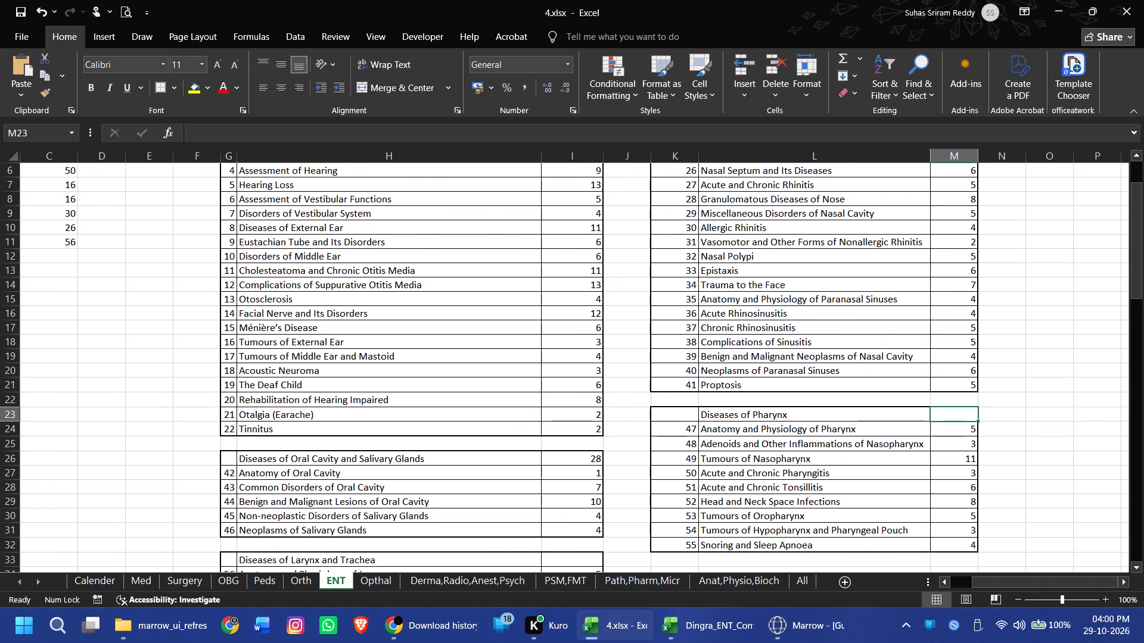
type("50")
left_click(640, 407)
Change the Thyroid Gland and Its Disorders page count in I46 to 15.
left_click_drag(1014, 581, 920, 581)
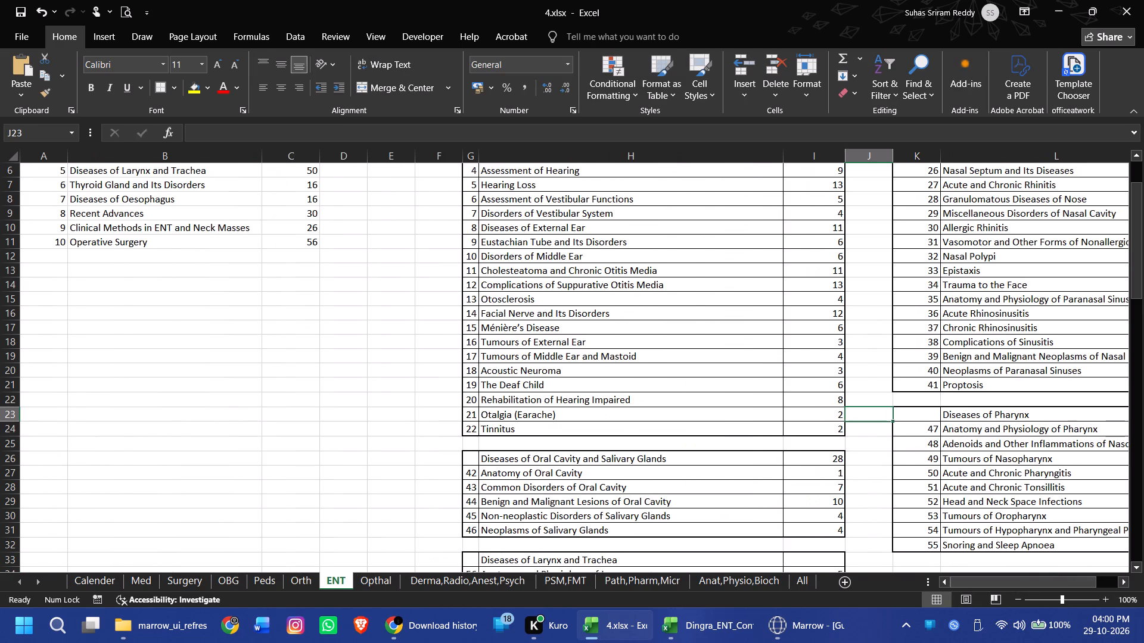
left_click(191, 183)
scroll(687, 349, "down", 1)
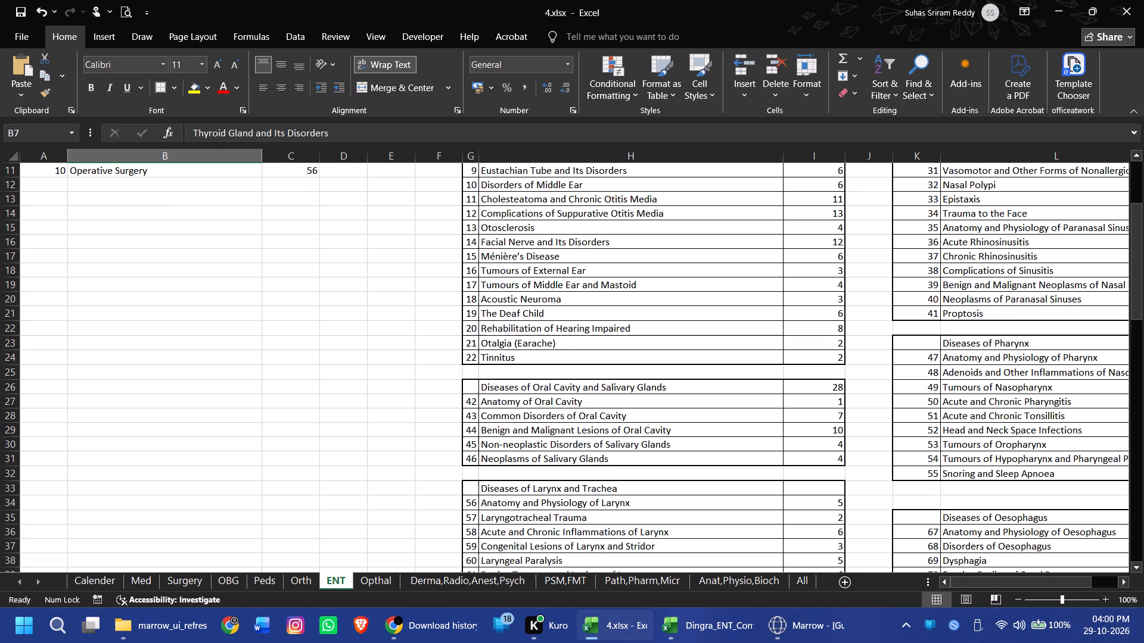
scroll(687, 349, "down", 1)
scroll(819, 411, "down", 2)
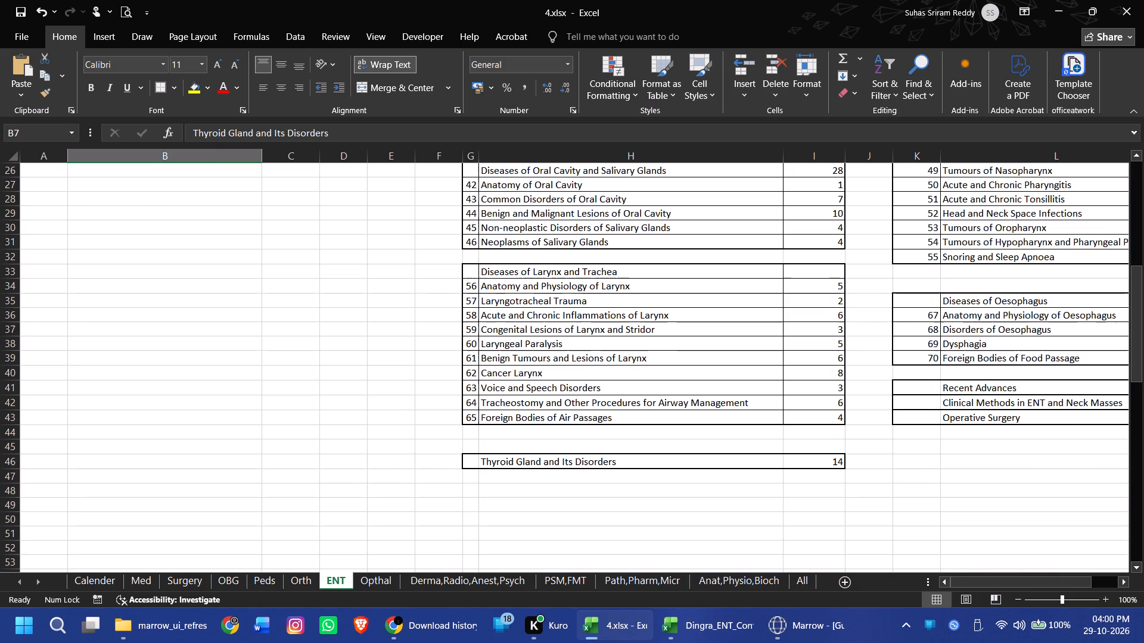
left_click(828, 458)
type("16")
key("BackSpace")
key("5")
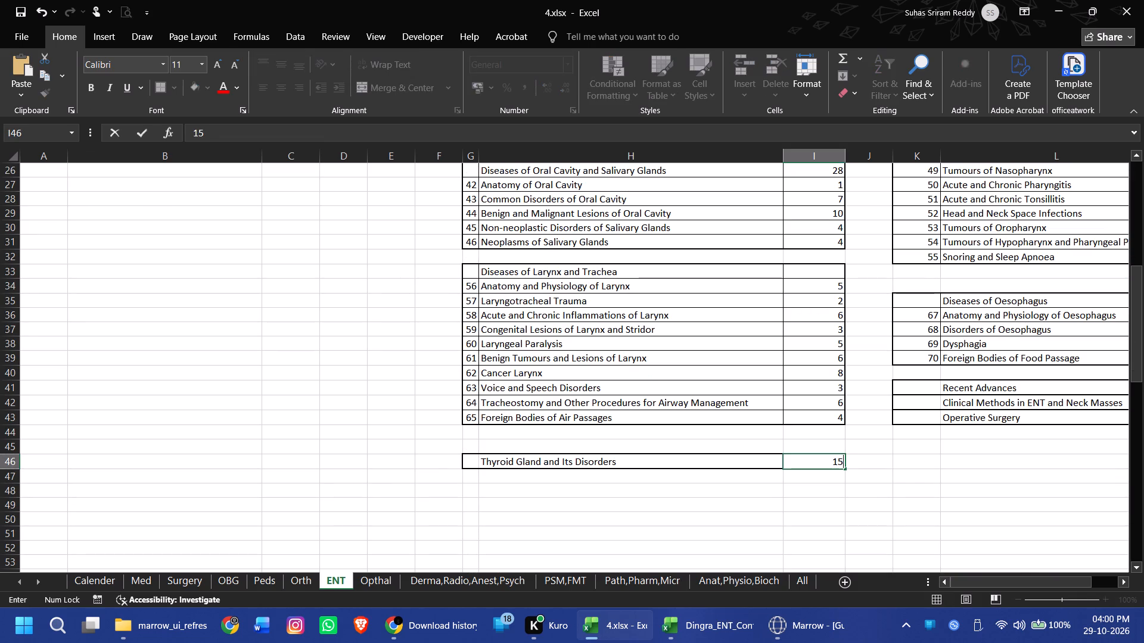
left_click(646, 439)
Set the Thyroid Gland and Its Disorders page count in the summary list, cell C7, to 15.
scroll(495, 411, "up", 6)
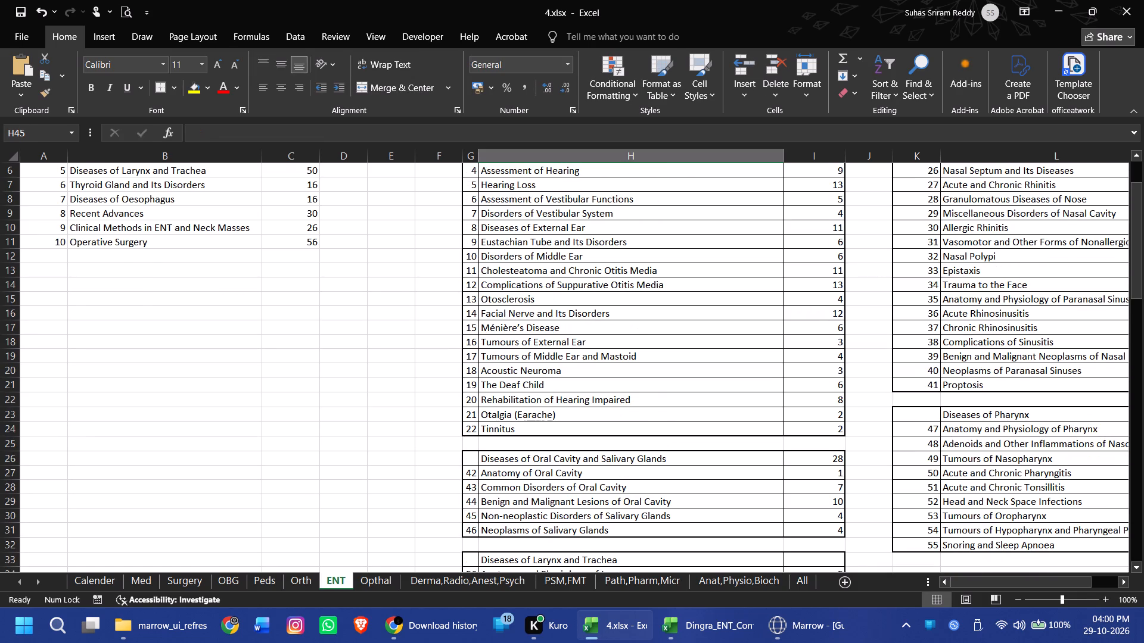
left_click(306, 268)
left_click(300, 258)
type("01")
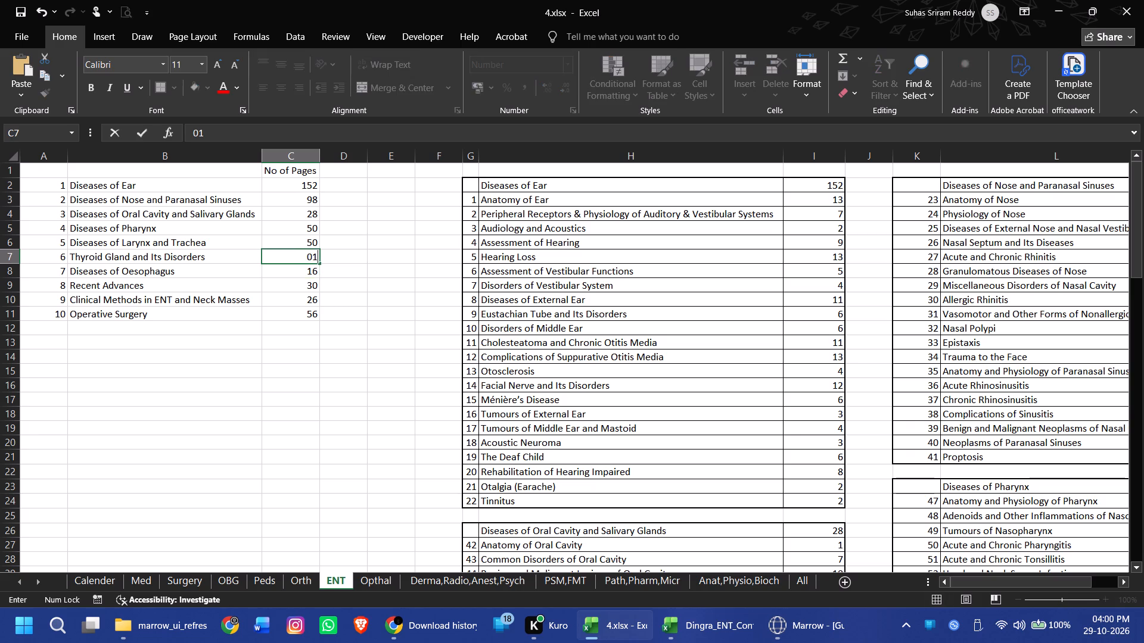
key("5")
key("Return")
left_click(332, 417)
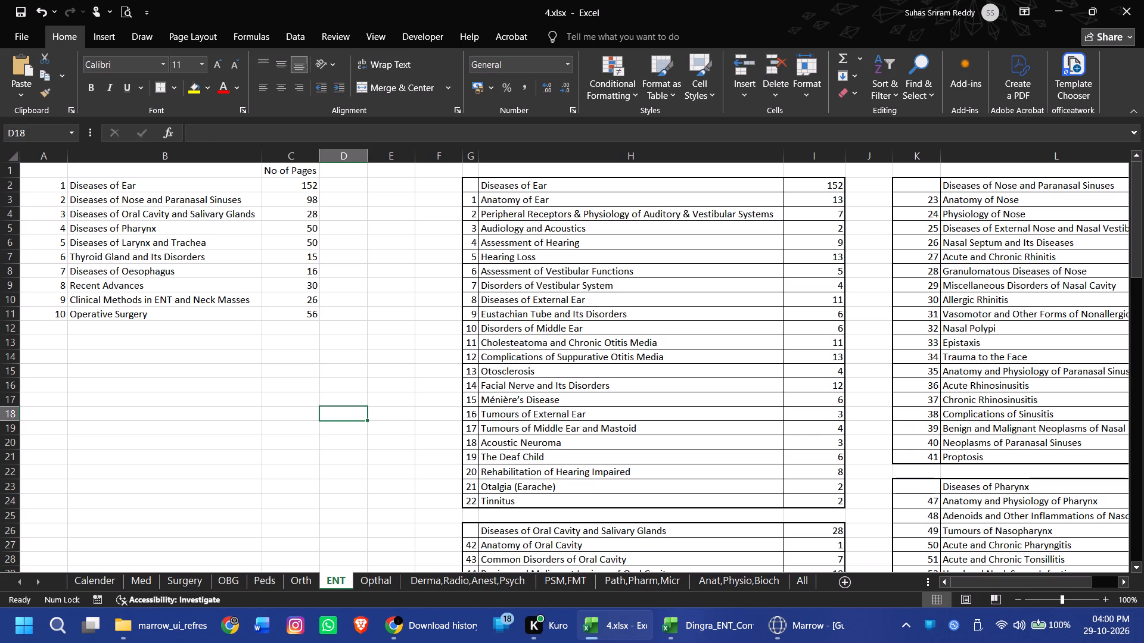
Enter 16 as the page total in M35, the Diseases of Oesophagus header row.
scroll(529, 338, "down", 3)
scroll(745, 373, "down", 2)
left_click_drag(973, 581, 1027, 581)
left_click(959, 303)
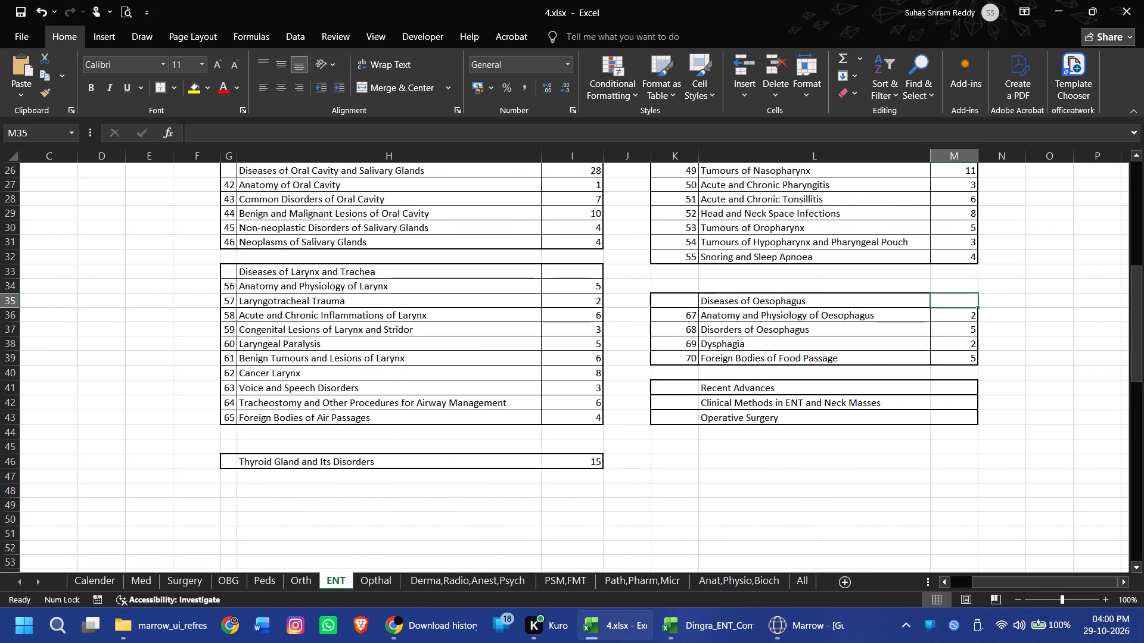
type("16")
key("Return")
Enter page counts of 30 for Recent Advances in M41 and 20 for Clinical Methods in ENT and Neck Masses in M42.
scroll(850, 454, "up", 3)
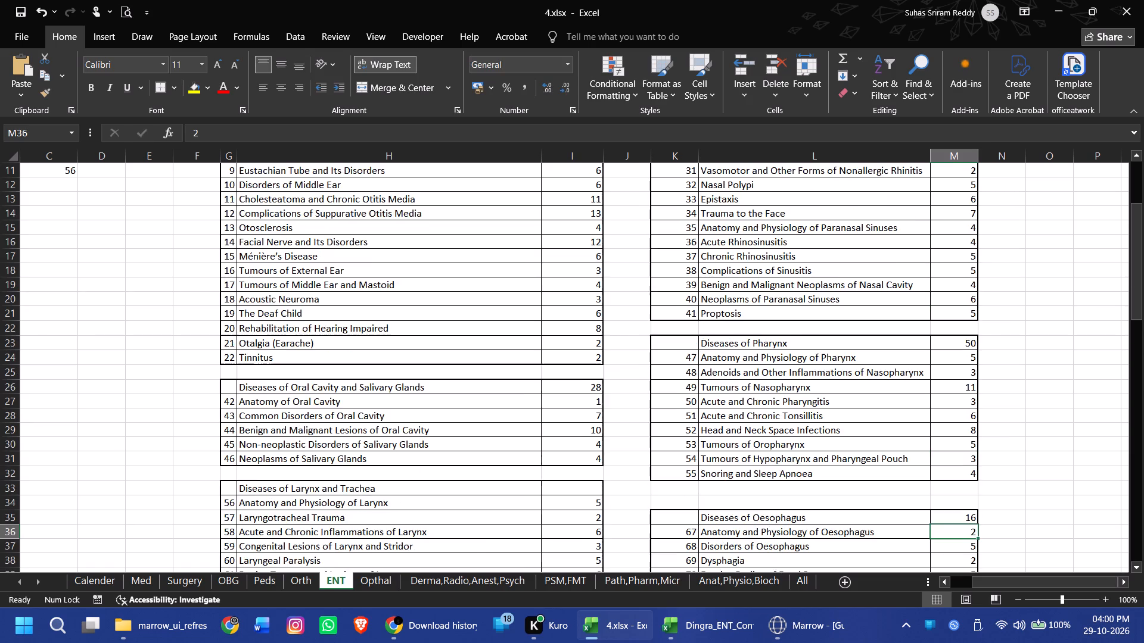
scroll(884, 473, "down", 2)
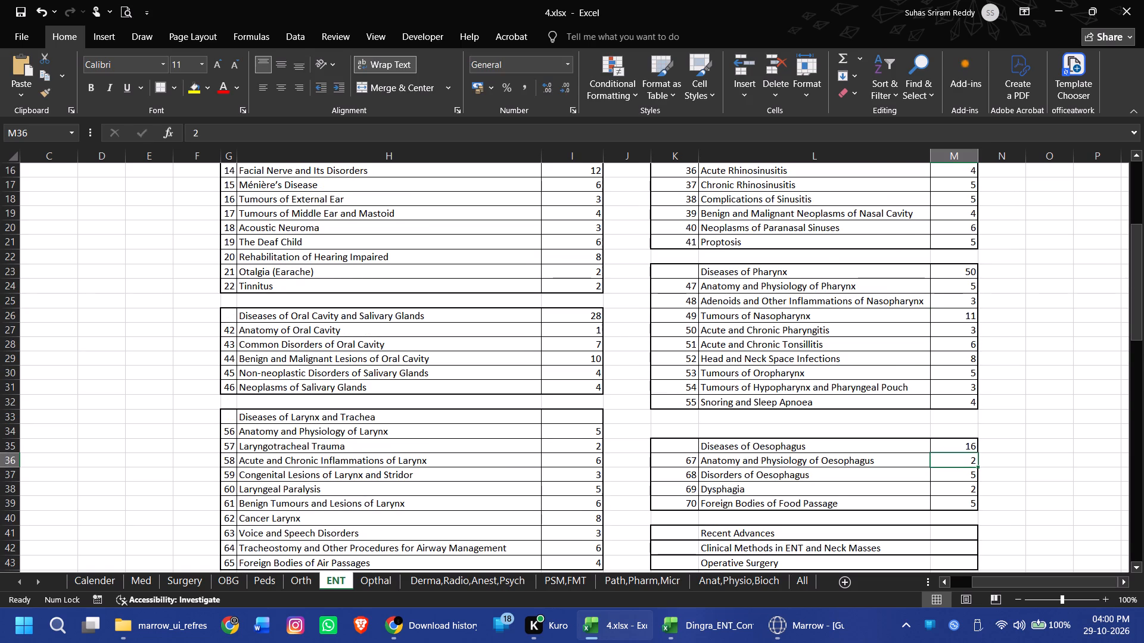
left_click_drag(1053, 586, 935, 570)
scroll(581, 345, "up", 3)
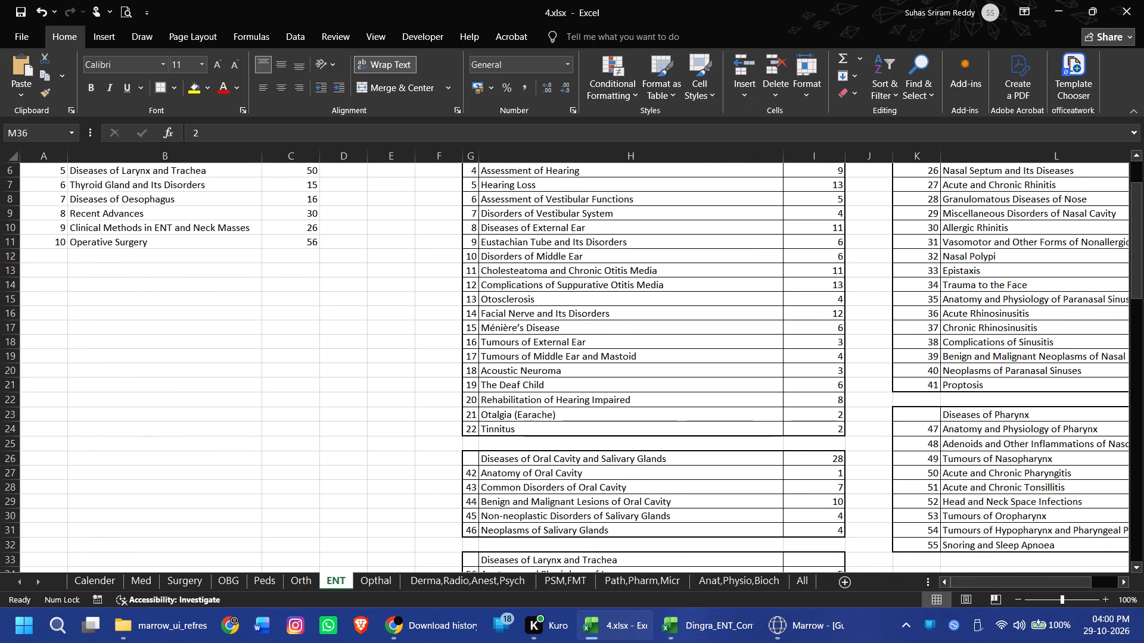
scroll(120, 314, "up", 1)
left_click(282, 286)
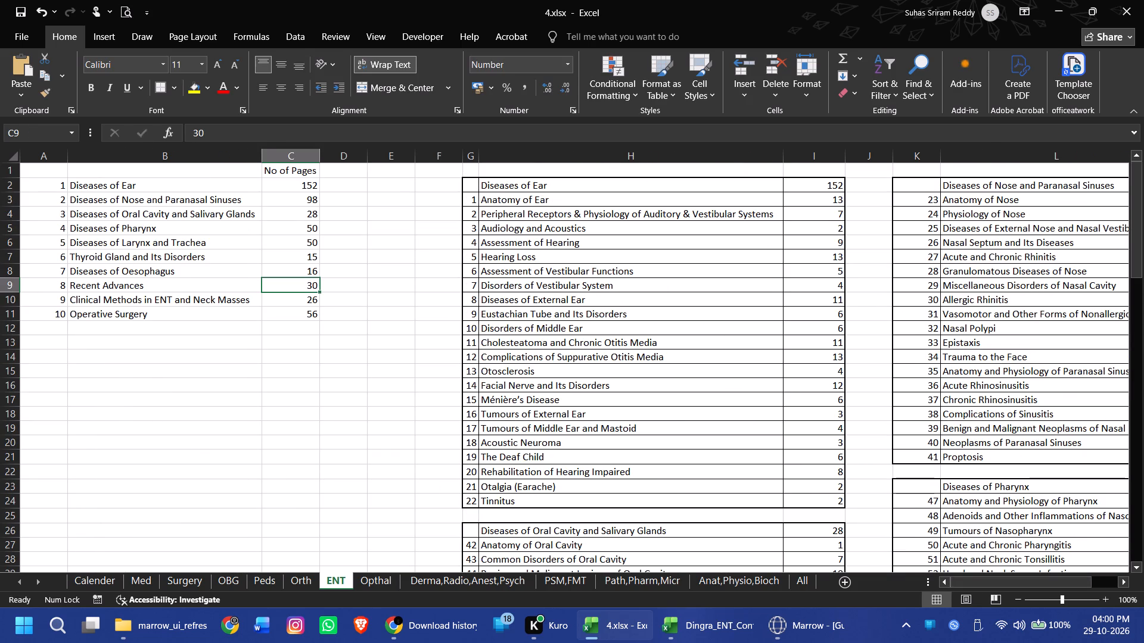
left_click(193, 285)
scroll(564, 418, "down", 3)
scroll(975, 567, "down", 1)
left_click_drag(999, 579, 1004, 579)
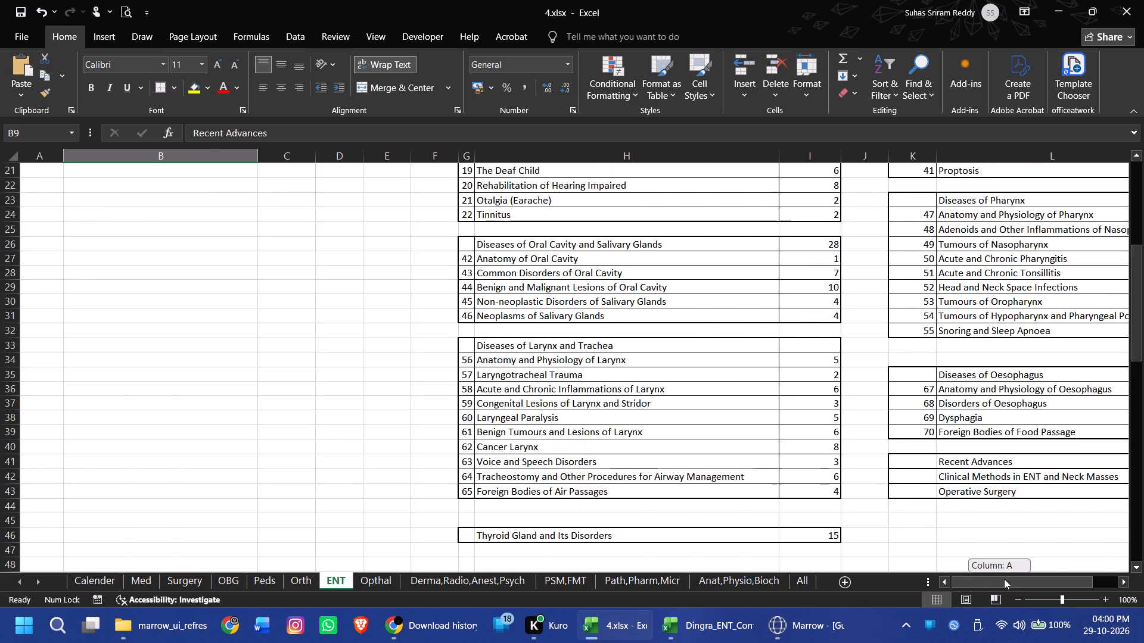
left_click_drag(1004, 579, 1070, 579)
left_click(946, 462)
type("30")
key("Return")
type("20")
key("Return")
Fill in the Operative Surgery page count in M43 from the section summary list.
left_click_drag(1028, 580, 922, 573)
scroll(361, 319, "up", 3)
scroll(361, 319, "down", 3)
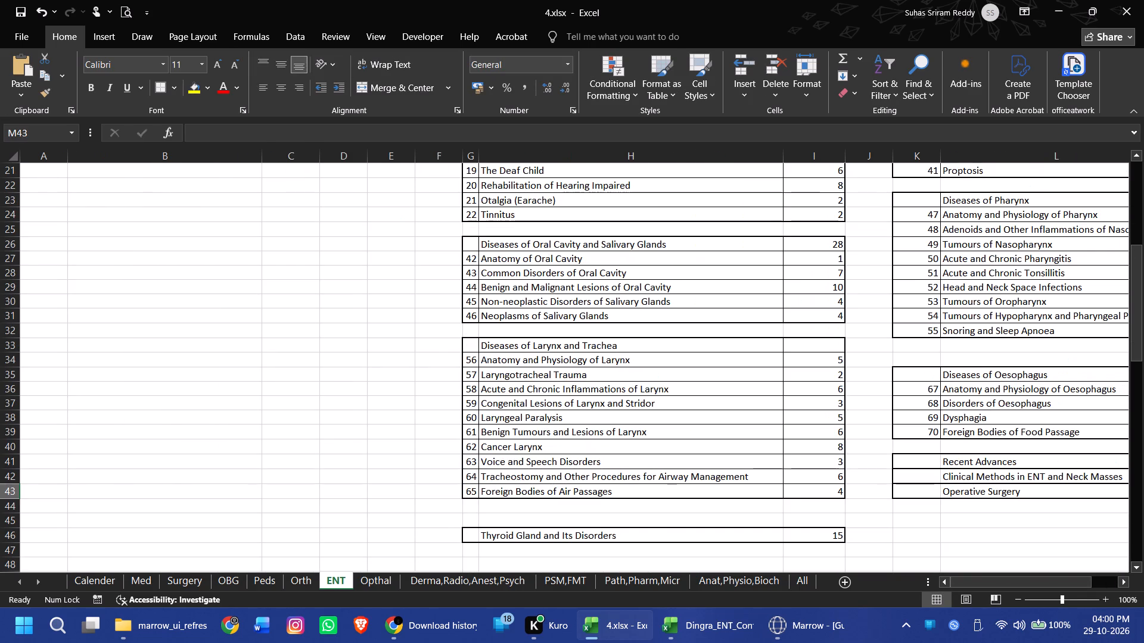
left_click_drag(993, 584, 1060, 582)
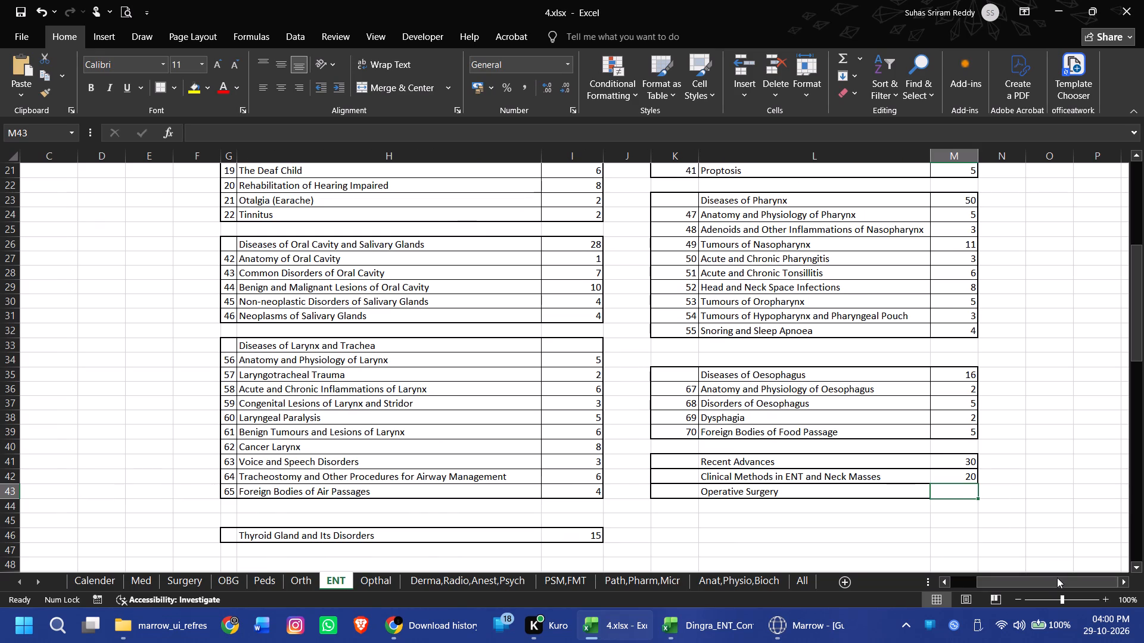
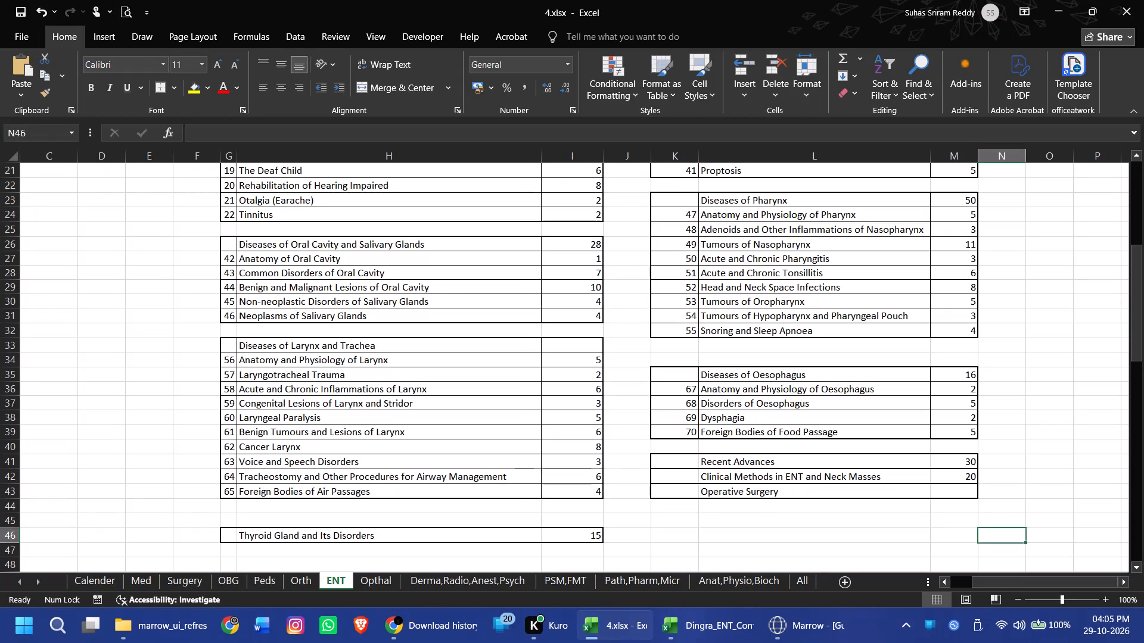
Enter page counts of 26 for Clinical Methods in ENT and Neck Masses in M42 and 56 for Operative Surgery in M43.
scroll(922, 501, "up", 6)
scroll(848, 492, "down", 2)
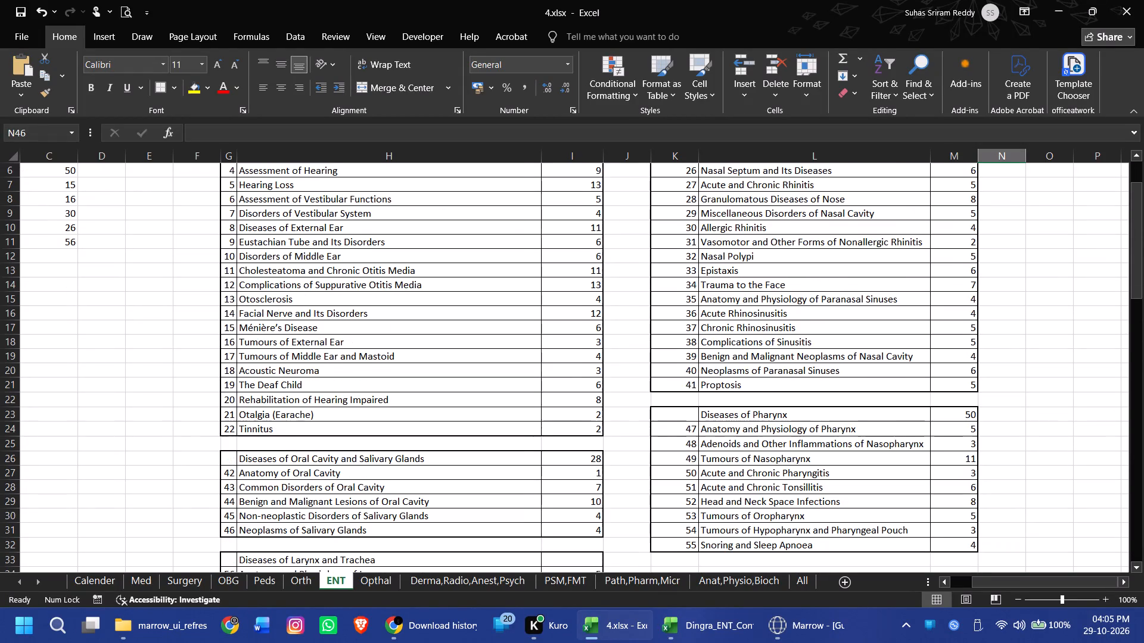
scroll(1002, 520, "down", 2)
left_click(969, 470)
type("26")
key("Return")
type("56")
key("Return")
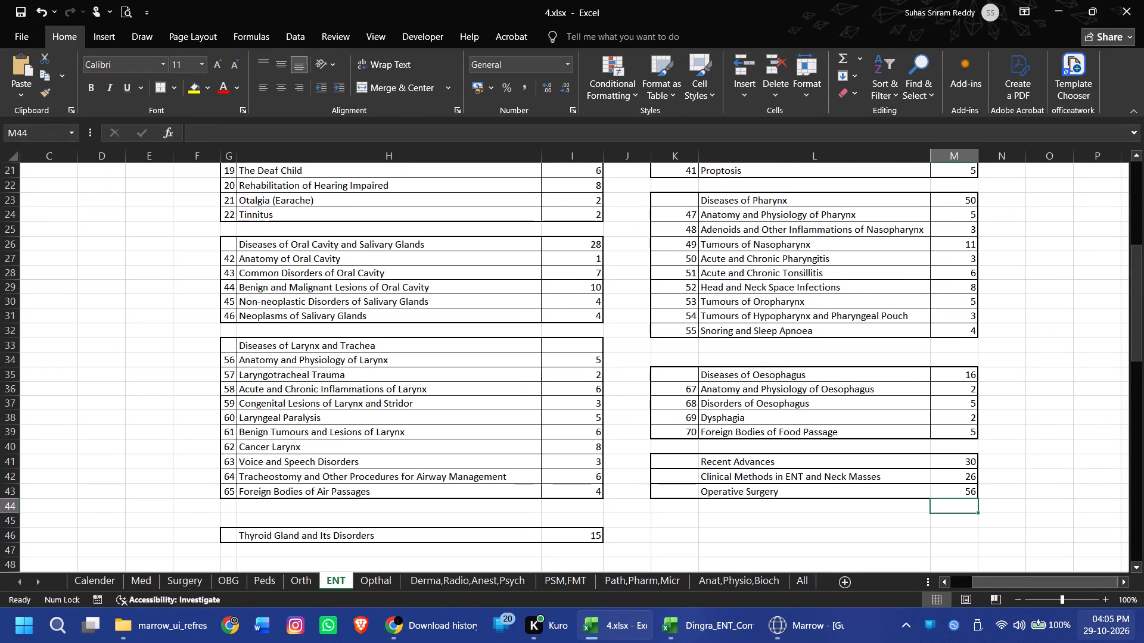
Bold the header rows for Diseases of Ear, Diseases of Nose and Paranasal Sinuses, and Diseases of Oral Cavity and Salivary Glands.
scroll(945, 417, "up", 7)
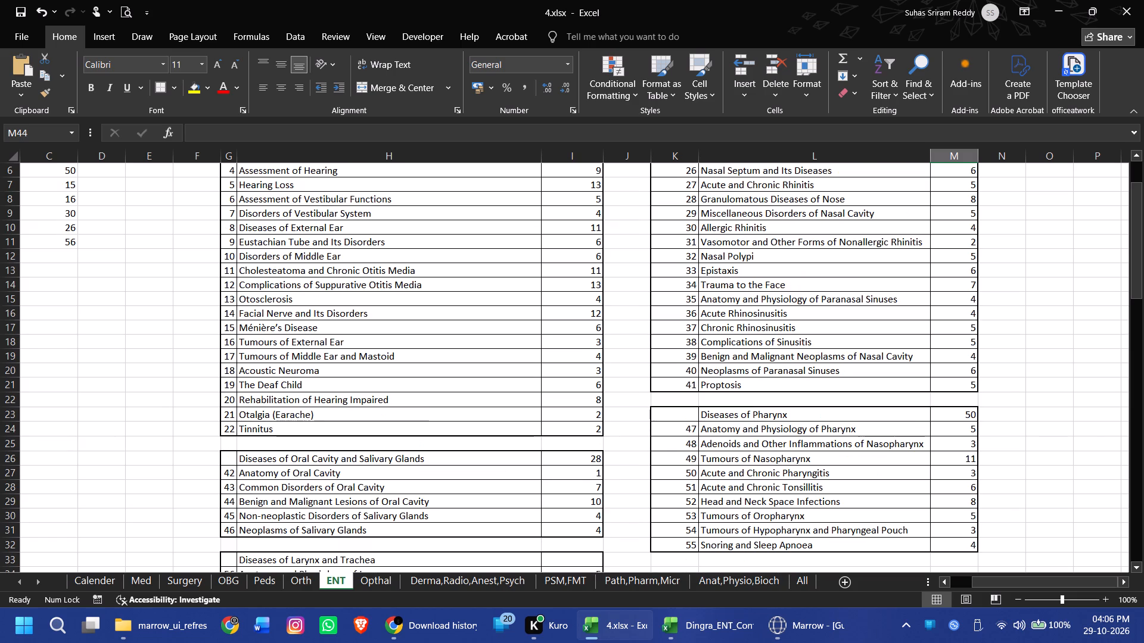
left_click_drag(230, 182, 409, 182)
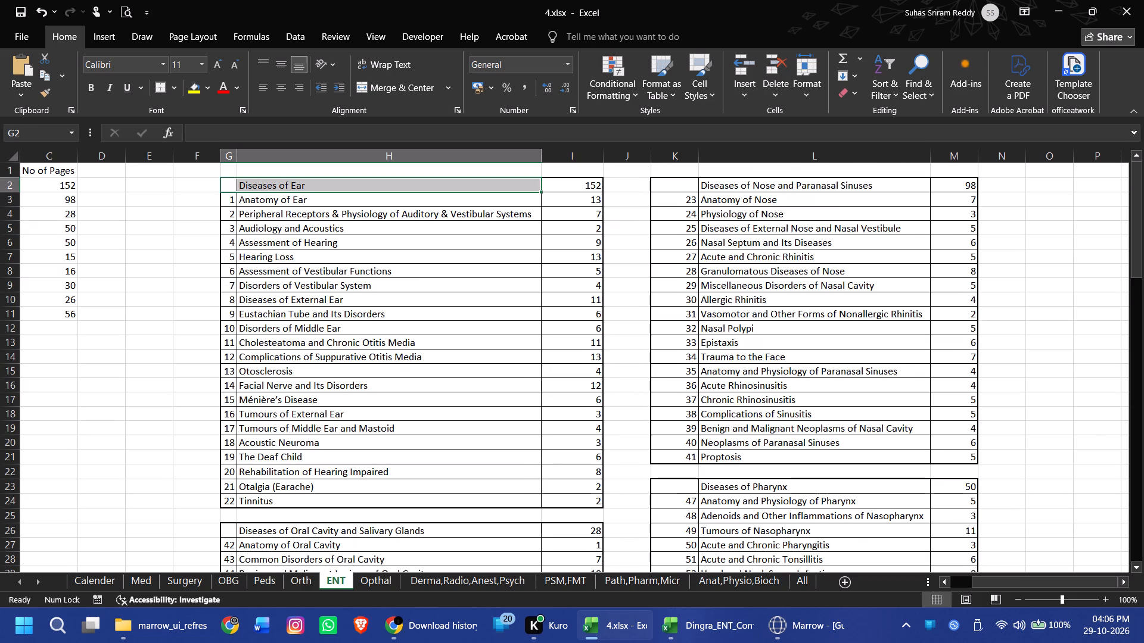
left_click_drag(409, 182, 546, 186)
key("ctrl+b")
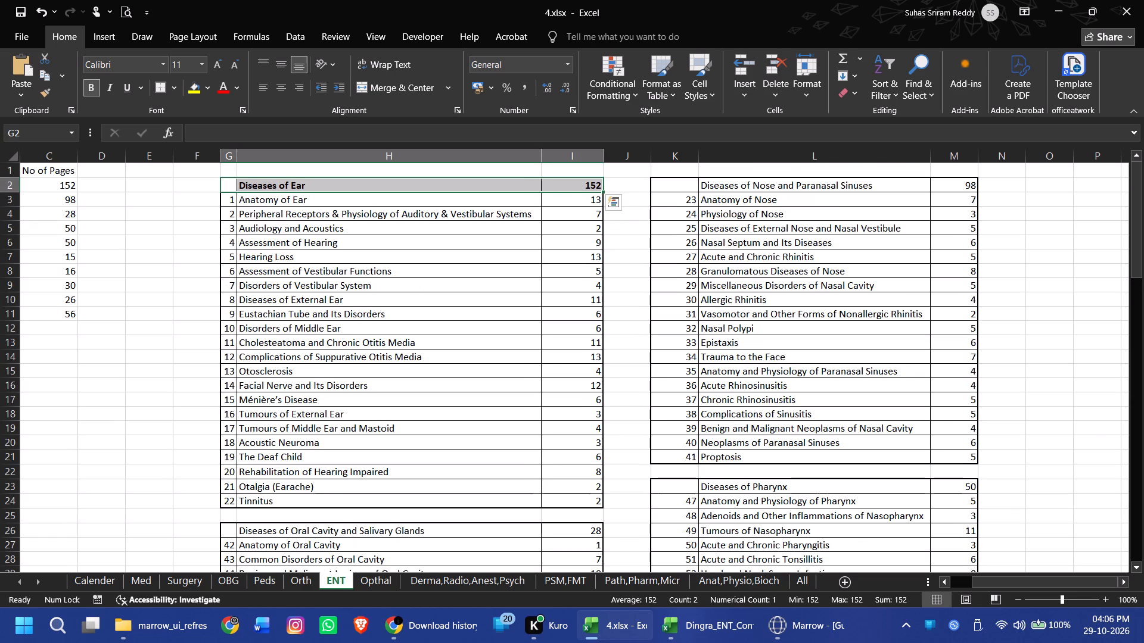
left_click_drag(686, 180, 956, 180)
key("ctrl+b")
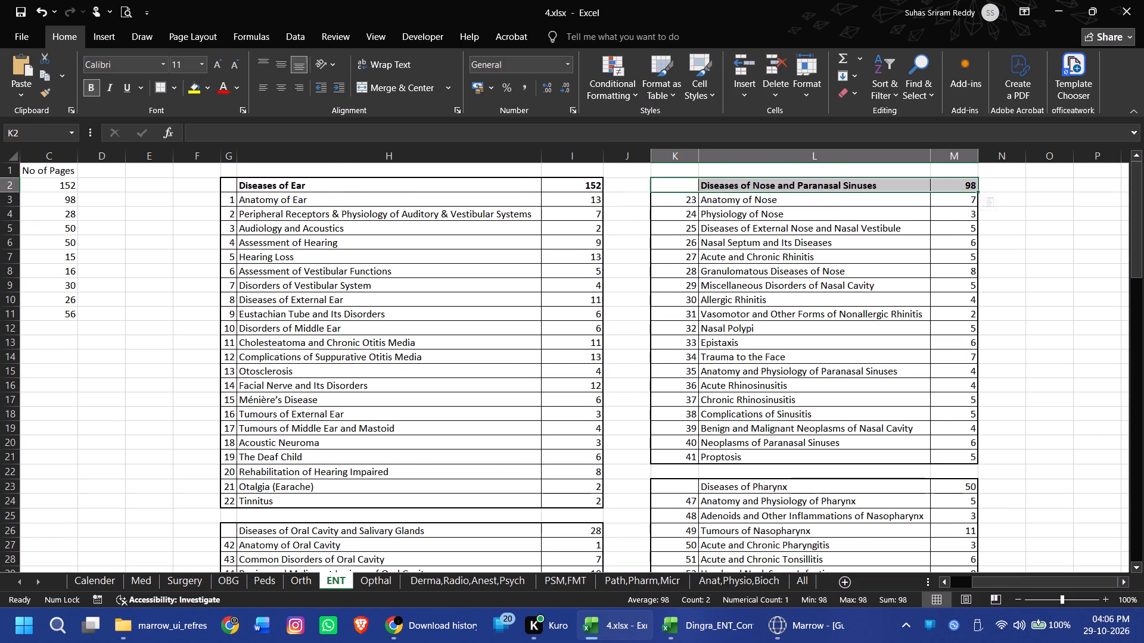
scroll(636, 214, "down", 3)
scroll(571, 214, "down", 2)
scroll(280, 223, "up", 1)
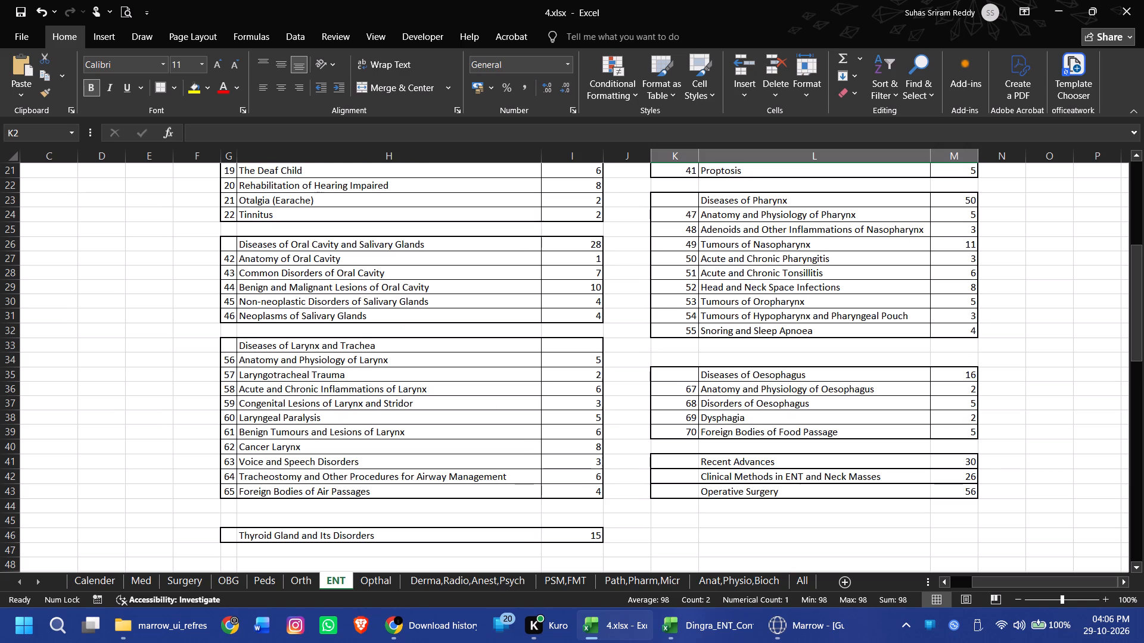
left_click_drag(230, 238, 580, 243)
key("ctrl+b")
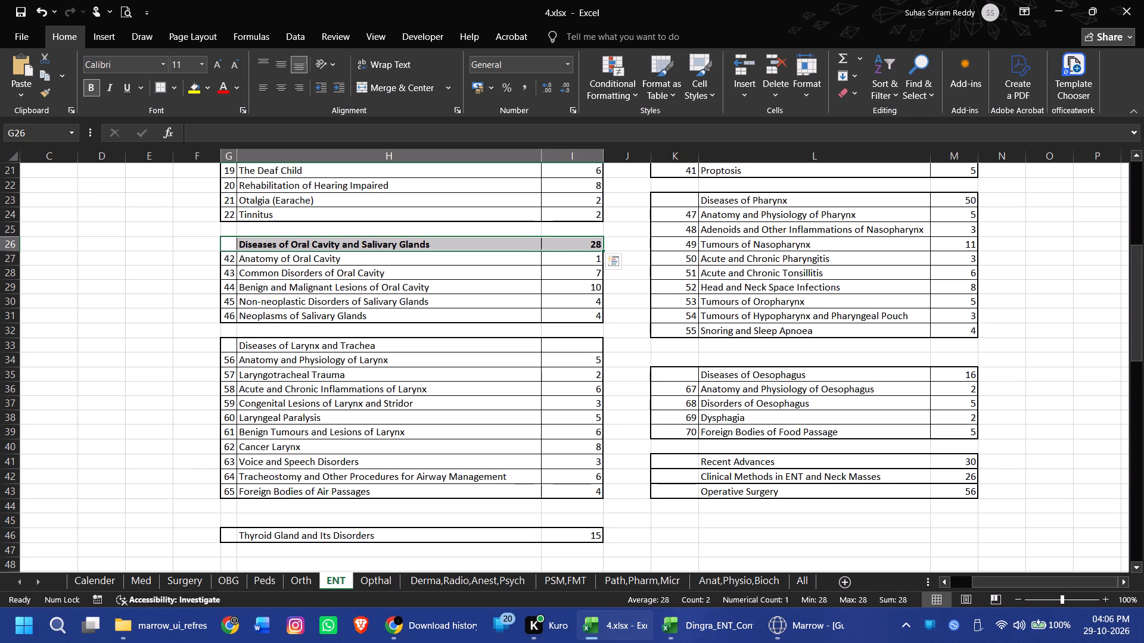
Enter 50 as the page total in I33, the Diseases of Larynx and Trachea header row, from the summary list.
left_click_drag(216, 345, 447, 344)
left_click(298, 345)
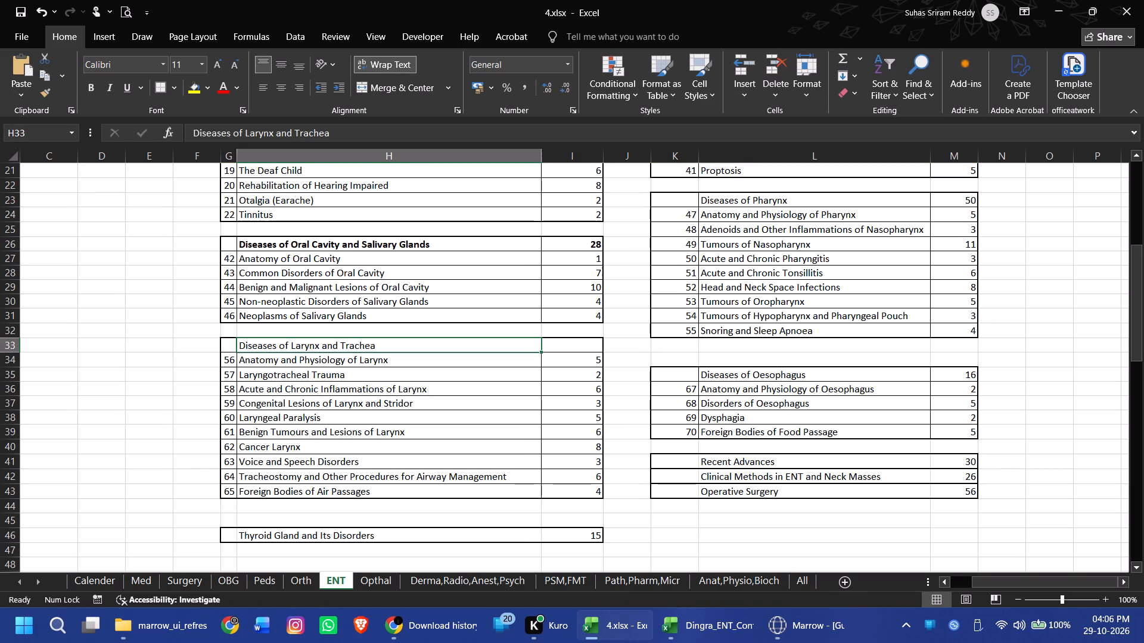
left_click_drag(1012, 578, 932, 572)
scroll(381, 364, "up", 4)
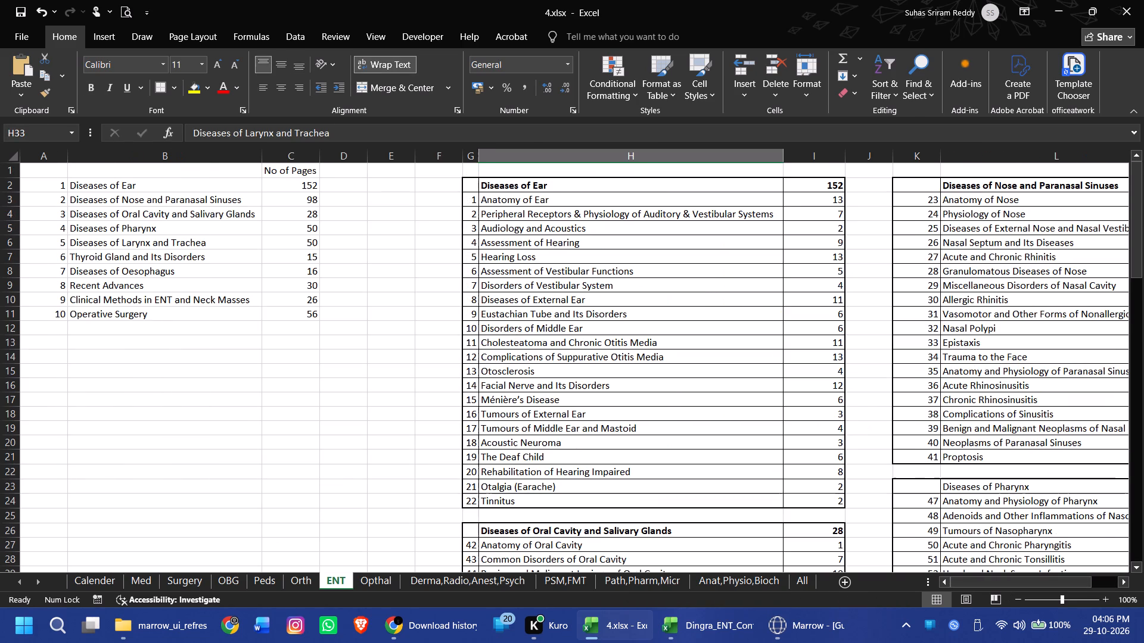
left_click(117, 250)
left_click(258, 241)
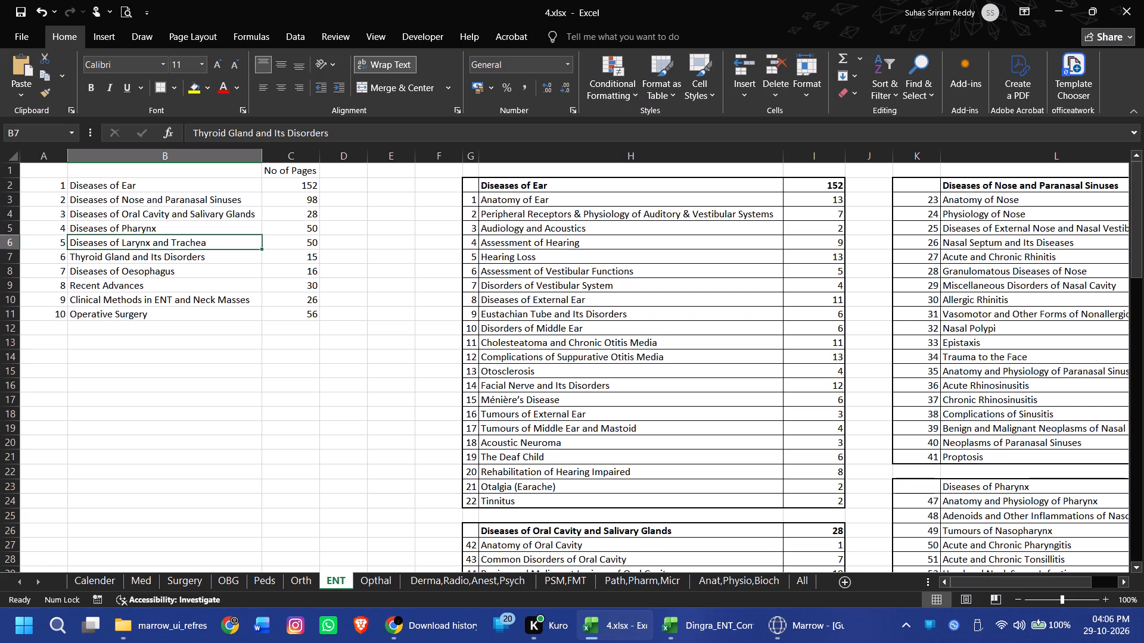
left_click(282, 236)
scroll(669, 301, "down", 5)
left_click(829, 269)
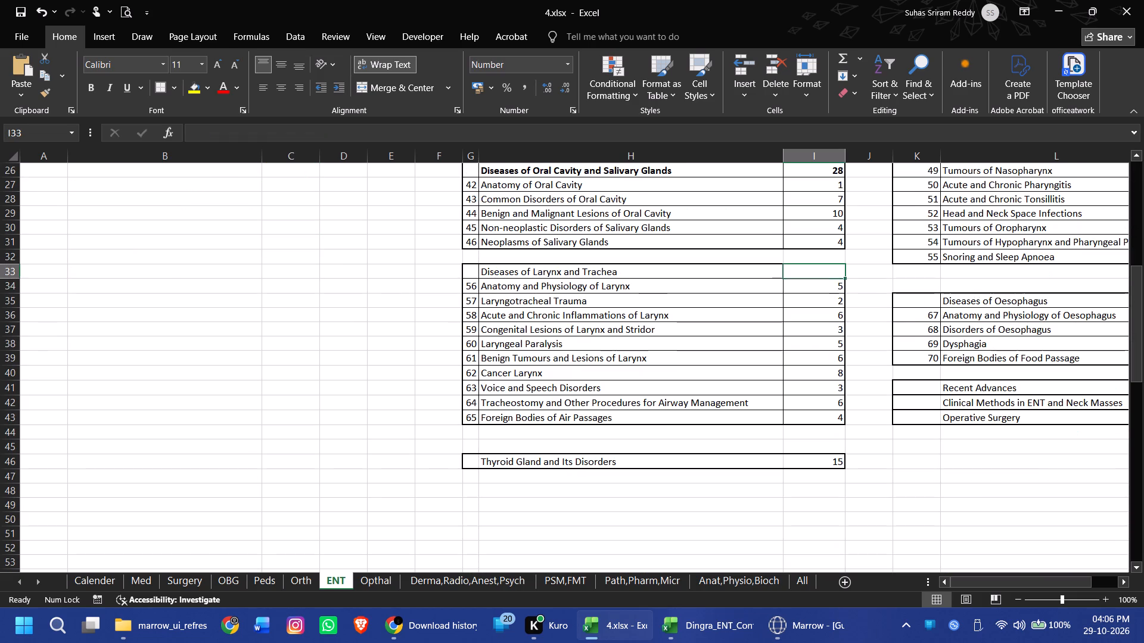
type("50")
key("Return")
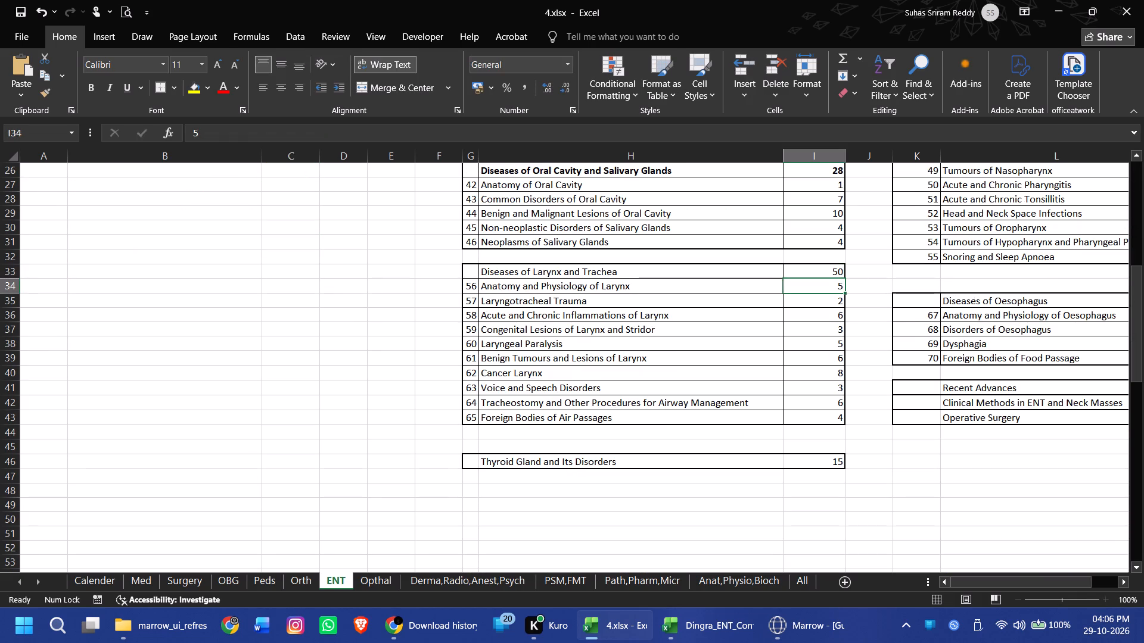
Bold the Diseases of Larynx and Trachea header row and the Thyroid Gland and Its Disorders row.
left_click_drag(468, 275, 807, 277)
key("ctrl+b")
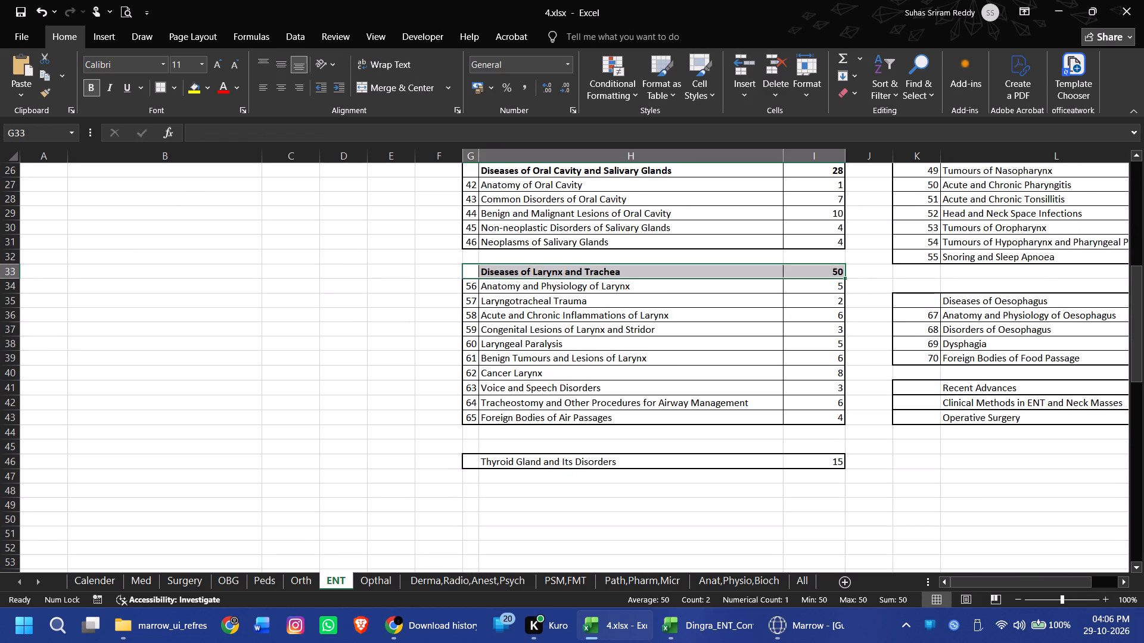
left_click_drag(470, 468, 814, 462)
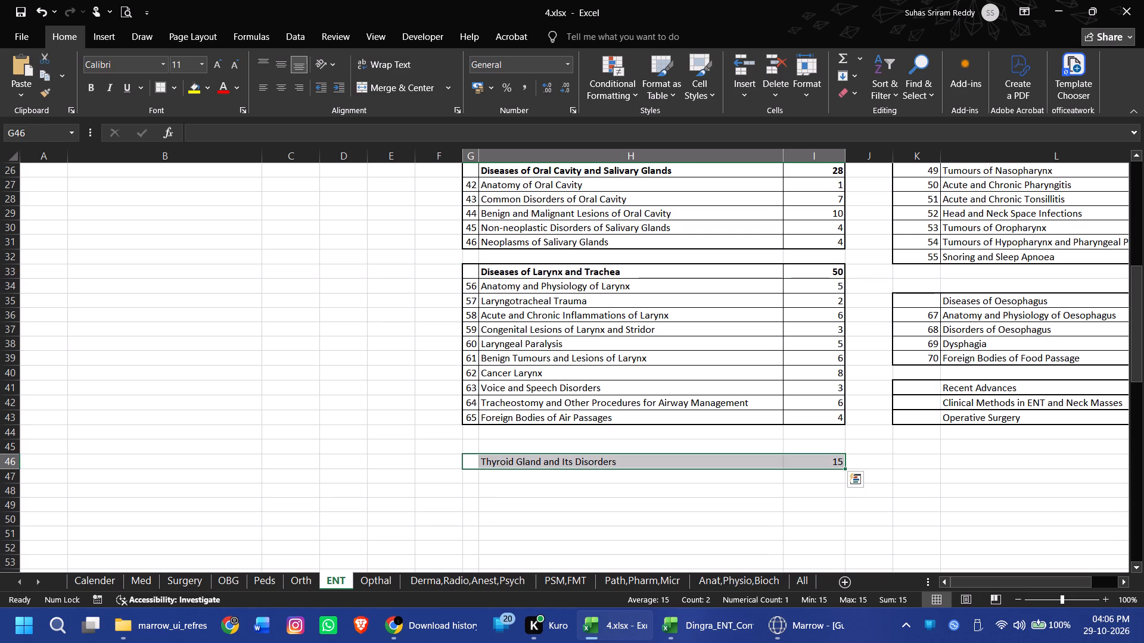
key("ctrl+b")
Move the Thyroid Gland and Its Disorders row up one row to G45:I45.
left_click_drag(669, 454, 669, 445)
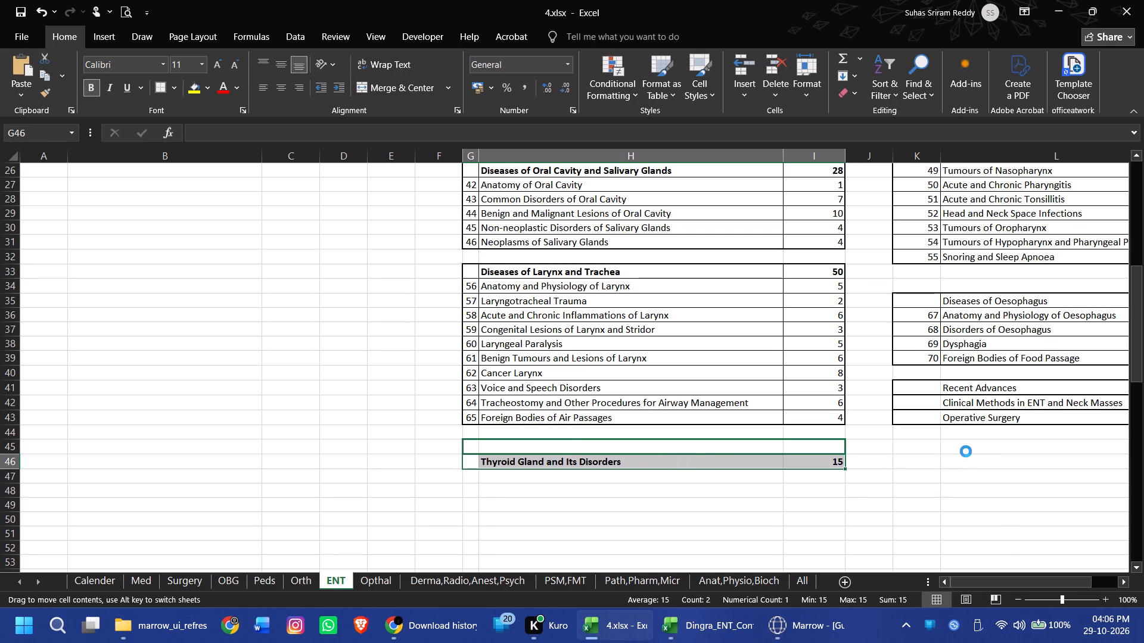
left_click(900, 466)
Bold the Diseases of Pharynx and Diseases of Oesophagus header rows and the Recent Advances, Clinical Methods and Operative Surgery rows.
scroll(983, 452, "up", 6)
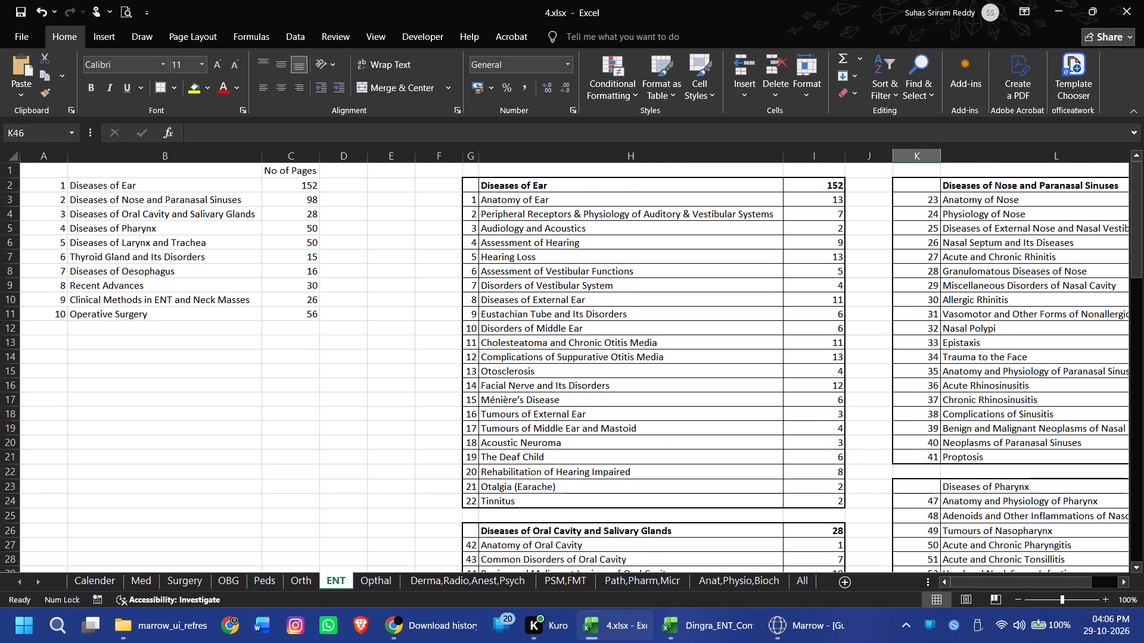
left_click_drag(985, 576, 1052, 577)
scroll(1016, 459, "down", 2)
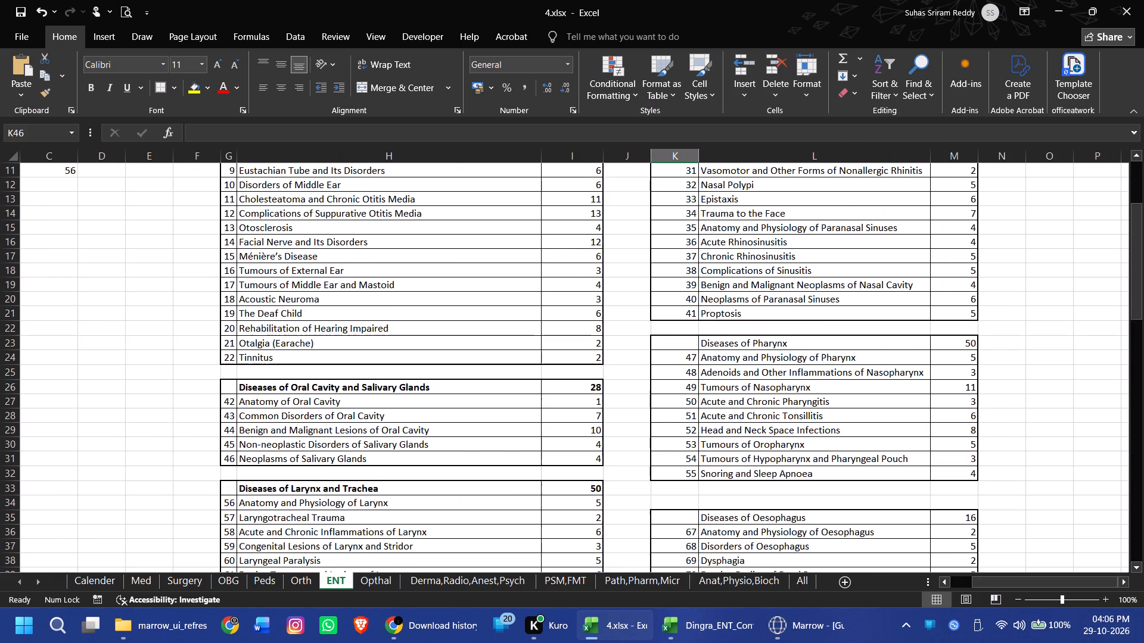
scroll(1016, 459, "down", 1)
left_click_drag(678, 271, 977, 268)
key("ctrl+b")
left_click_drag(675, 443, 832, 442)
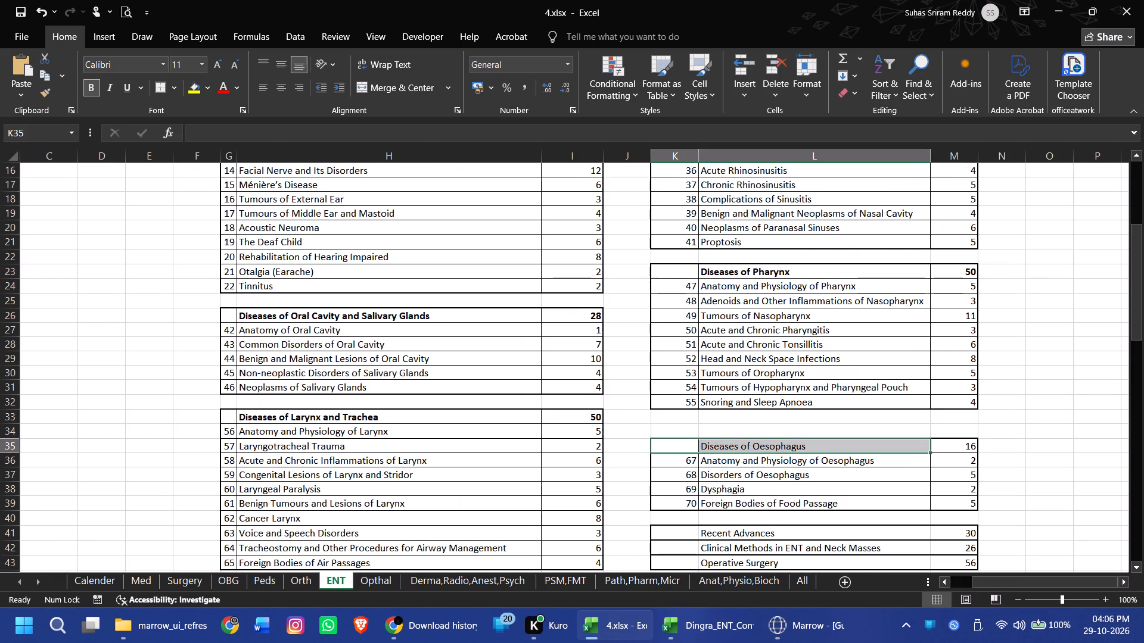
left_click_drag(832, 442, 949, 444)
key("ctrl+b")
scroll(949, 445, "down", 2)
left_click_drag(683, 381, 955, 422)
key("ctrl+b")
left_click(844, 489)
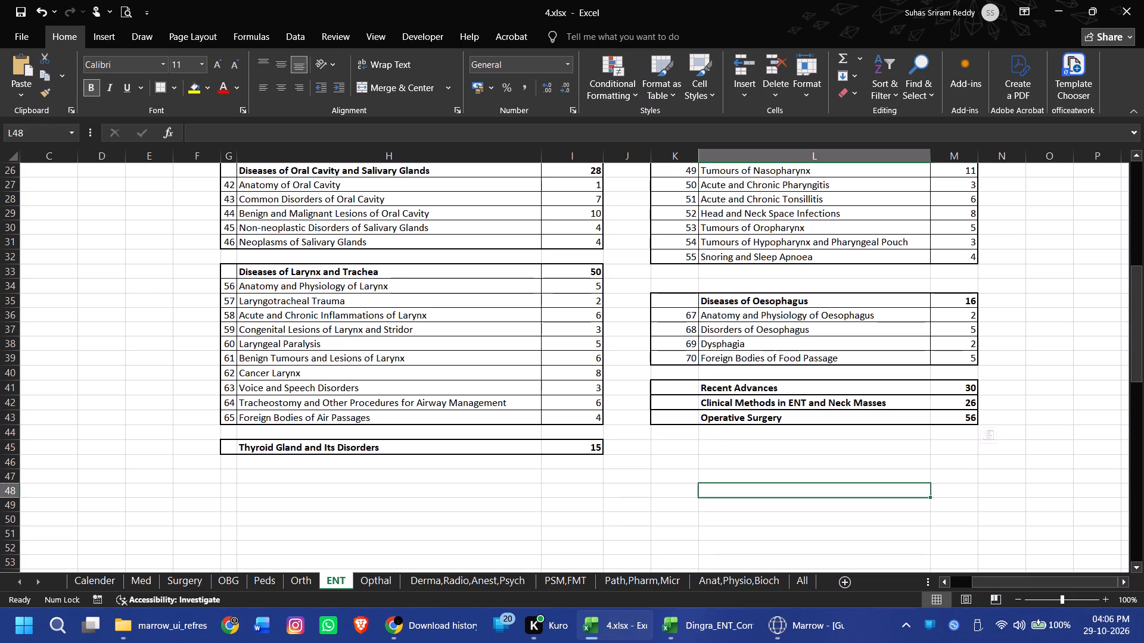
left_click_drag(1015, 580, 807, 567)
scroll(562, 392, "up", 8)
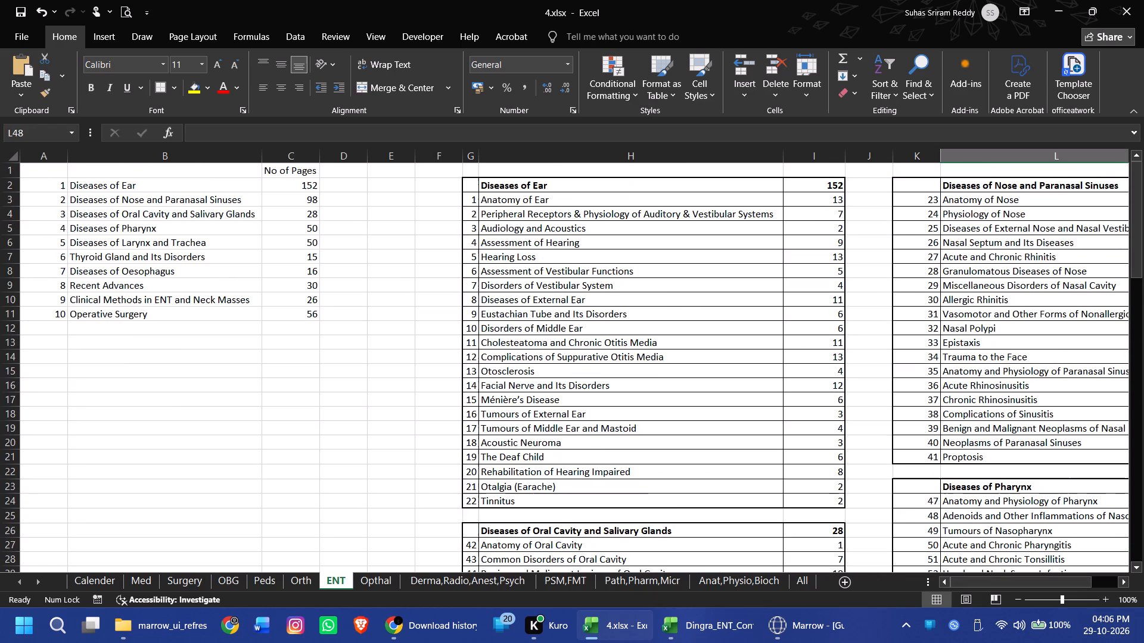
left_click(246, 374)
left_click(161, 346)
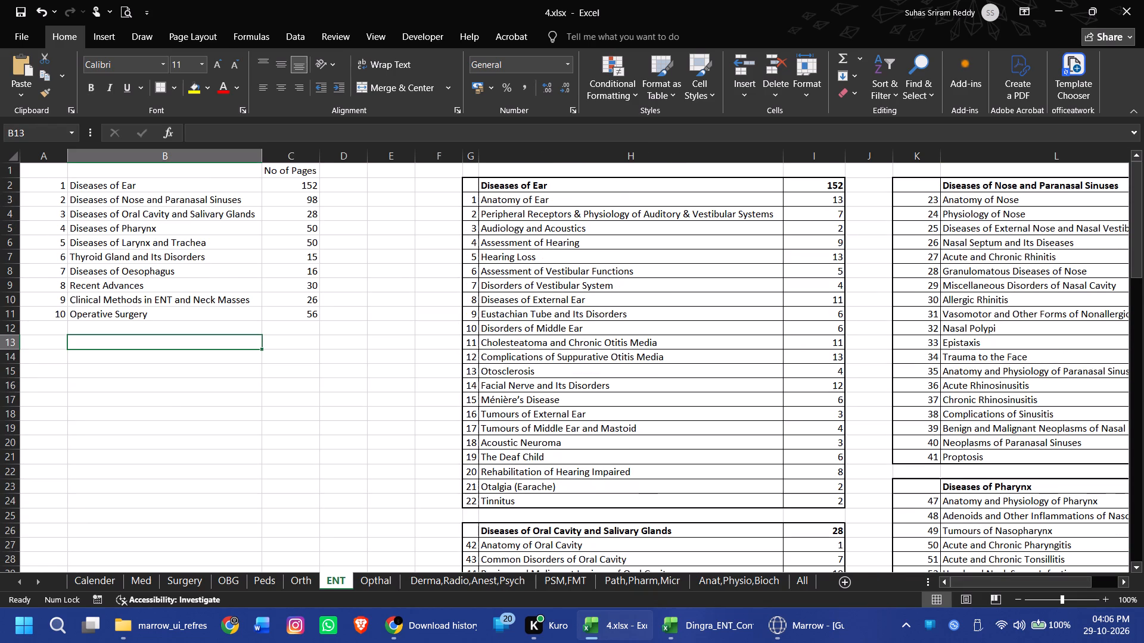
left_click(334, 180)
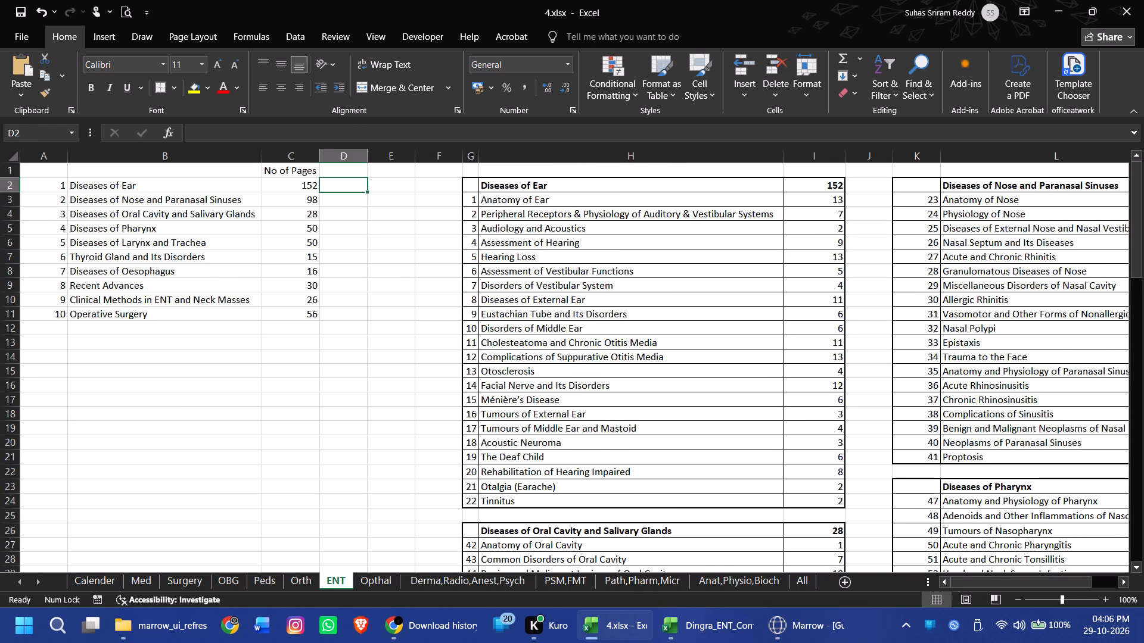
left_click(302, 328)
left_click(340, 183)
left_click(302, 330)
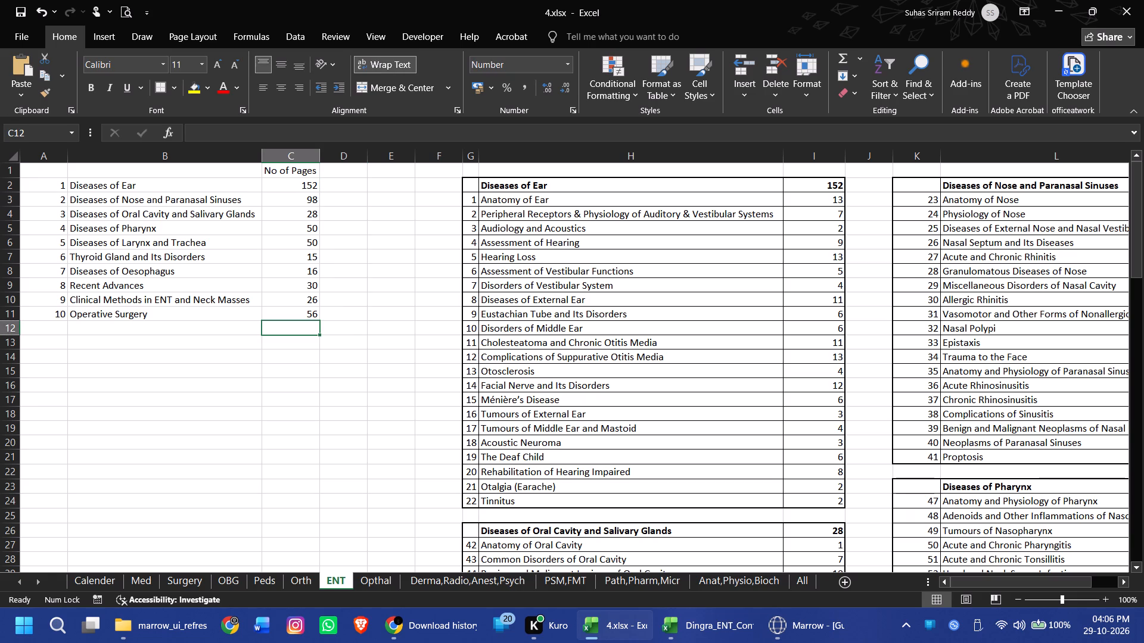
Shorten the summary list's page-count heading in C1 to Pages.
double_click(291, 170)
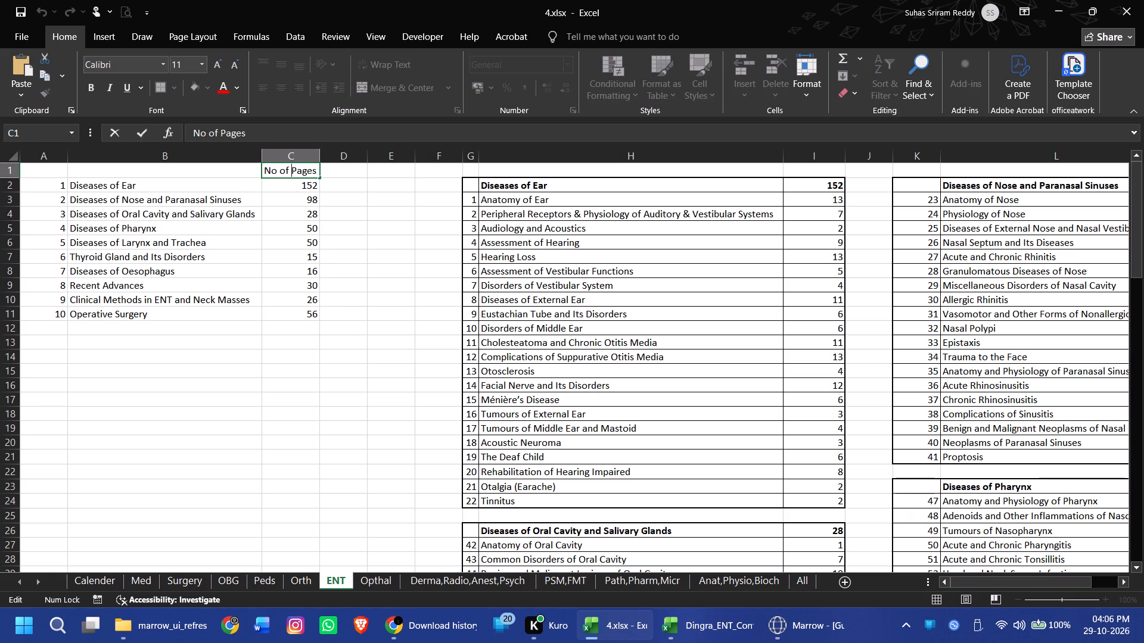
key("BackSpace")
key("BackSpace")
key("BackSpace")
key("BackSpace")
key("BackSpace")
key("BackSpace")
key("BackSpace")
key("BackSpace")
key("BackSpace")
key("BackSpace")
key("BackSpace")
key("Return")
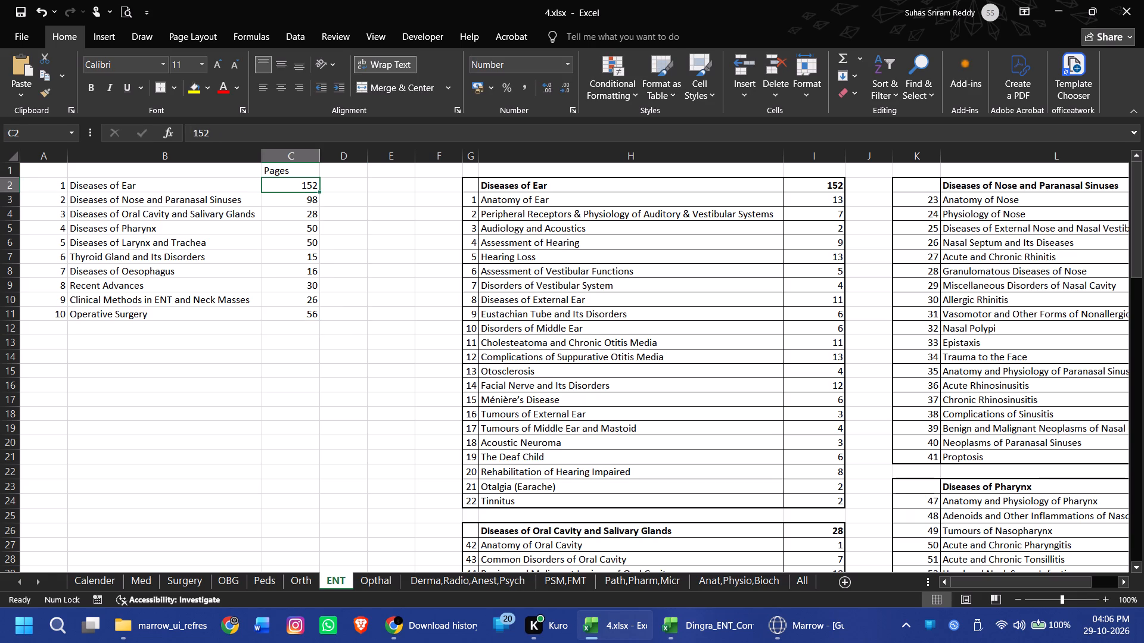
Fit column C to its contents and narrow column I to slightly wider than its page counts.
double_click(317, 157)
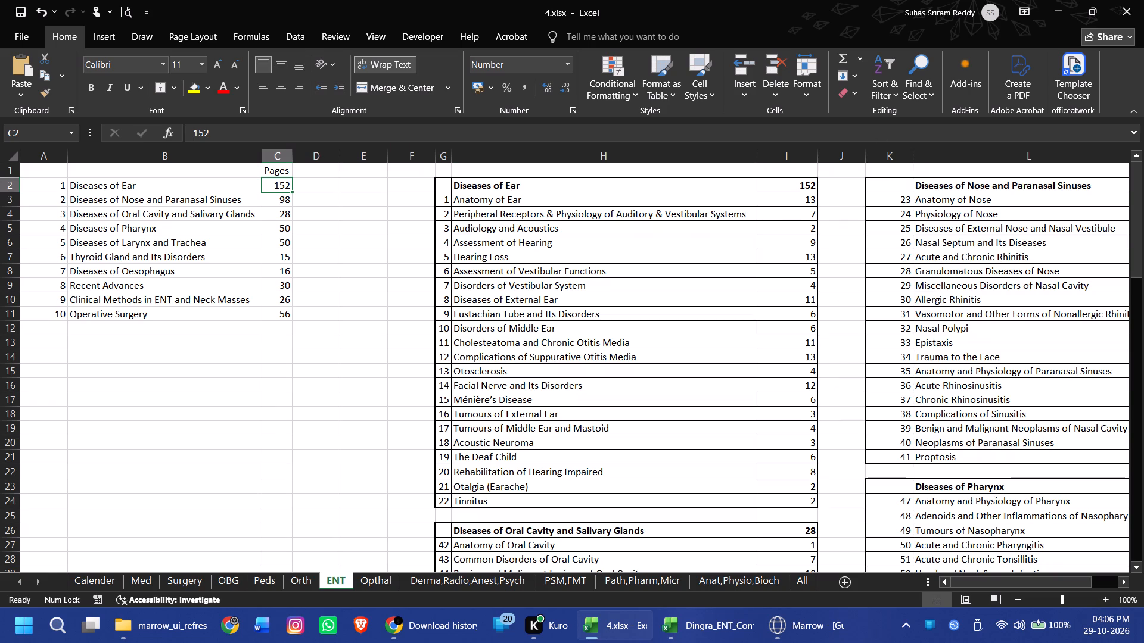
double_click(813, 155)
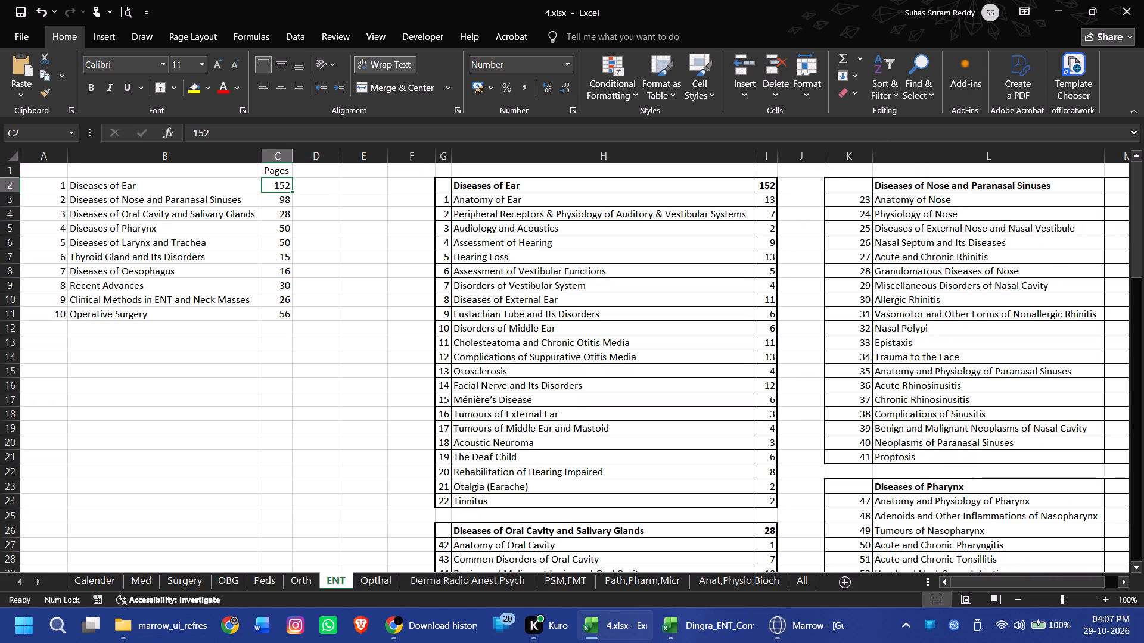
left_click_drag(772, 161, 789, 166)
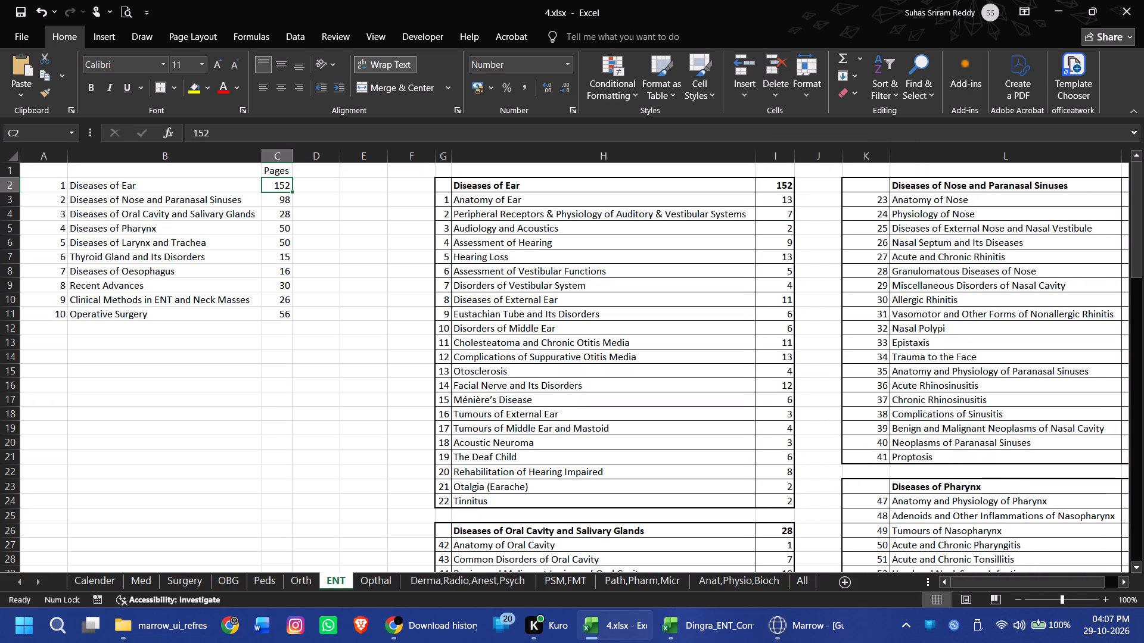
Centre-align the page counts in the whole of column I.
left_click(782, 168)
left_click(951, 515)
left_click(776, 153)
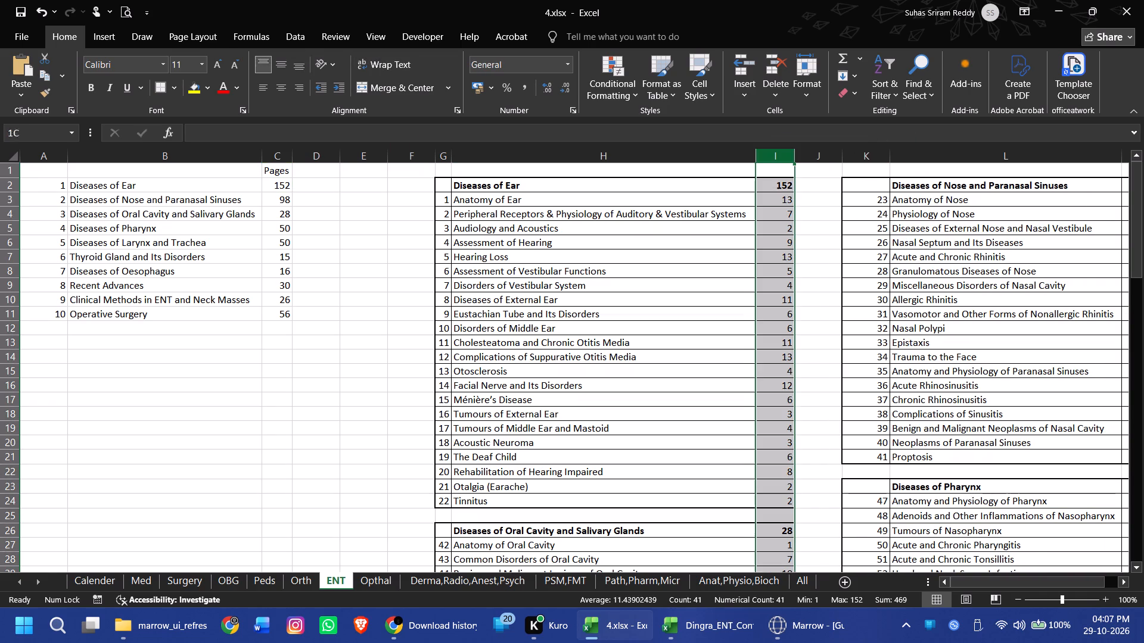
left_click(276, 90)
left_click(806, 320)
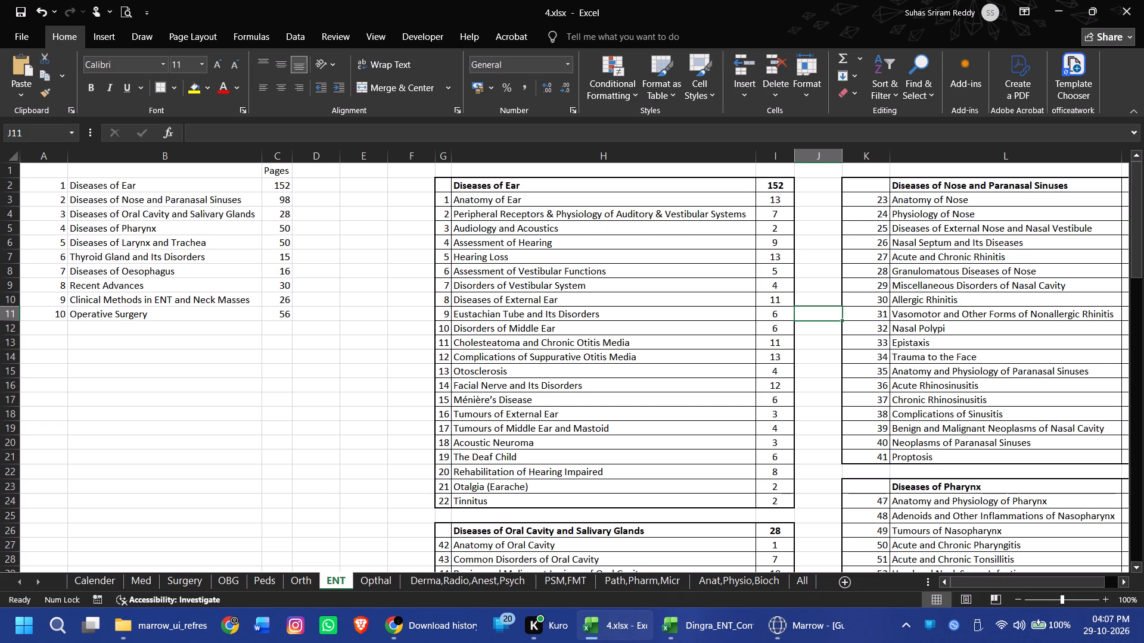
Narrow column M to match its short page counts and centre-align the whole column.
left_click_drag(1006, 588, 1039, 587)
left_click_drag(1046, 580, 1087, 580)
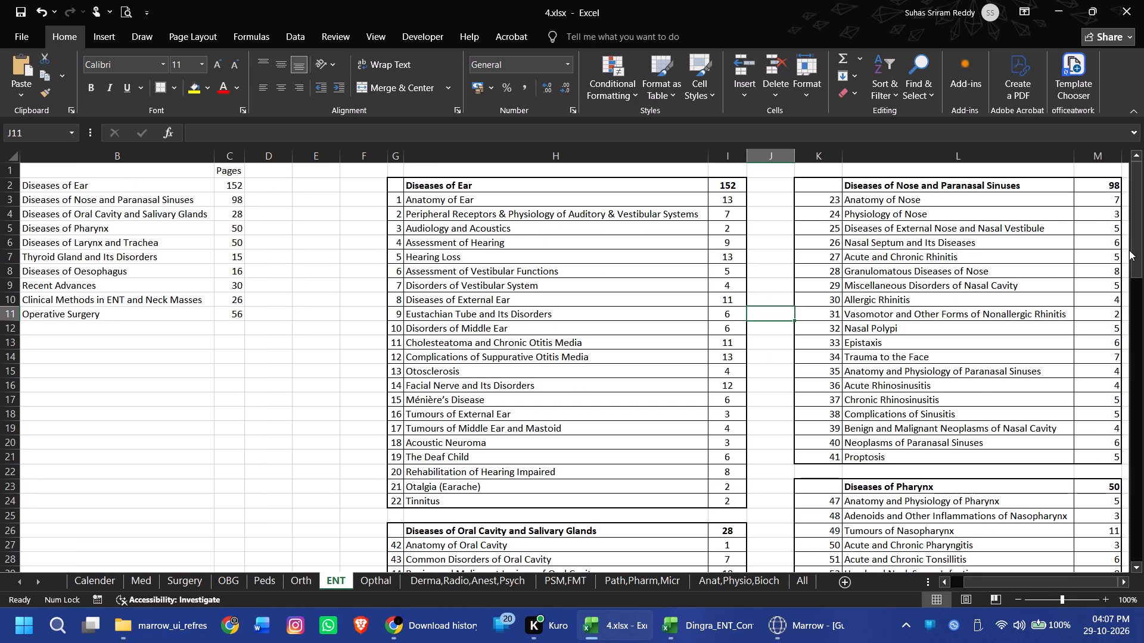
left_click_drag(1121, 153, 1101, 149)
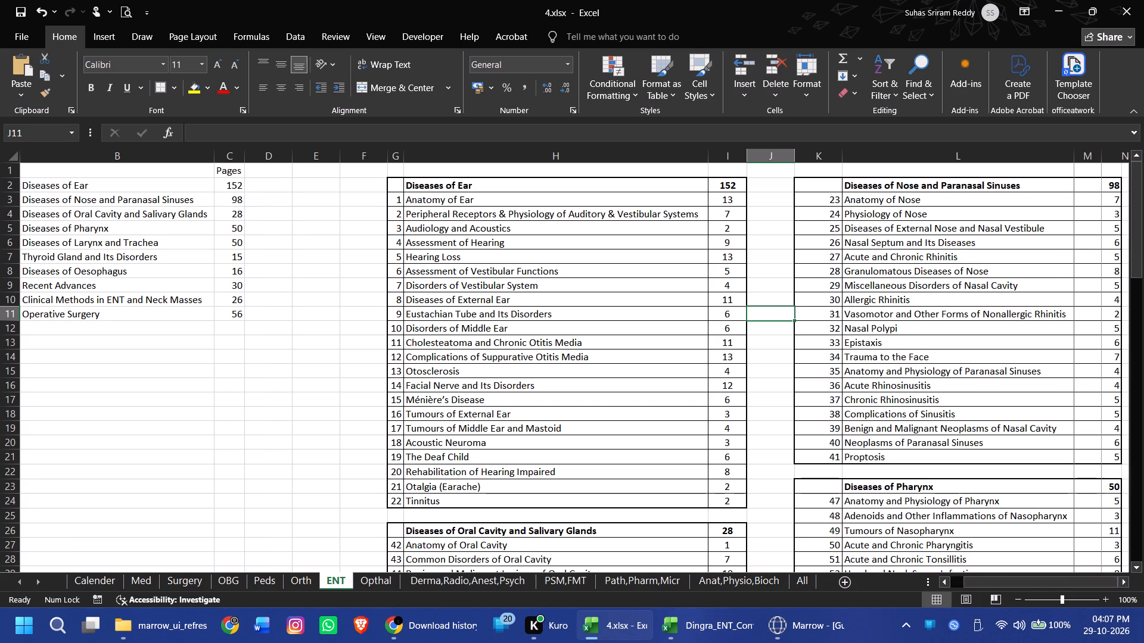
left_click(1091, 160)
left_click(287, 86)
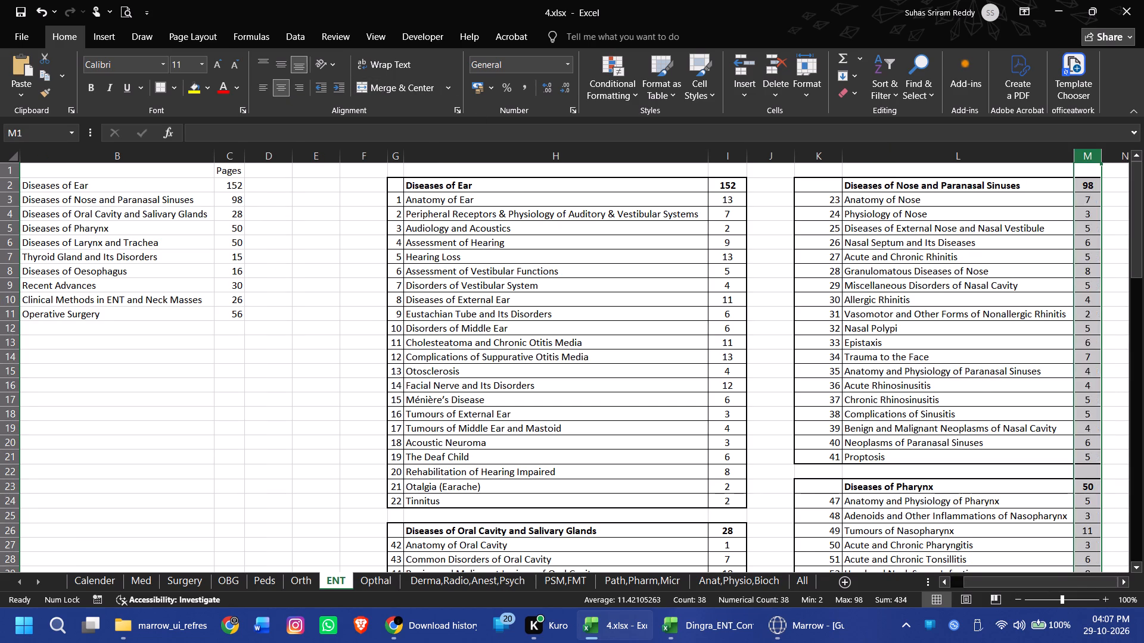
Save the workbook with the ENT sheet's formatting changes.
left_click(610, 304)
key("ctrl+s")
key("ctrl+s")
scroll(703, 329, "down", 4)
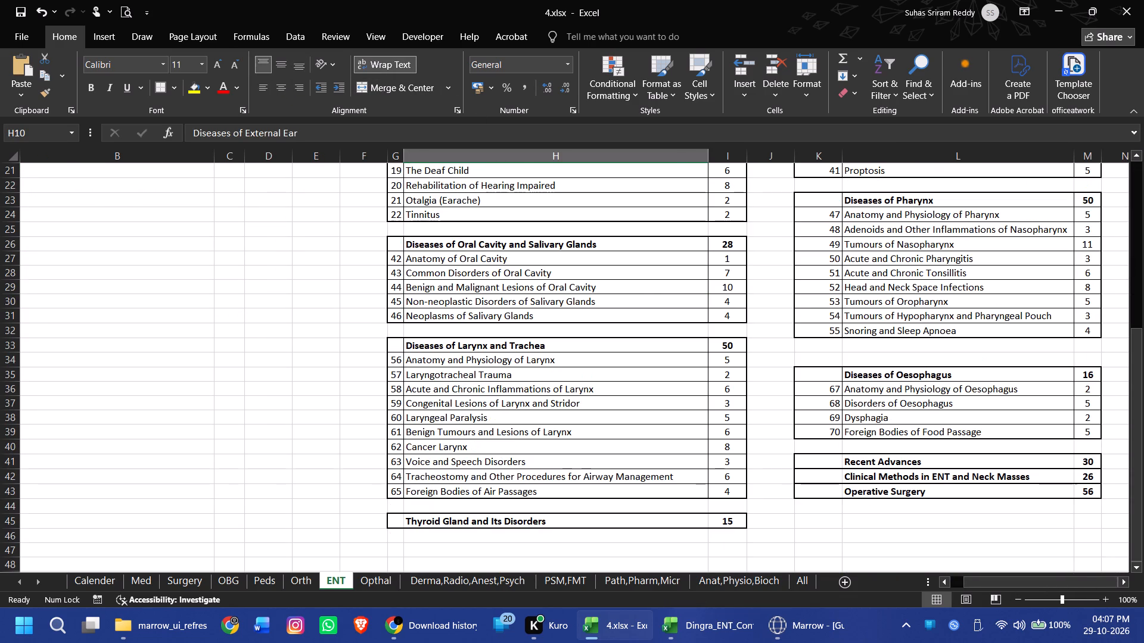
Hyperlink the Diseases of Ear page total in C2 to cell H2 of the ENT sheet.
scroll(747, 349, "up", 7)
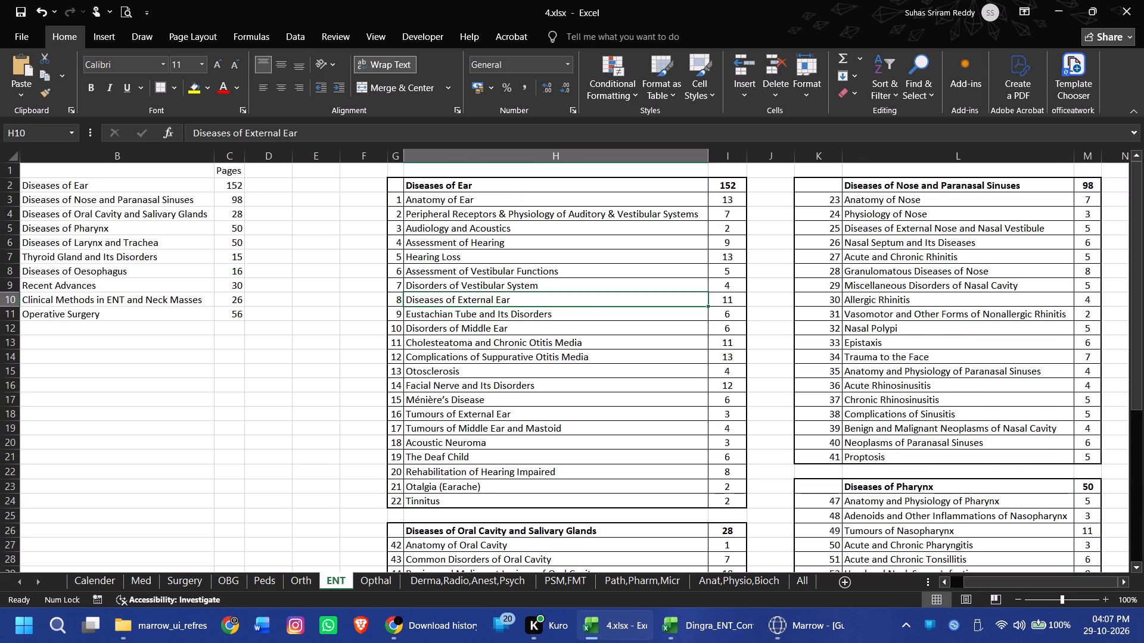
left_click_drag(1021, 579, 972, 574)
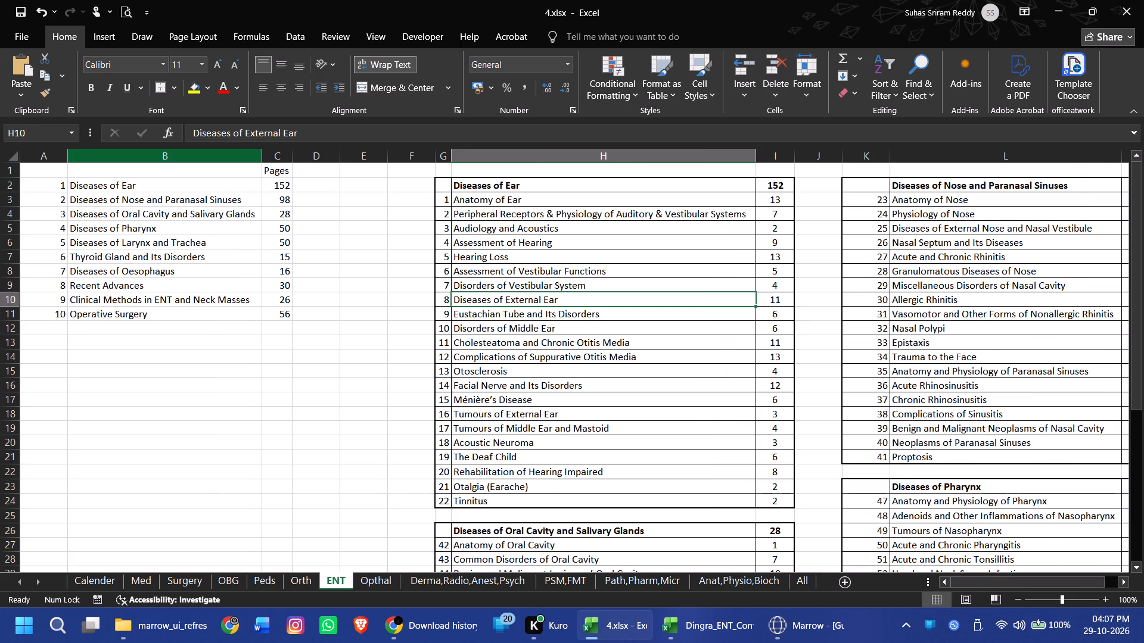
left_click(197, 189)
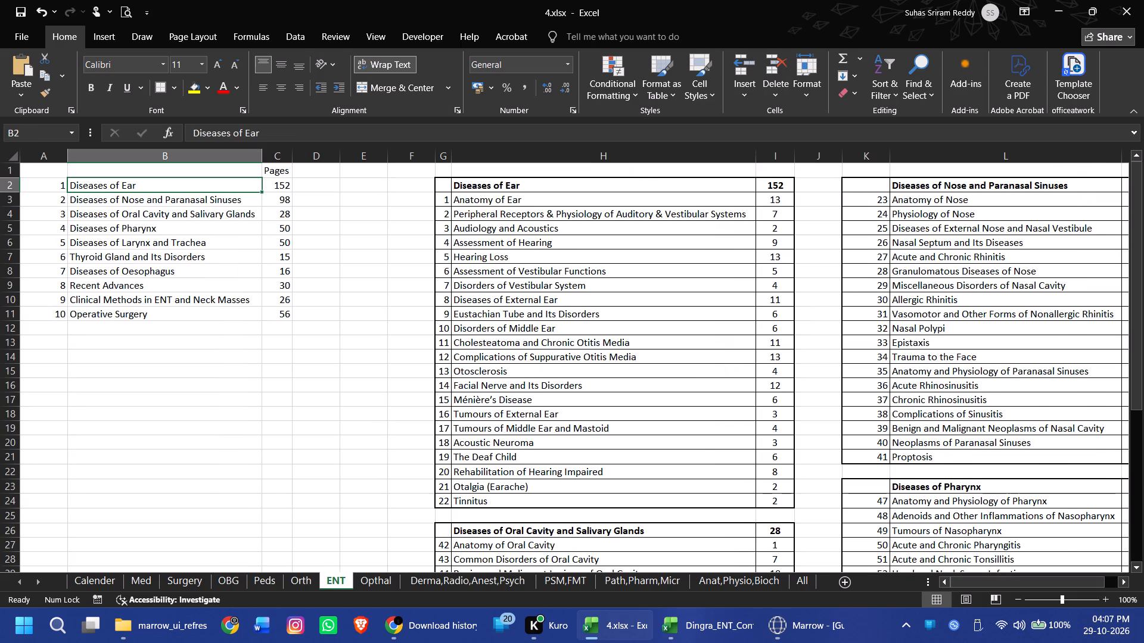
left_click(274, 185)
right_click(274, 185)
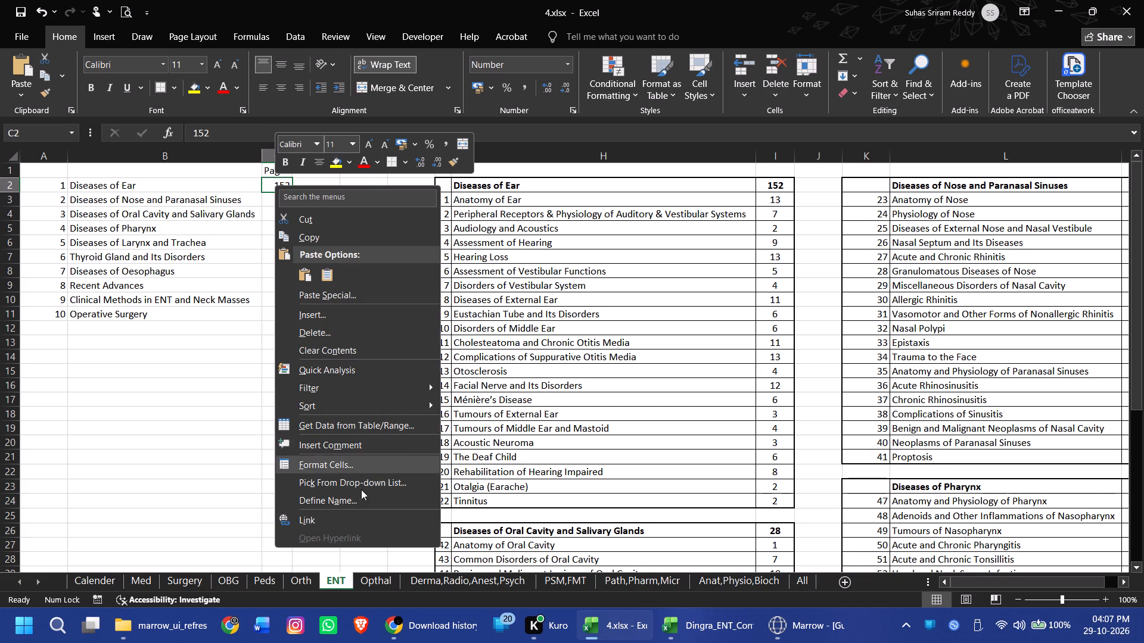
left_click(356, 516)
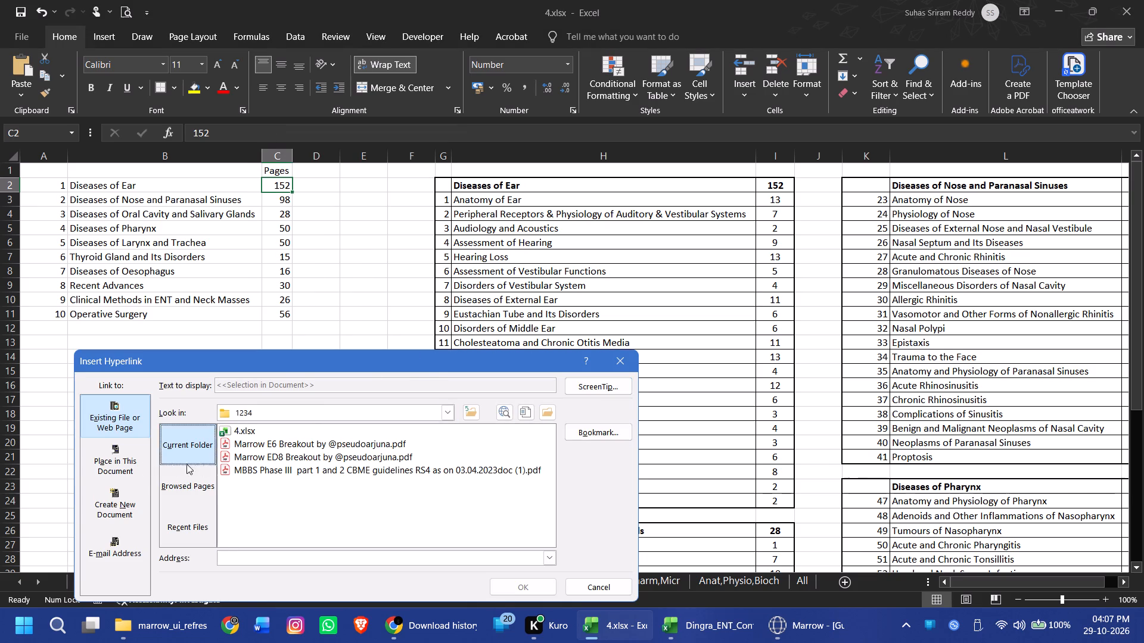
left_click(123, 458)
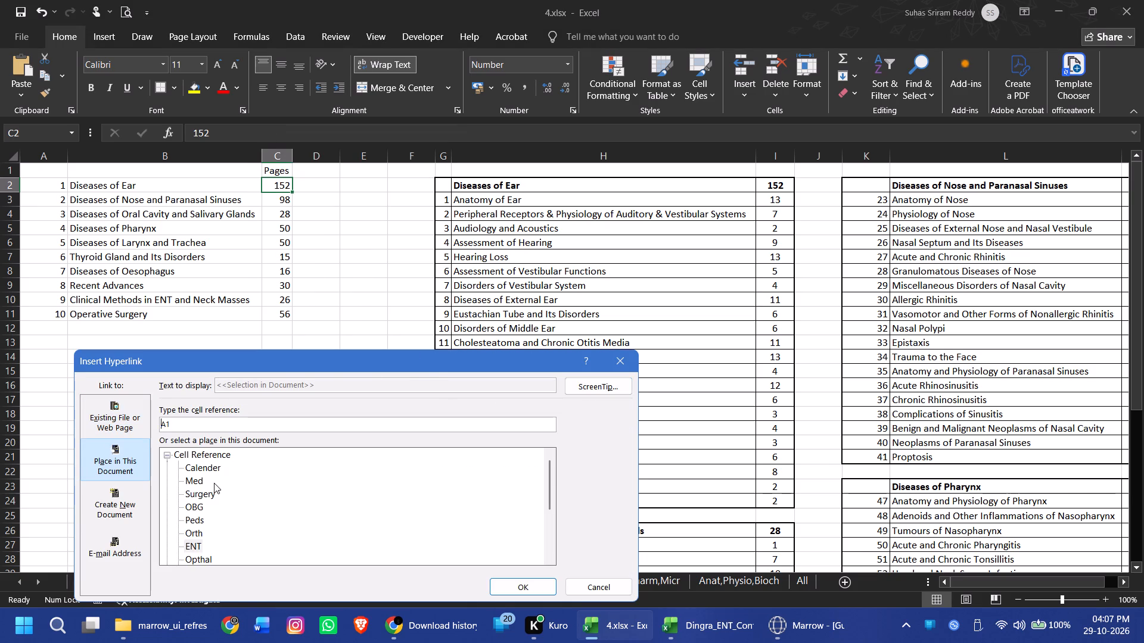
left_click_drag(332, 366, 321, 329)
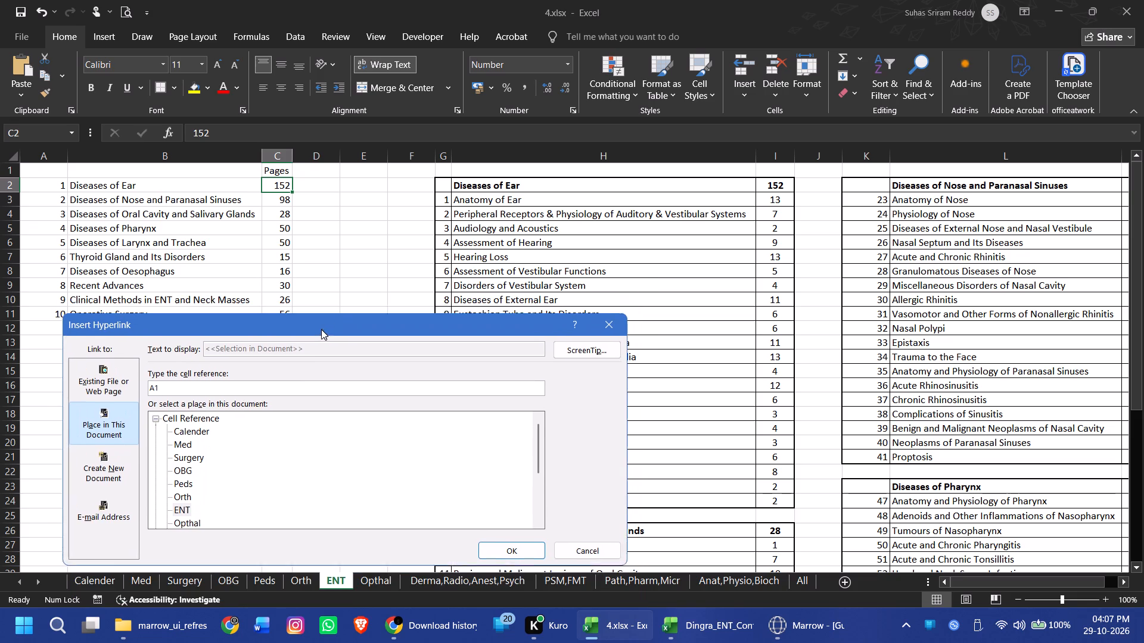
left_click_drag(321, 329, 315, 342)
left_click(173, 527)
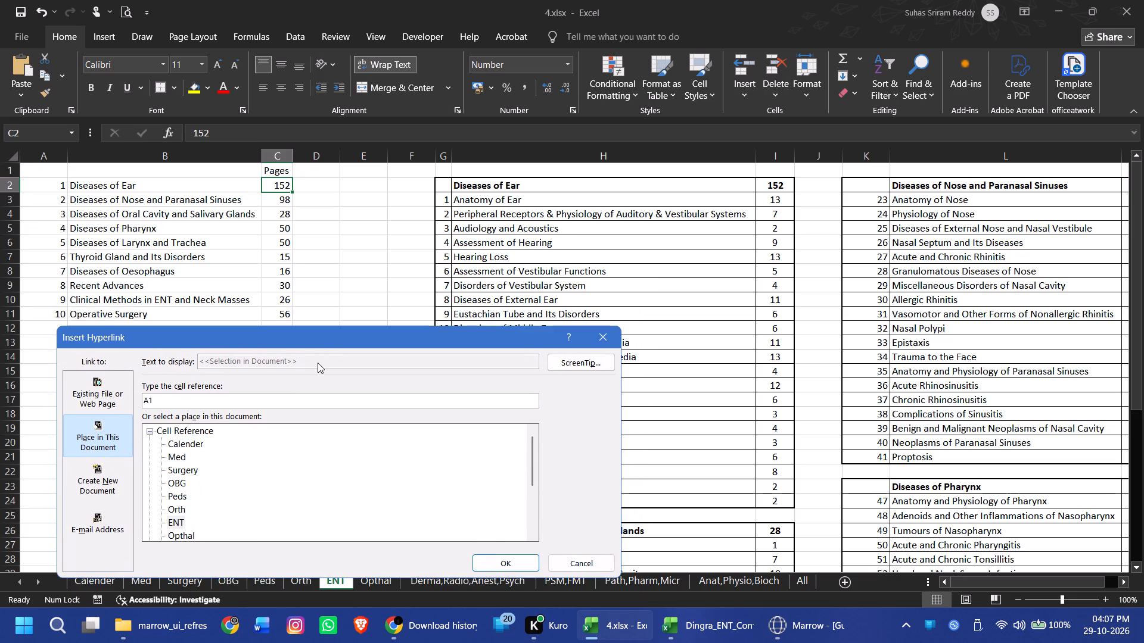
left_click(153, 393)
double_click(160, 401)
key("BackSpace")
key("BackSpace")
key("BackSpace")
key("shift+h")
key("2")
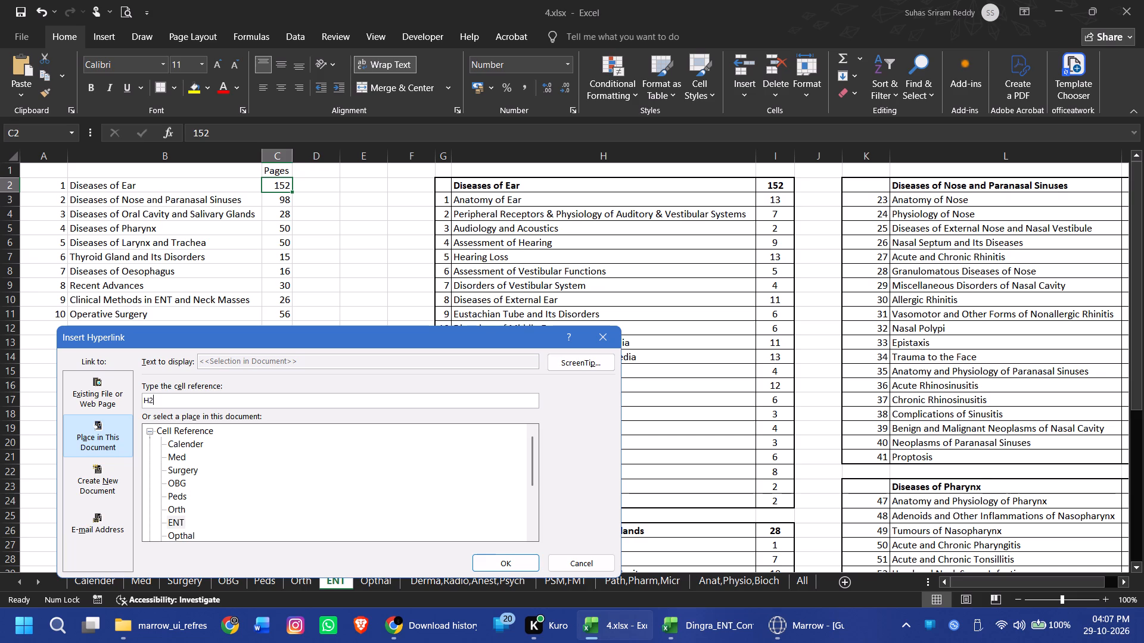
left_click(514, 561)
left_click(425, 391)
Follow the Diseases of Ear page-total link to test that it jumps to its table.
left_click(287, 185)
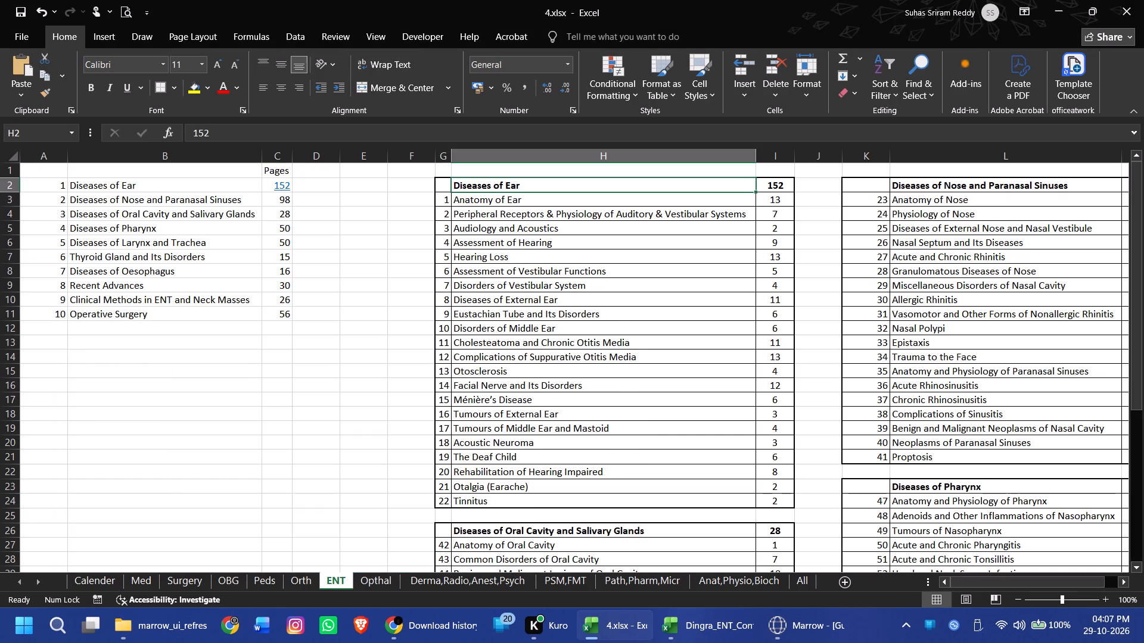
left_click(359, 352)
Hyperlink the Diseases of Nose and Paranasal Sinuses page total in C3 to cell L2 of the ENT sheet.
right_click(287, 203)
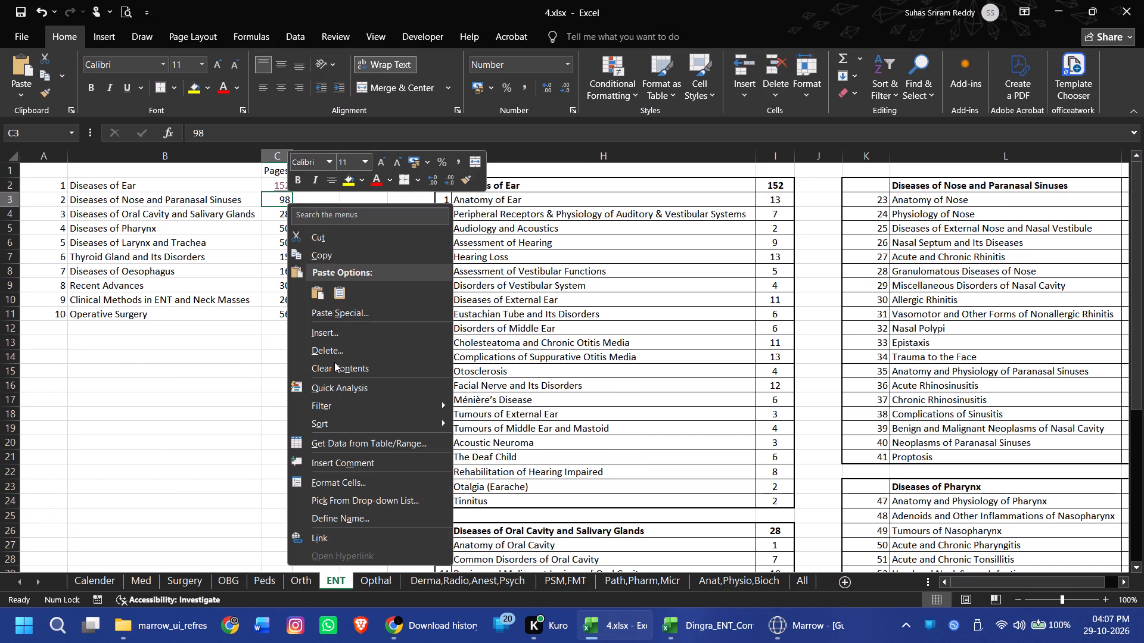
left_click(363, 541)
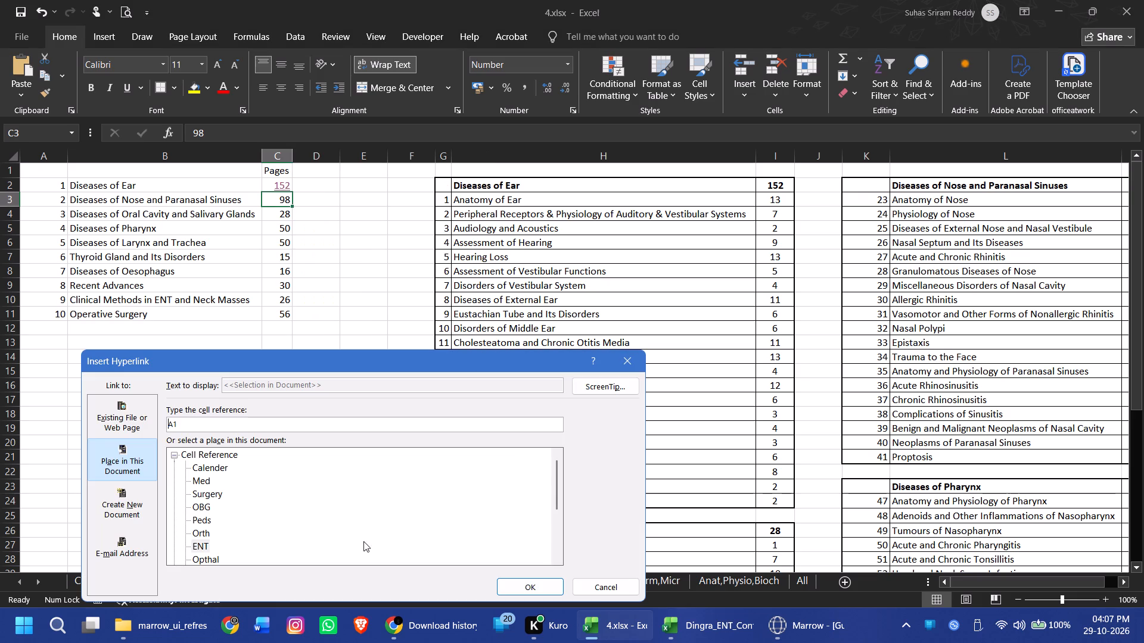
left_click(201, 554)
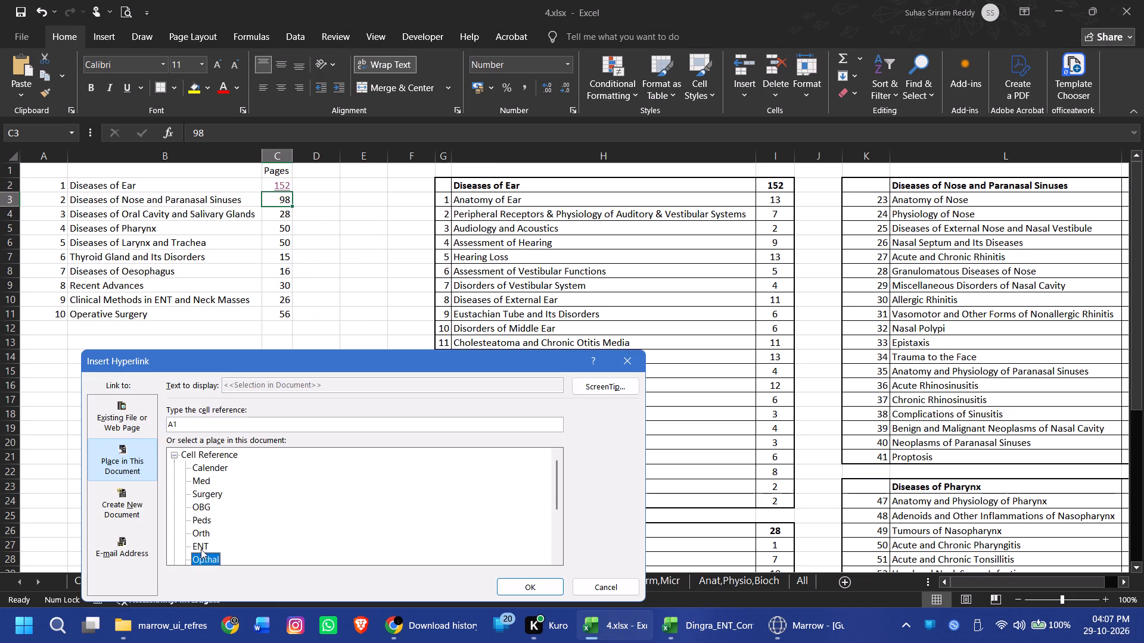
left_click(201, 545)
triple_click(194, 424)
type("L2")
key("Return")
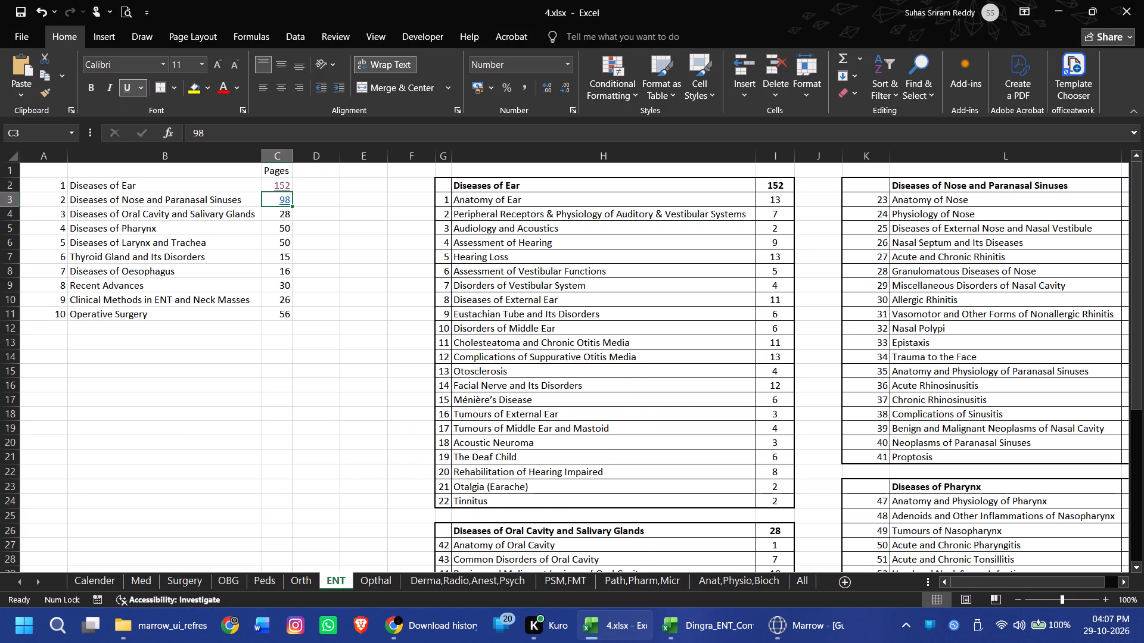
Hyperlink the Diseases of Oral Cavity and Salivary Glands page total in C4 to cell H26 of the ENT sheet.
right_click(283, 213)
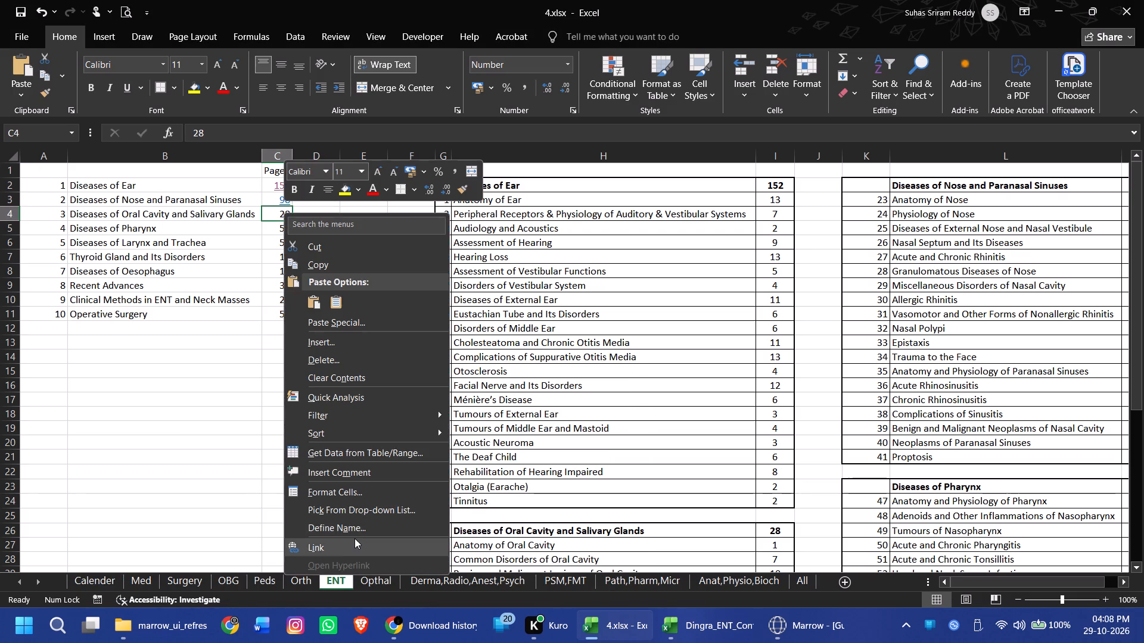
left_click(355, 538)
left_click_drag(378, 365, 355, 244)
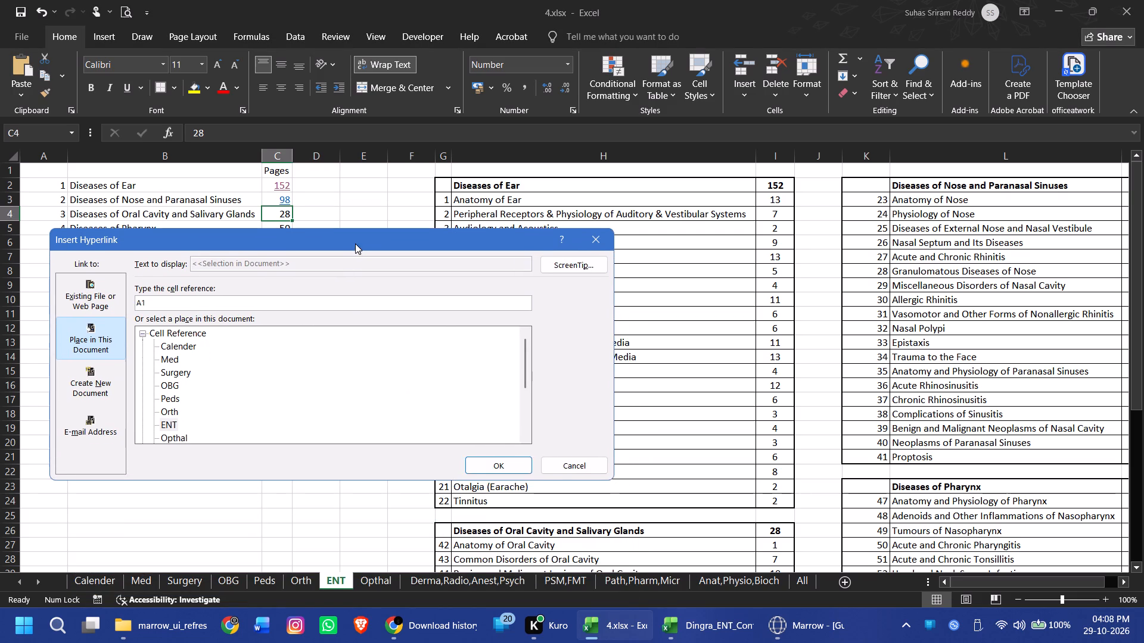
left_click_drag(355, 244, 362, 248)
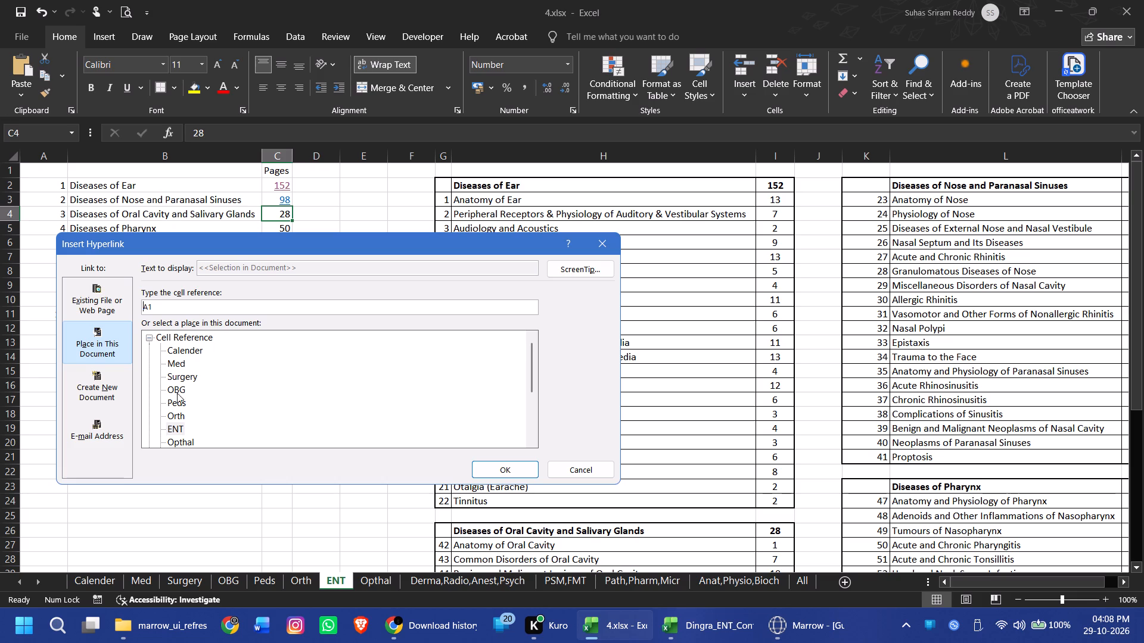
double_click(167, 299)
double_click(154, 309)
key("BackSpace")
key("BackSpace")
key("BackSpace")
type("H26")
key("Return")
left_click(231, 465)
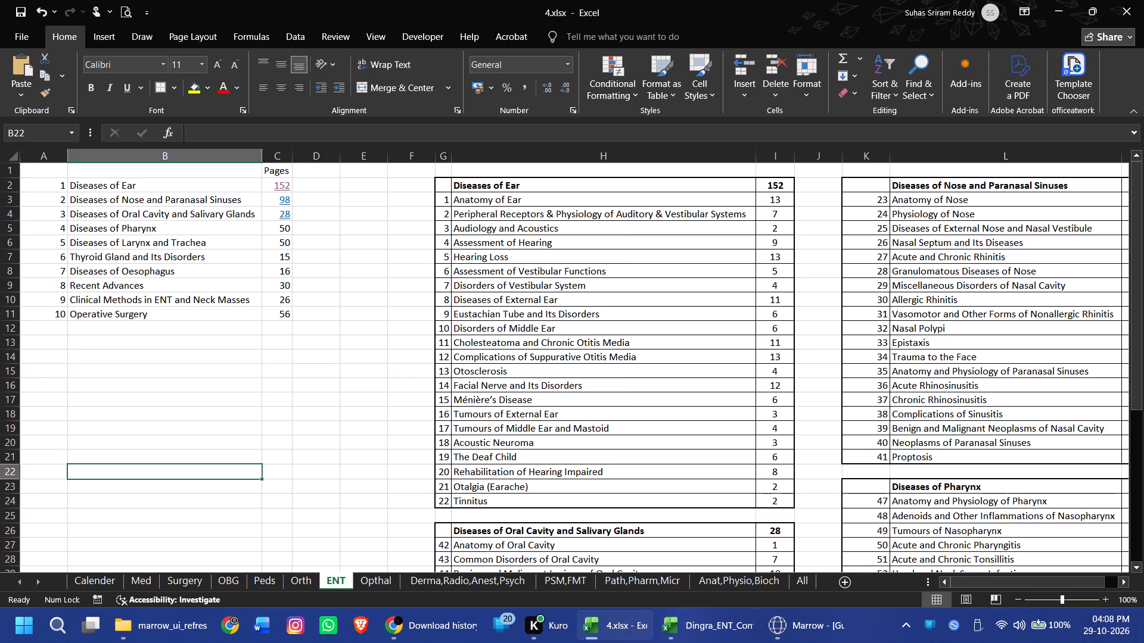
Hyperlink the Diseases of Pharynx page total in C5 to its section heading in cell L23.
left_click(978, 492)
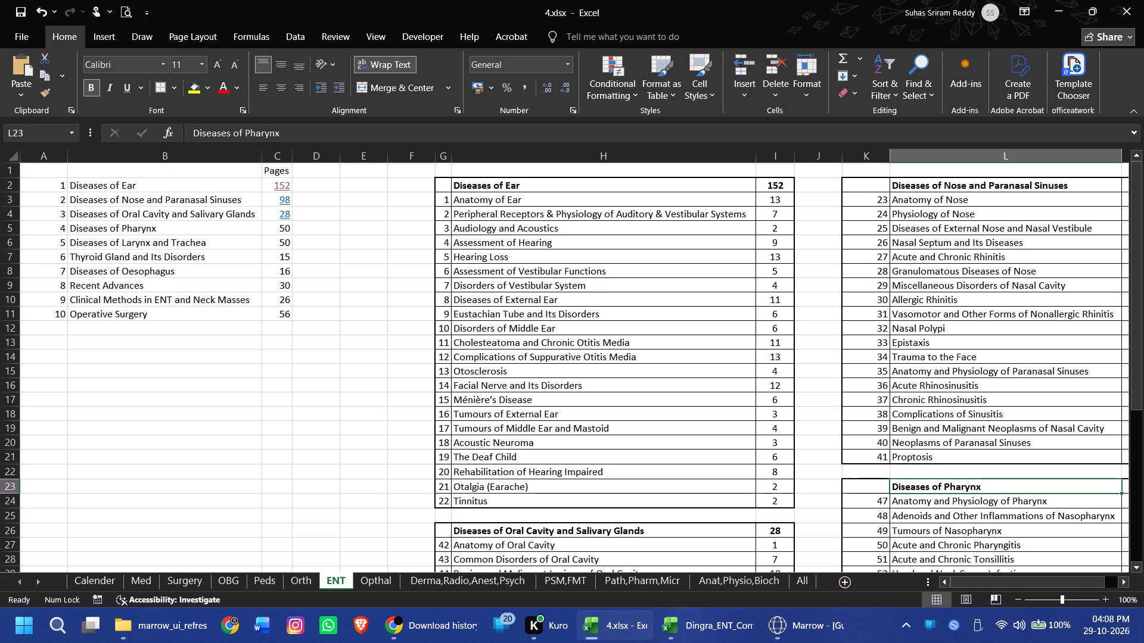
right_click(266, 227)
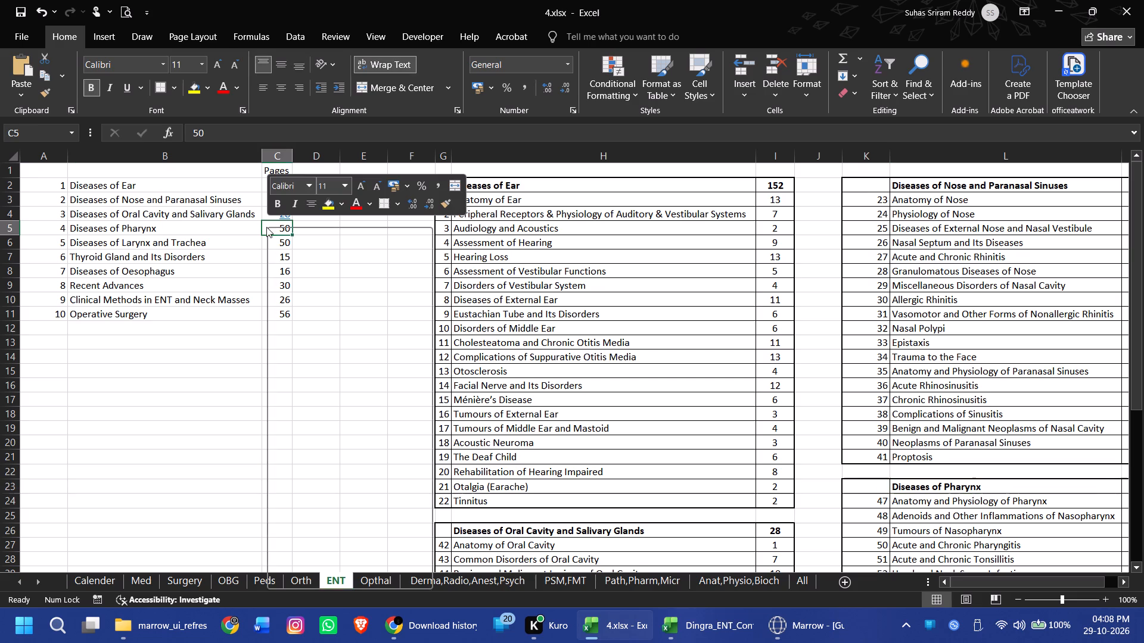
left_click(315, 555)
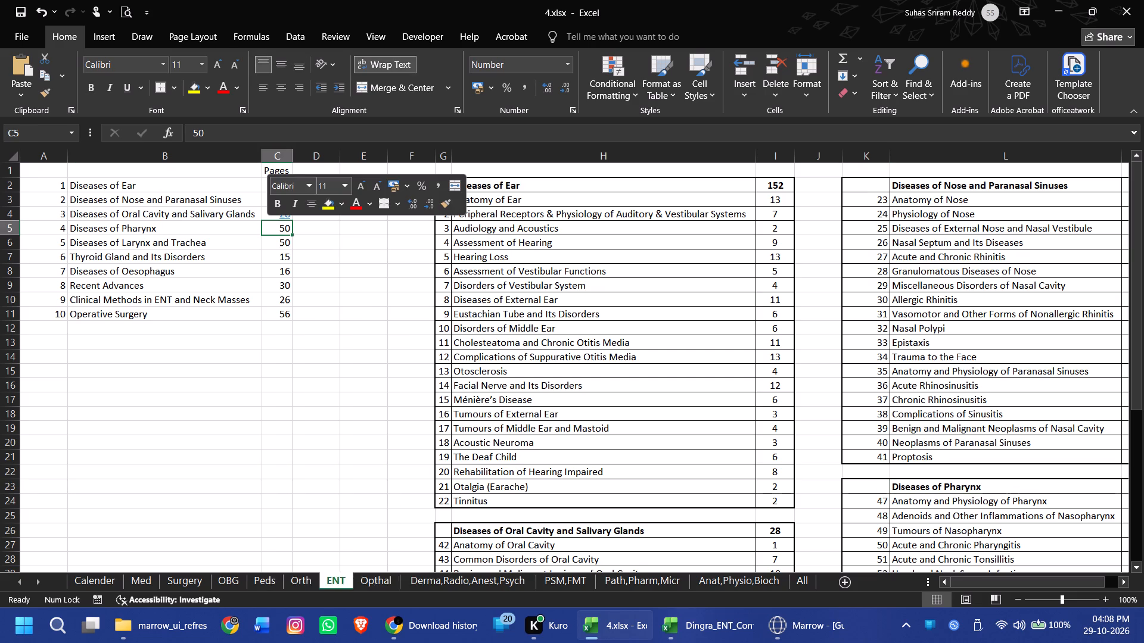
triple_click(168, 427)
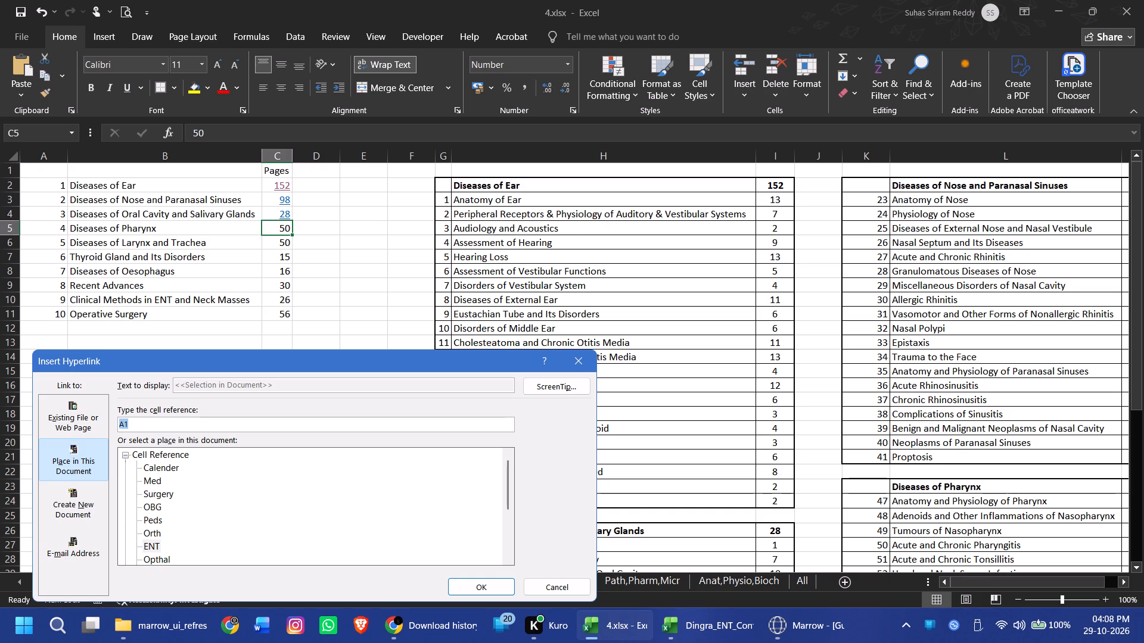
key("shift+l")
type("23")
key("Return")
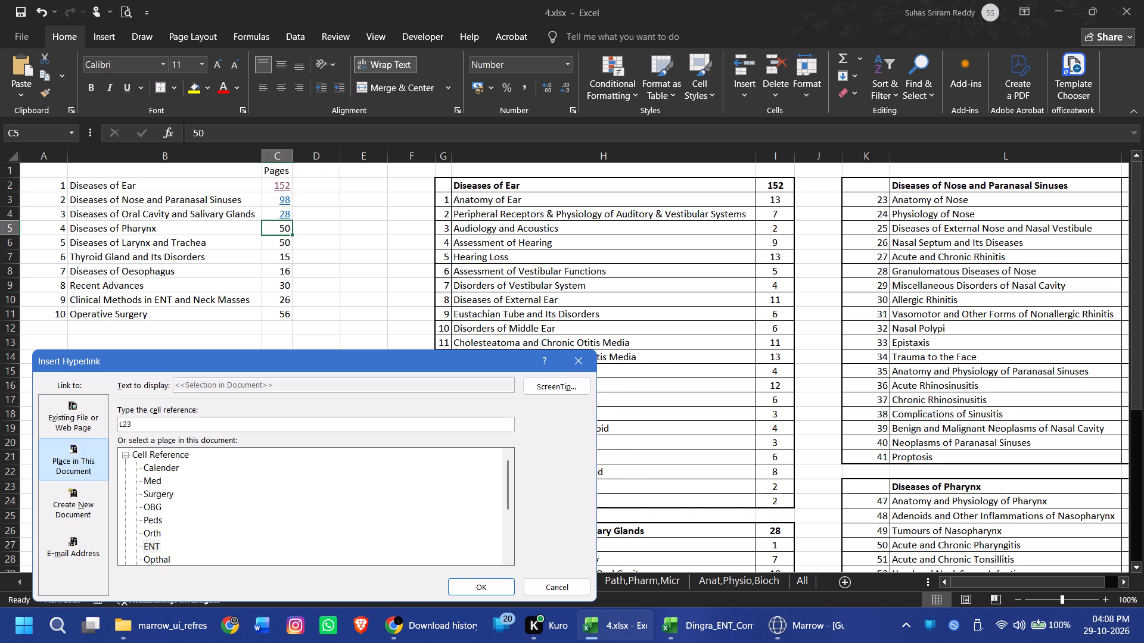
left_click(161, 426)
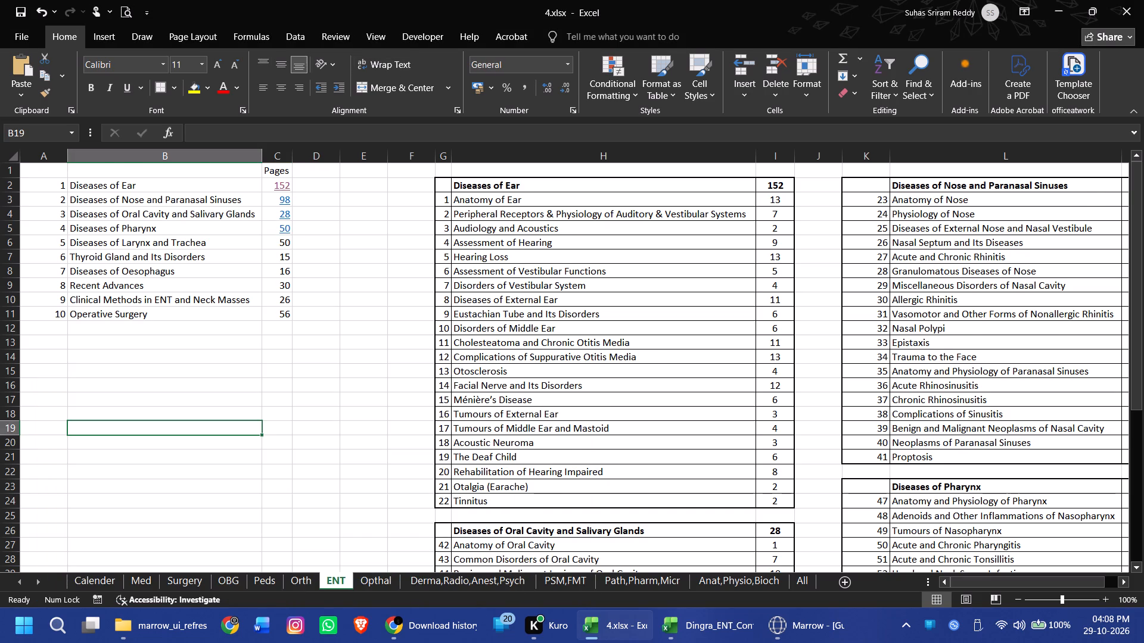
Hyperlink the Diseases of Larynx and Trachea page total in C6 to its section heading in cell H33.
scroll(260, 400, "down", 3)
left_click(690, 420)
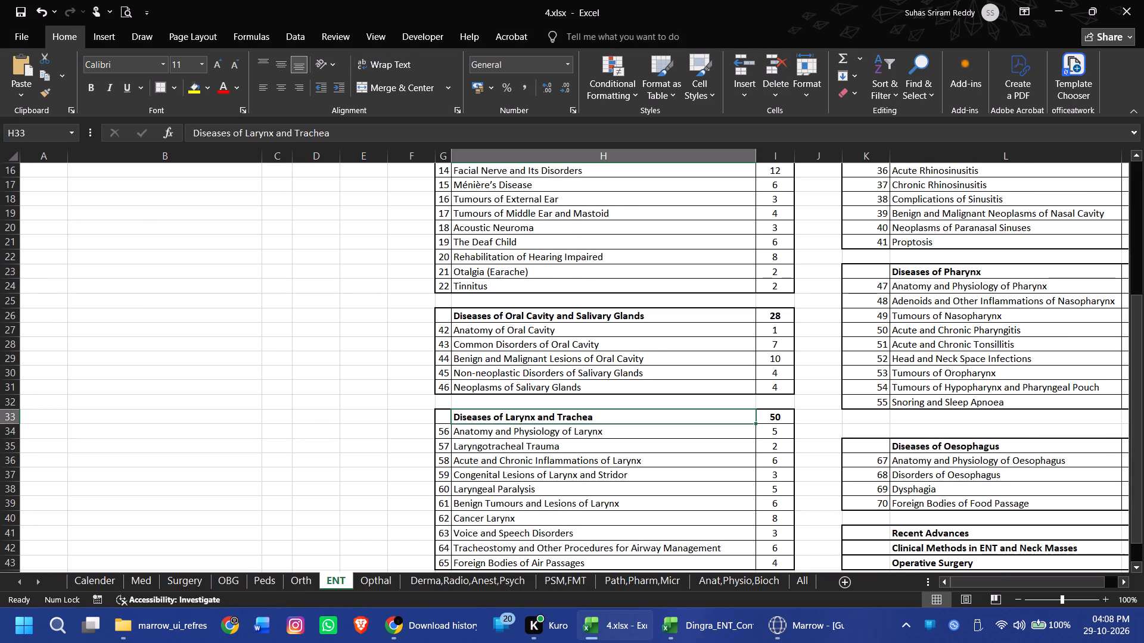
scroll(461, 417, "up", 7)
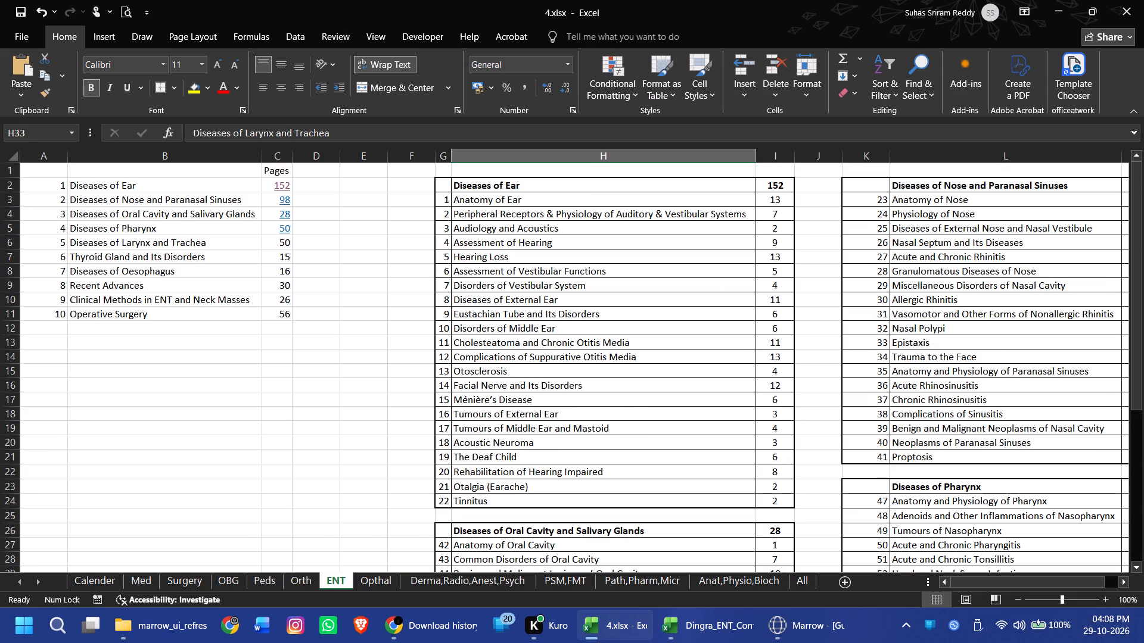
right_click(281, 241)
left_click(355, 571)
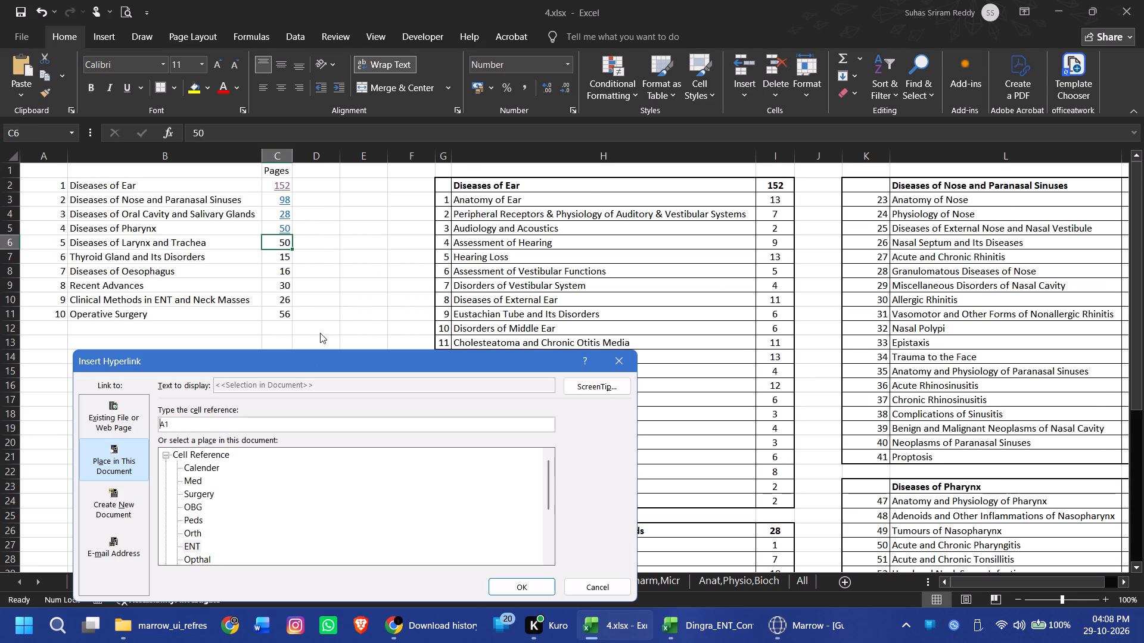
left_click(197, 414)
double_click(177, 423)
key("BackSpace")
key("BackSpace")
key("BackSpace")
type("H33")
key("Return")
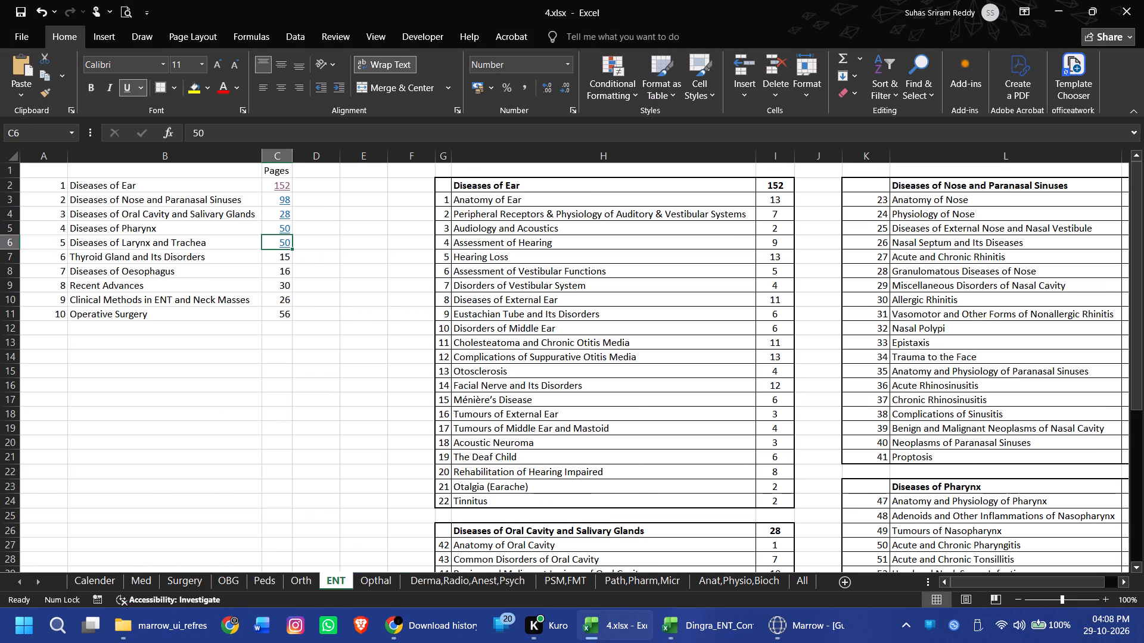
Hyperlink the Thyroid Gland and Its Disorders page total in C7 to its section heading in cell H45.
left_click(490, 389)
scroll(490, 389, "down", 4)
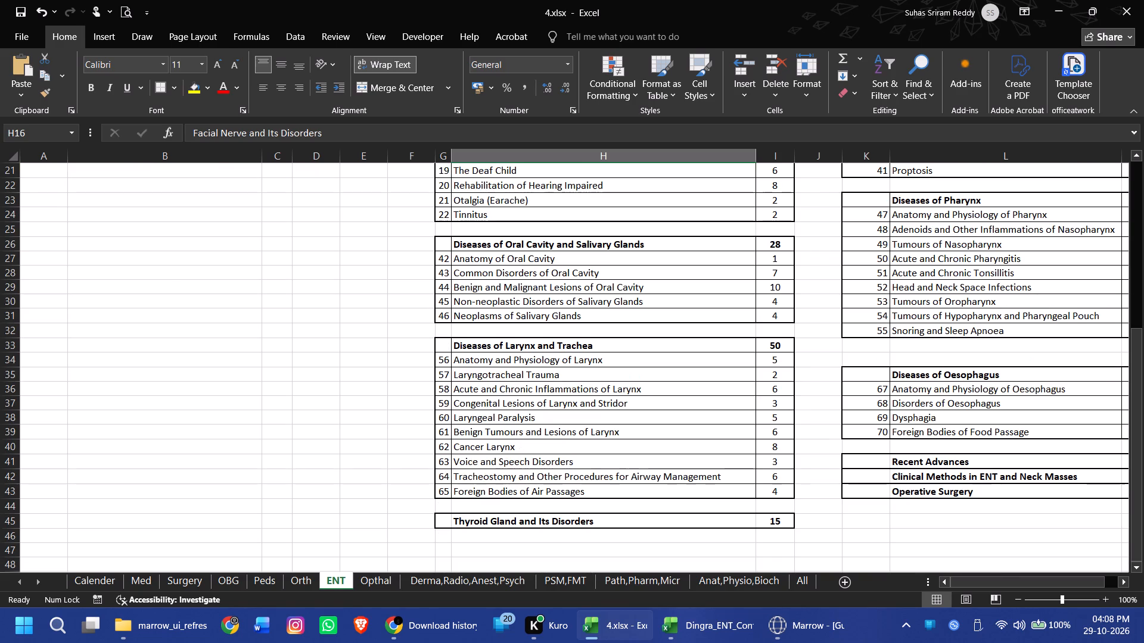
left_click(574, 474)
scroll(574, 472, "up", 5)
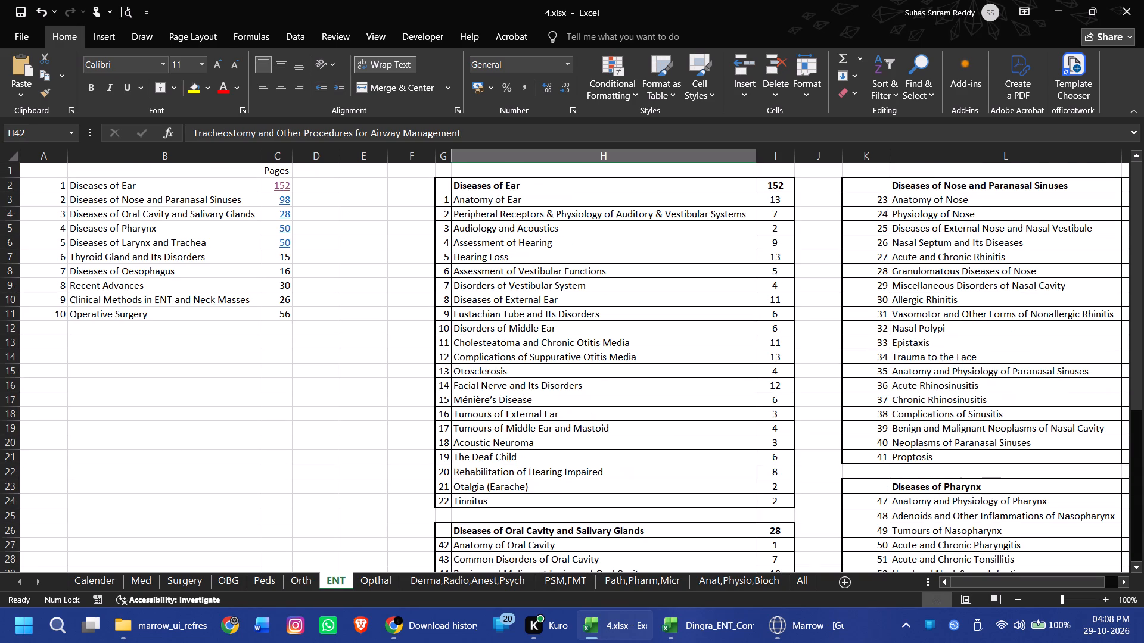
scroll(574, 471, "down", 4)
left_click(591, 519)
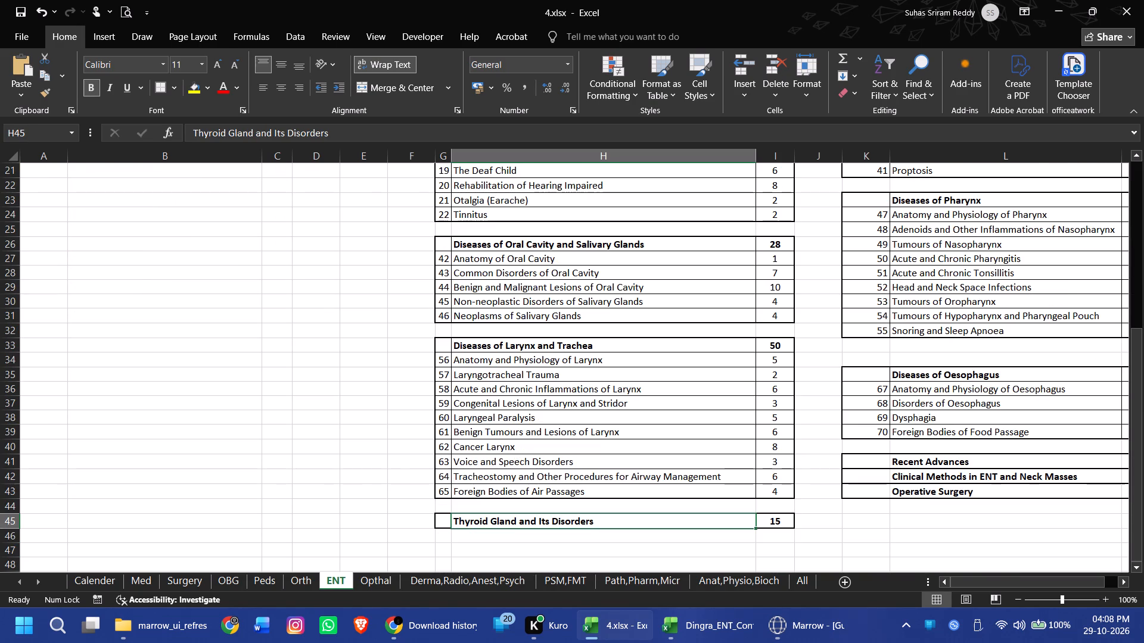
scroll(365, 424, "up", 9)
right_click(279, 258)
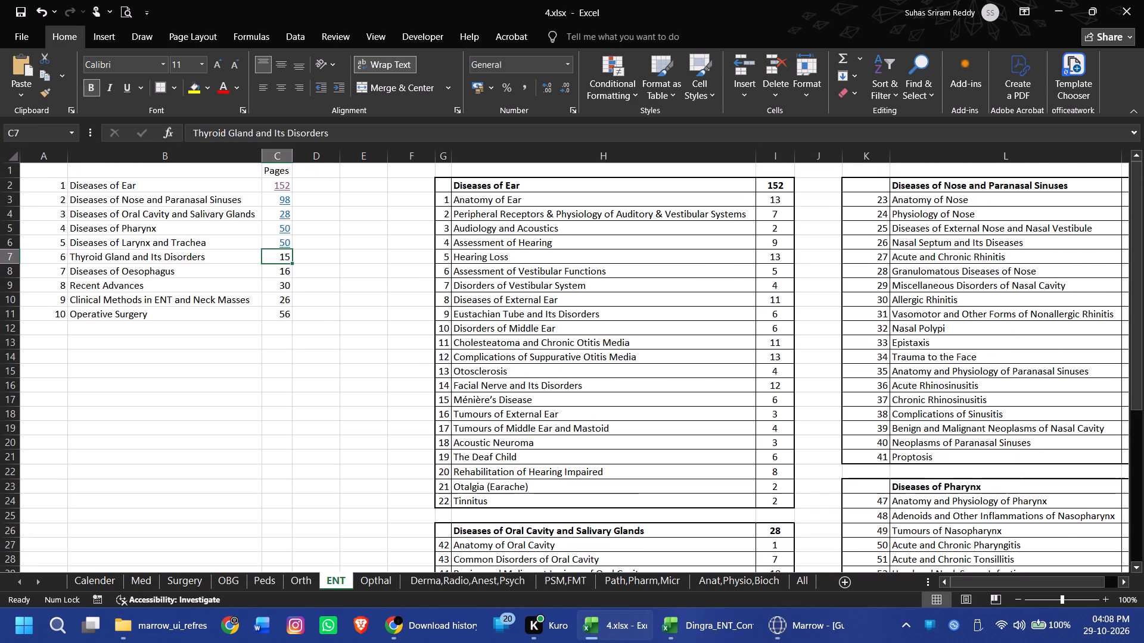
left_click(323, 578)
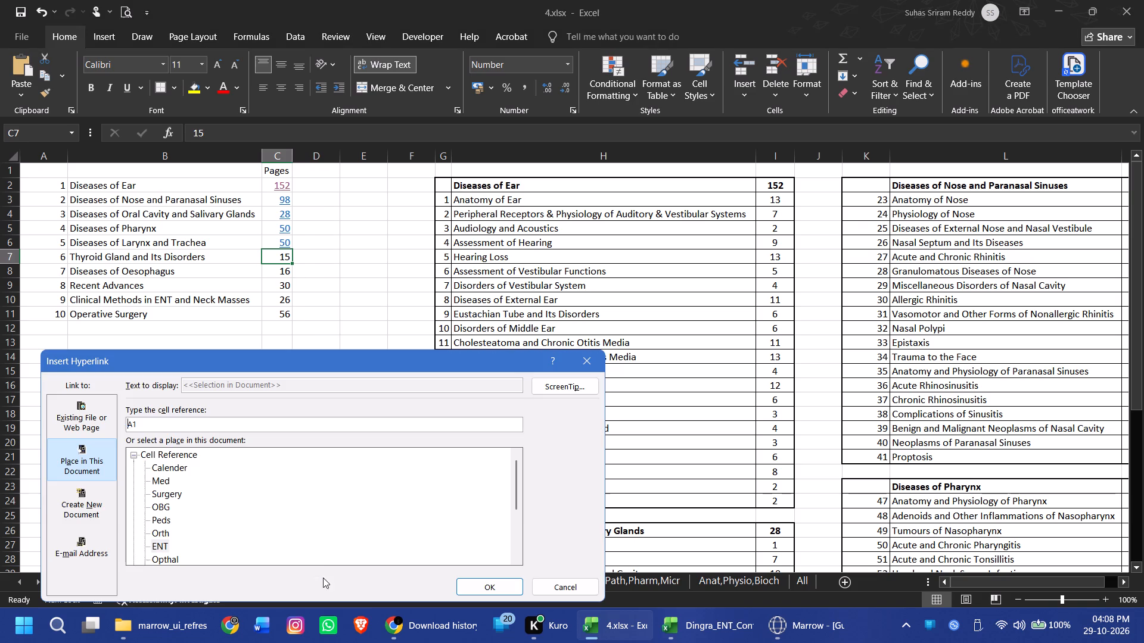
triple_click(195, 424)
type("H45")
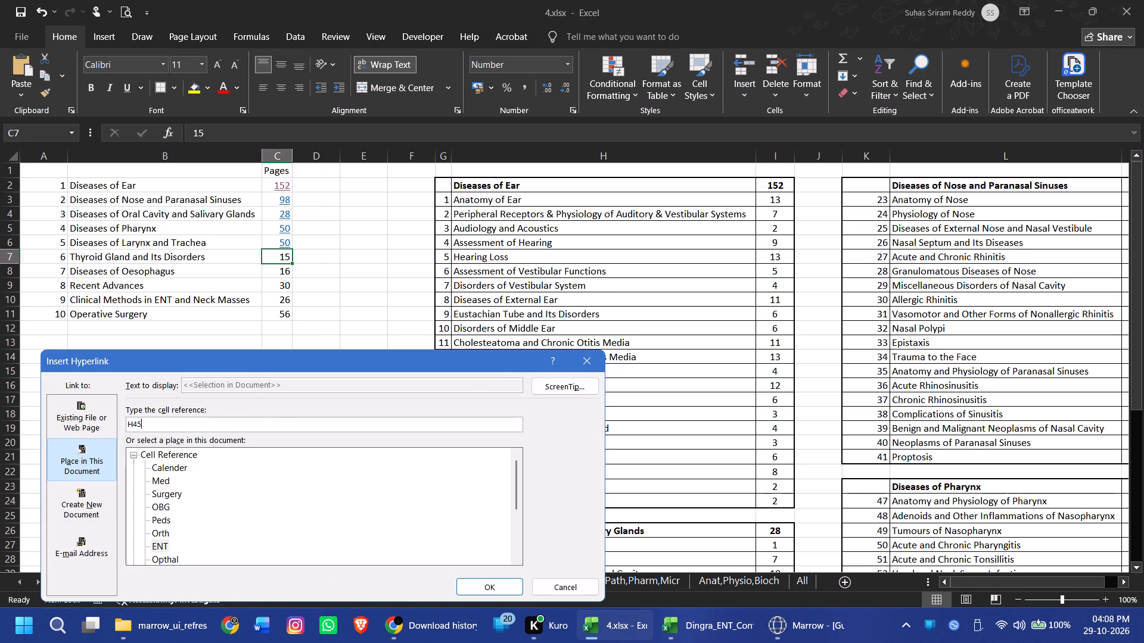
key("Return")
left_click(195, 424)
Hyperlink the Diseases of Oesophagus page total in C8 to its section heading in cell L35.
scroll(647, 423, "down", 4)
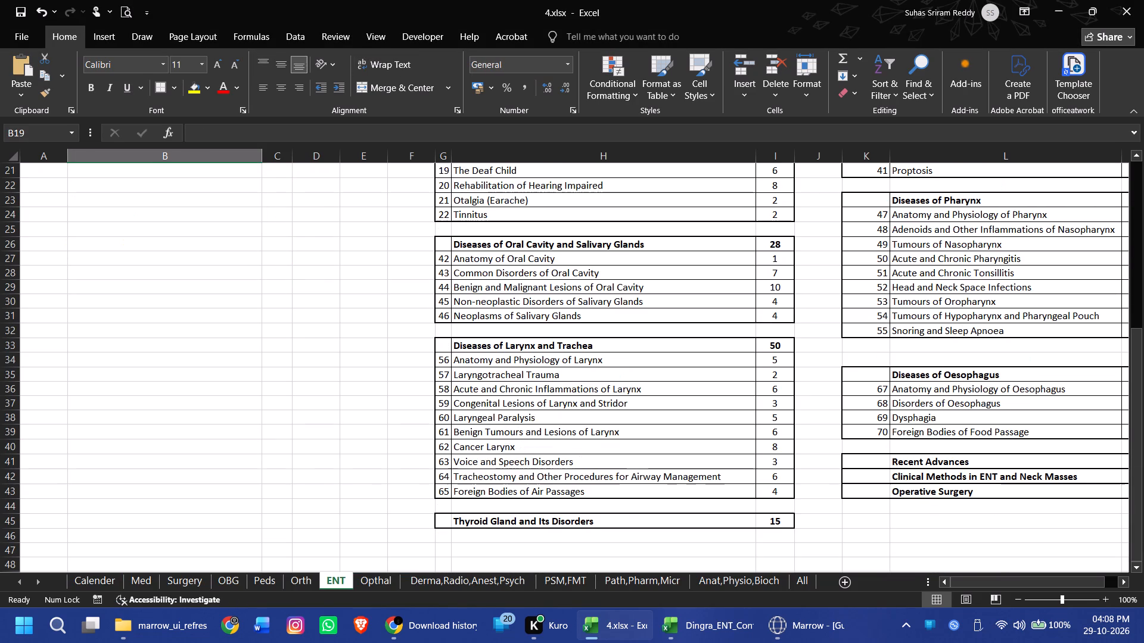
left_click(1010, 372)
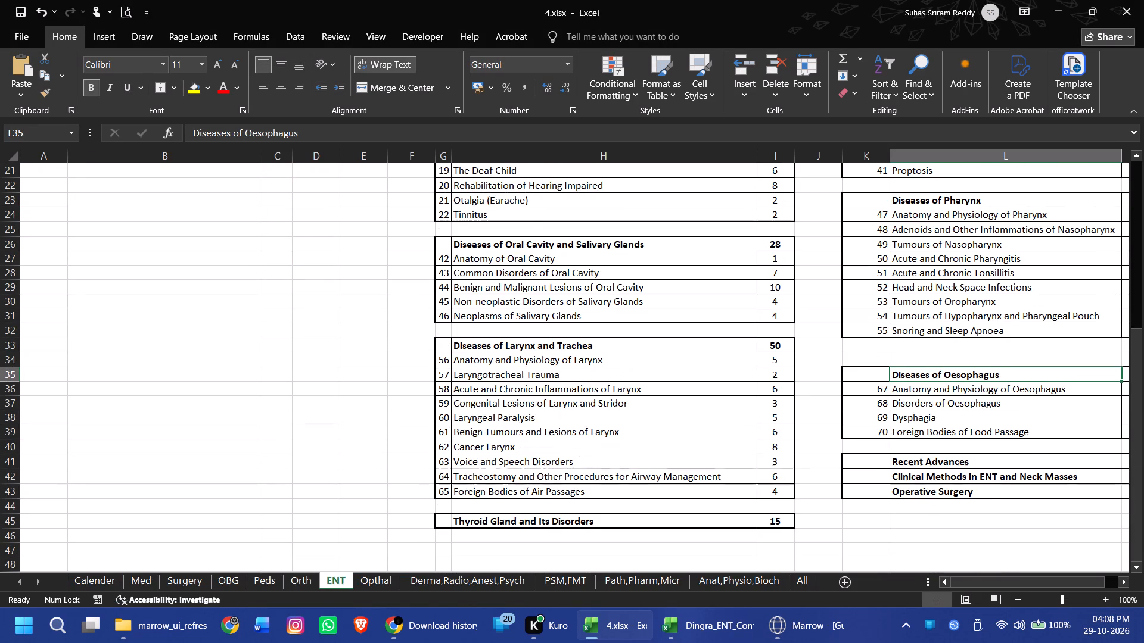
scroll(504, 367, "up", 8)
right_click(275, 272)
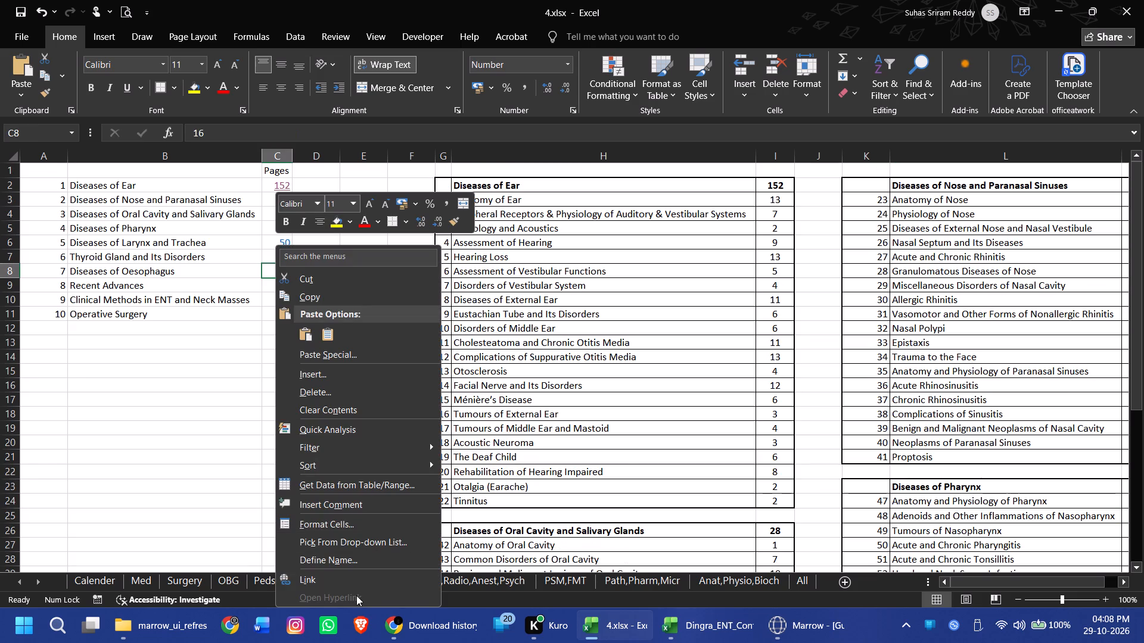
left_click(346, 578)
triple_click(192, 420)
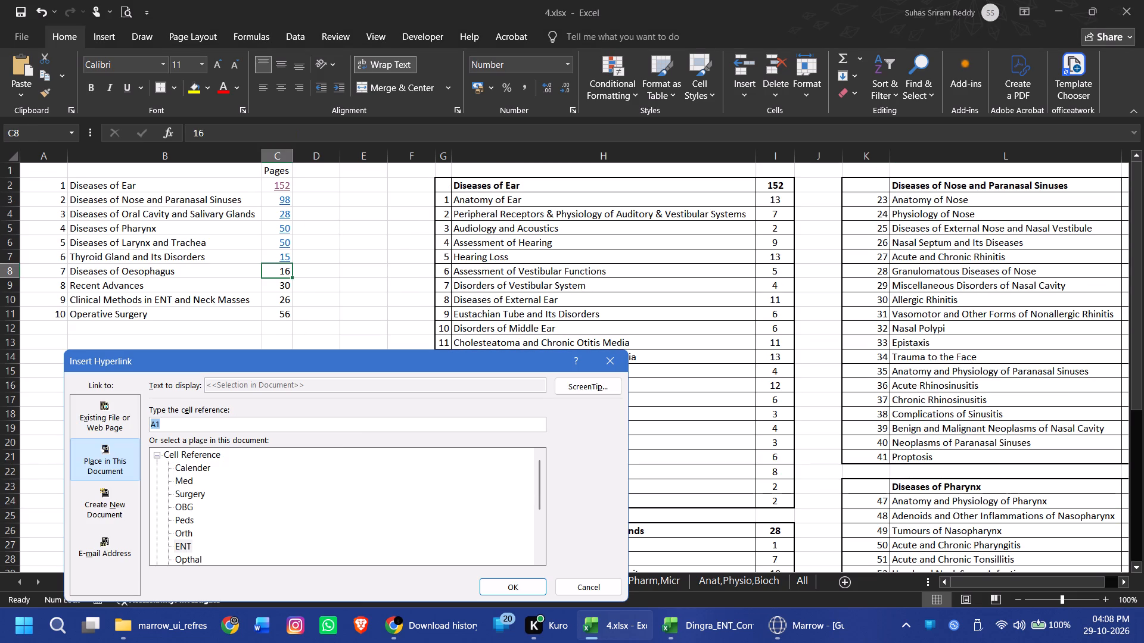
type("L35")
key("Return")
Hyperlink the Recent Advances page total in C9 to its heading in cell L41 of the ENT sheet.
scroll(1097, 397, "down", 4)
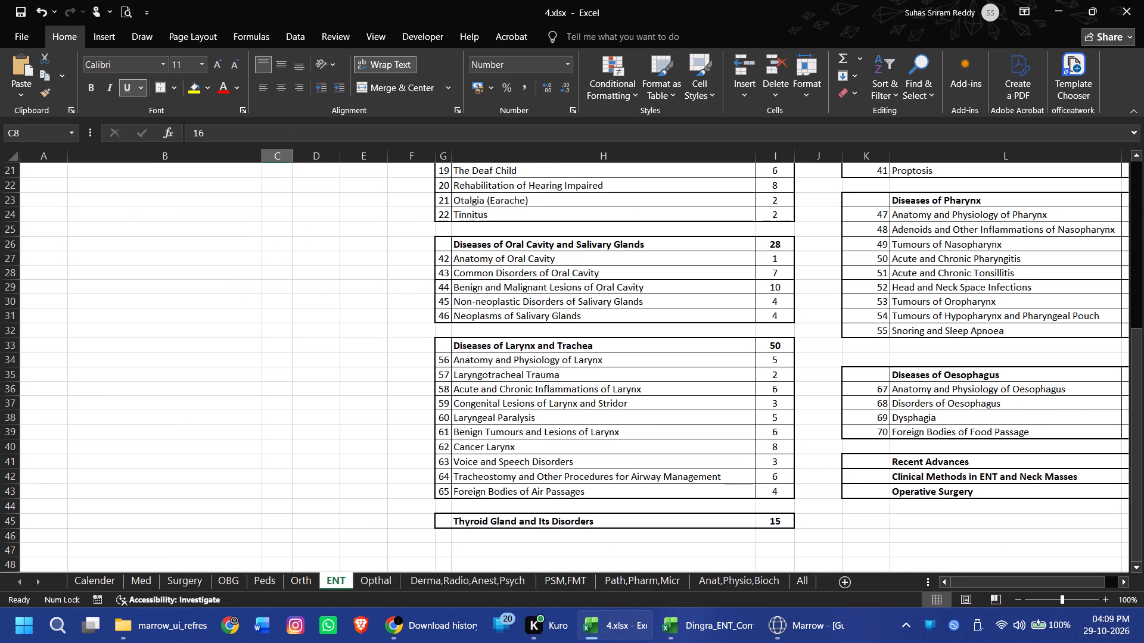
left_click(967, 461)
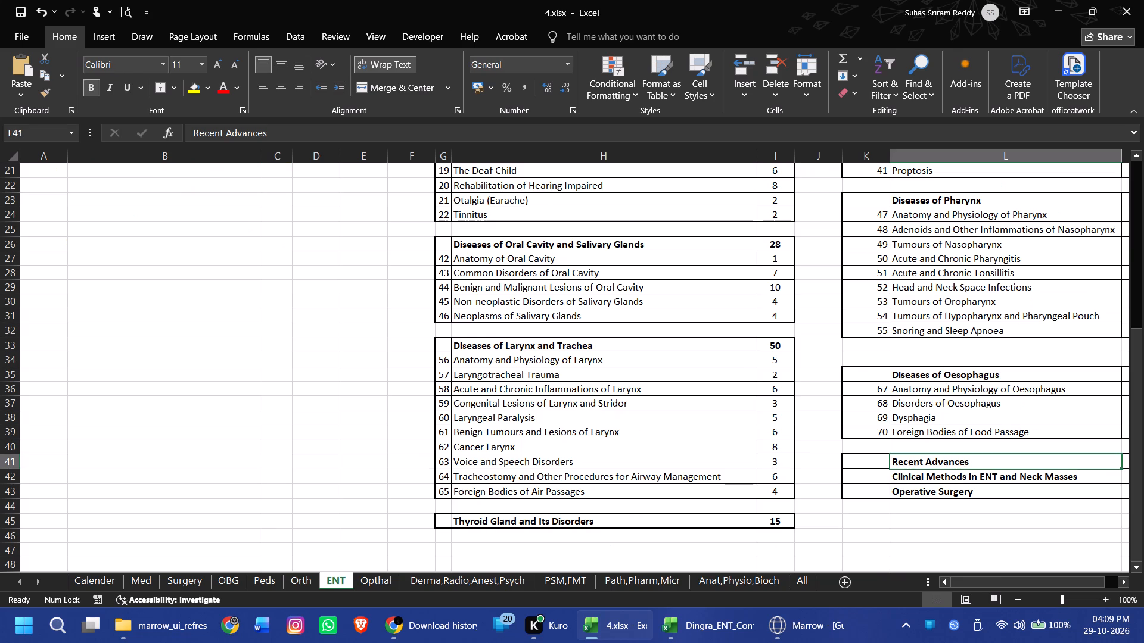
scroll(431, 383, "up", 8)
right_click(274, 282)
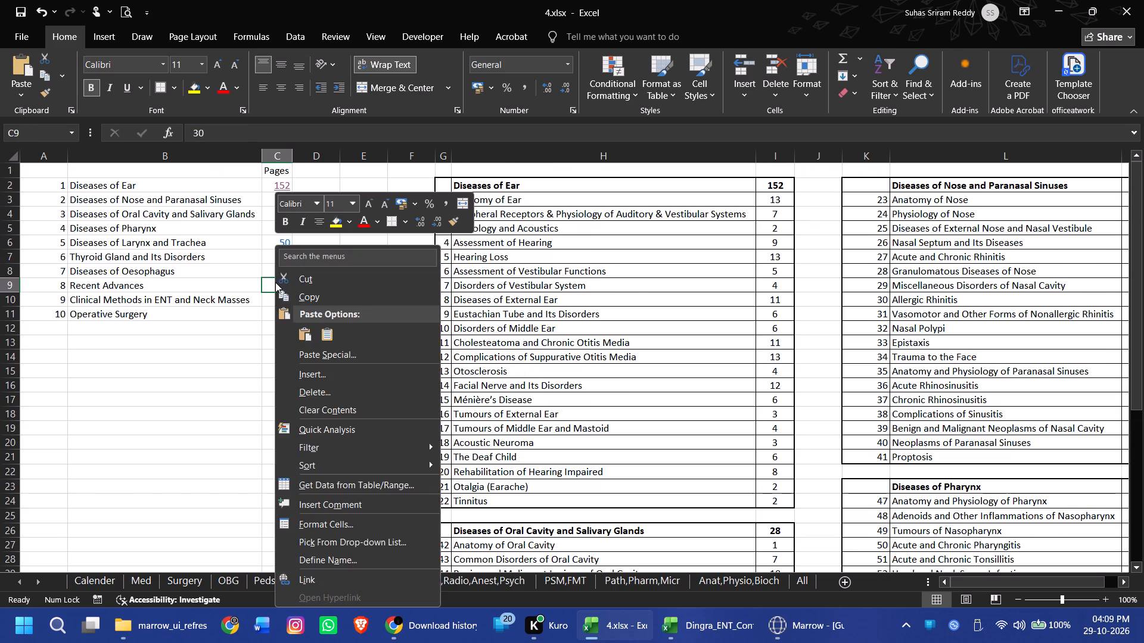
left_click(332, 575)
triple_click(250, 421)
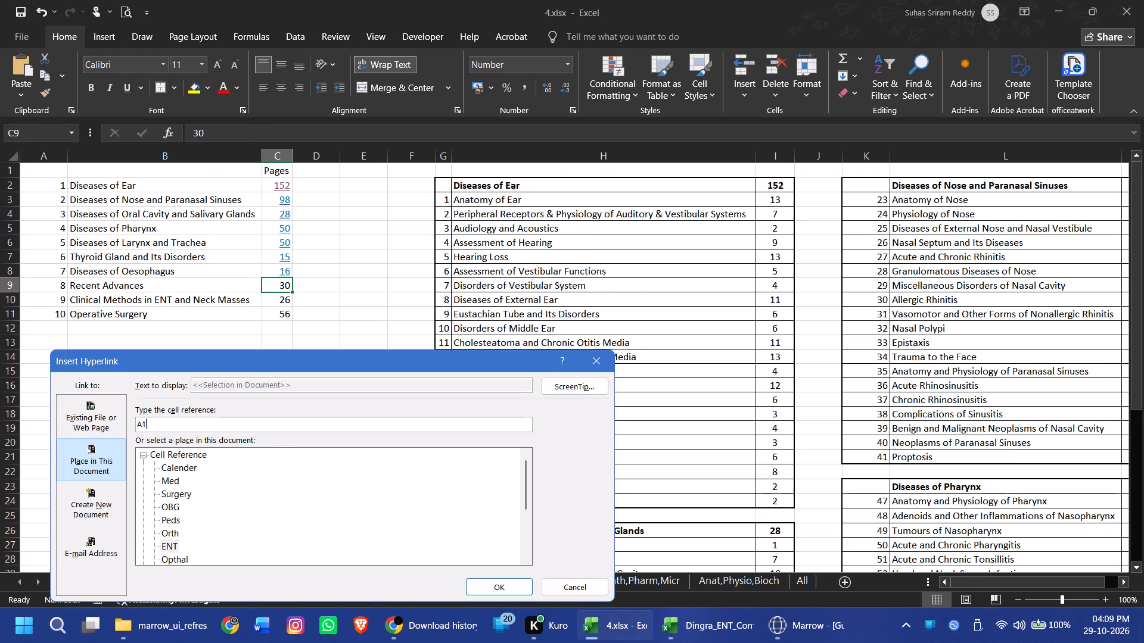
type("L41")
key("Return")
Follow the Recent Advances hyperlink in C9 to check where it leads.
left_click(275, 282)
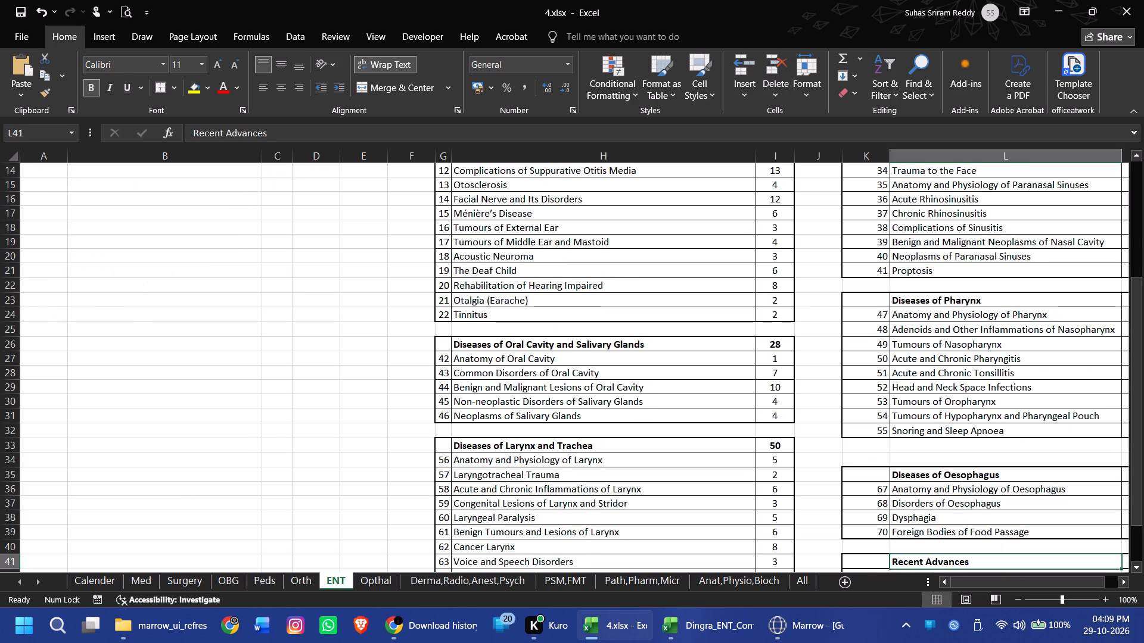
scroll(621, 344, "down", 2)
Hyperlink the Clinical Methods in ENT and Neck Masses page total in C10 to its heading in cell L42.
scroll(294, 344, "up", 6)
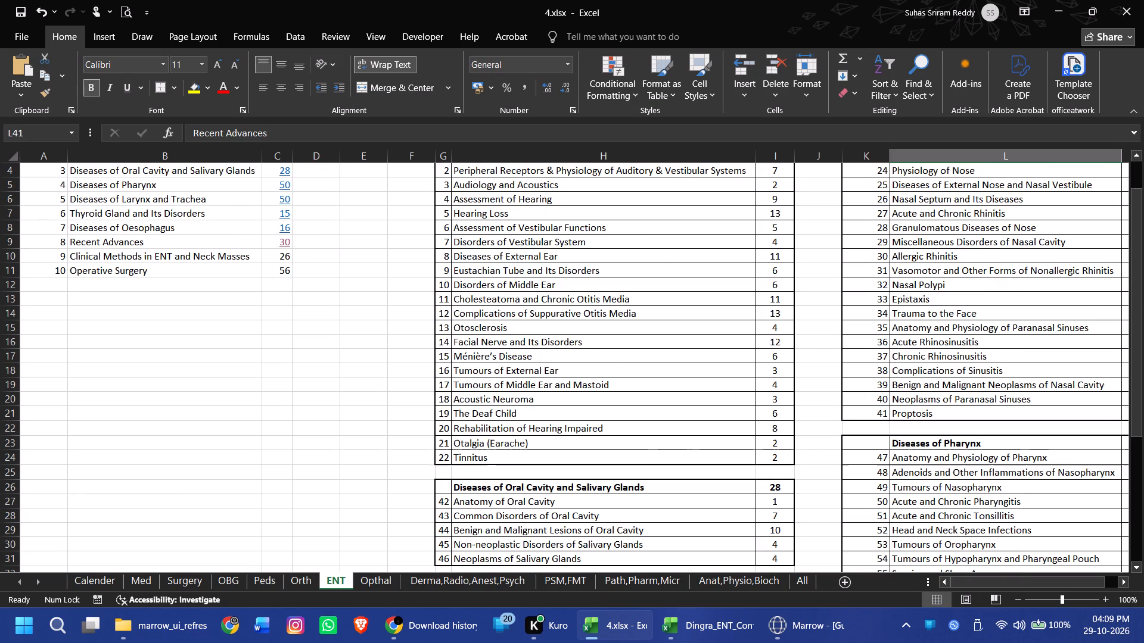
scroll(294, 344, "up", 2)
right_click(279, 301)
left_click(321, 585)
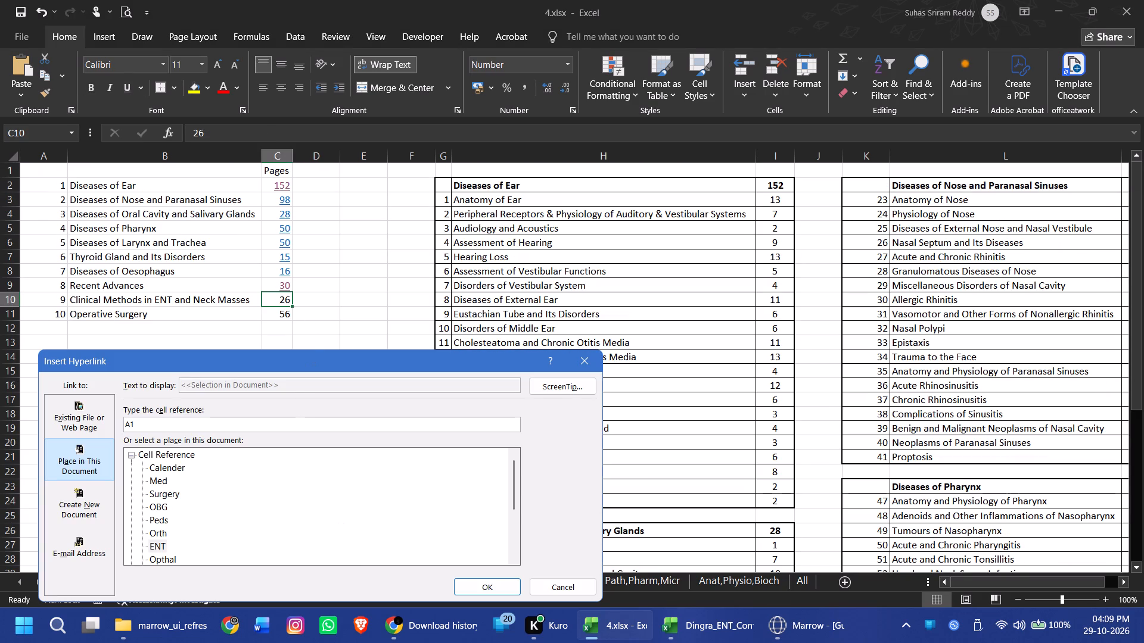
double_click(292, 424)
key("BackSpace")
key("BackSpace")
key("BackSpace")
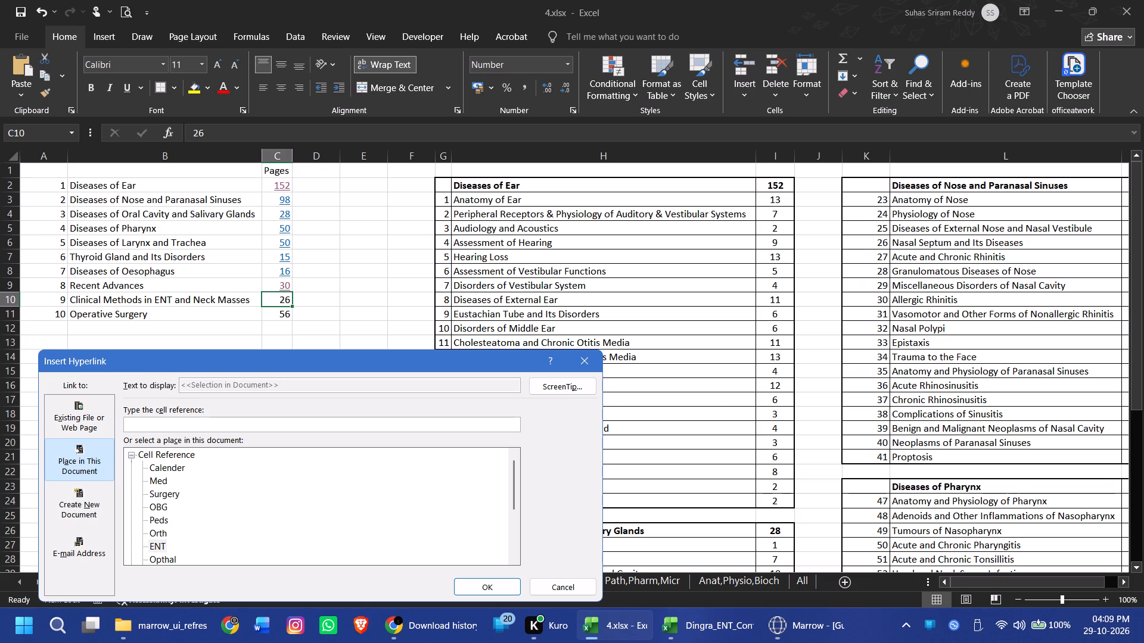
type("L42")
key("Return")
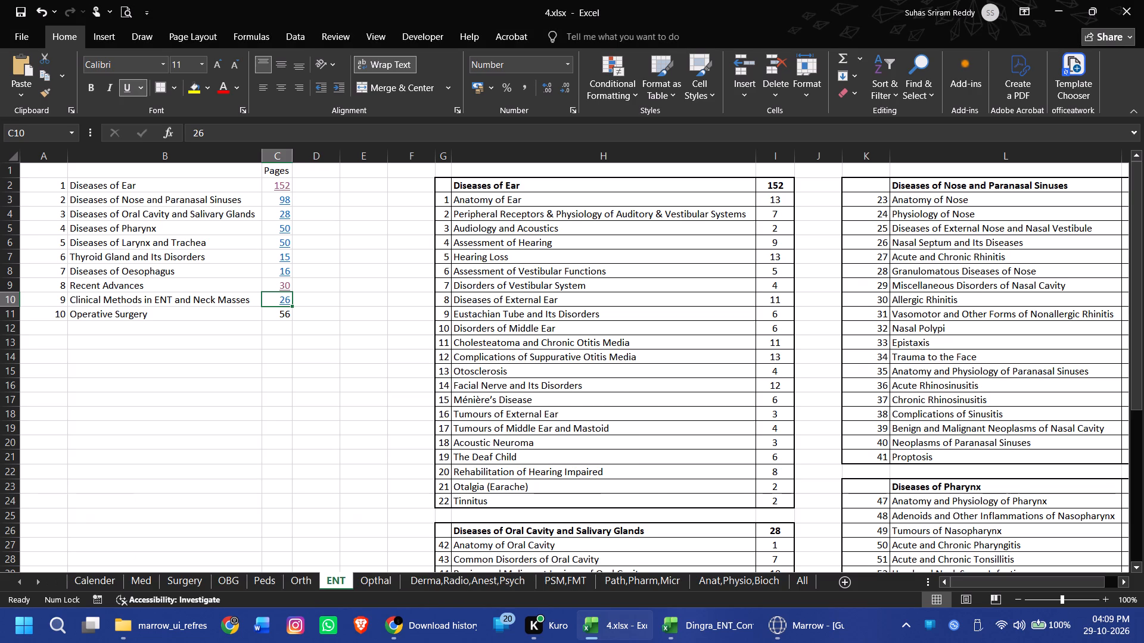
Hyperlink the Operative Surgery page total in C11 to its heading in cell L43 of the ENT sheet.
right_click(274, 313)
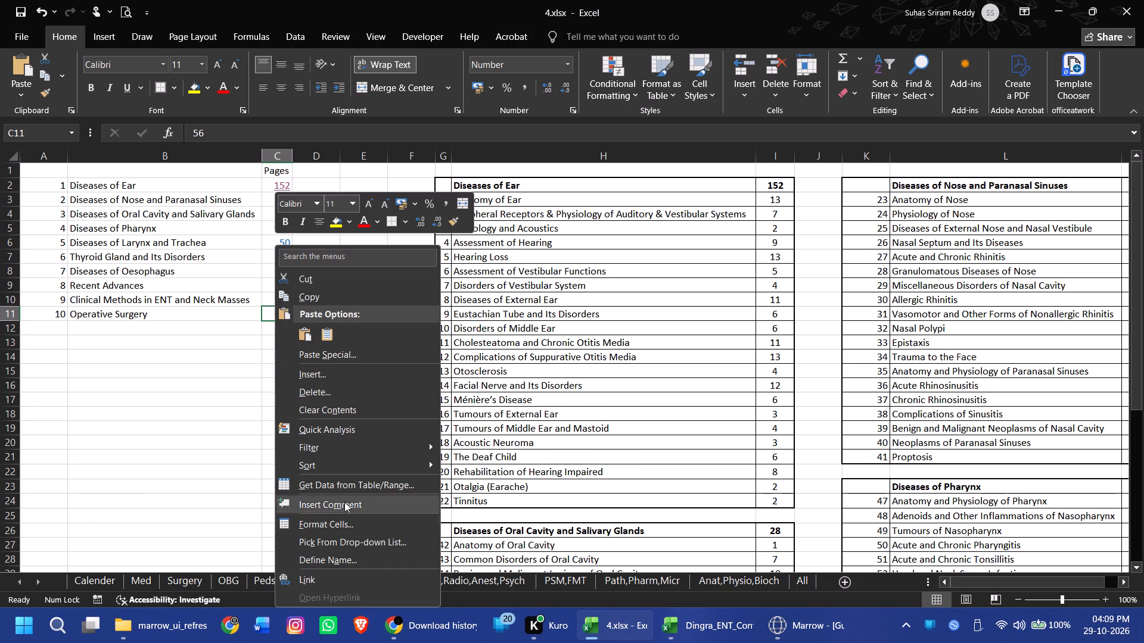
left_click(344, 575)
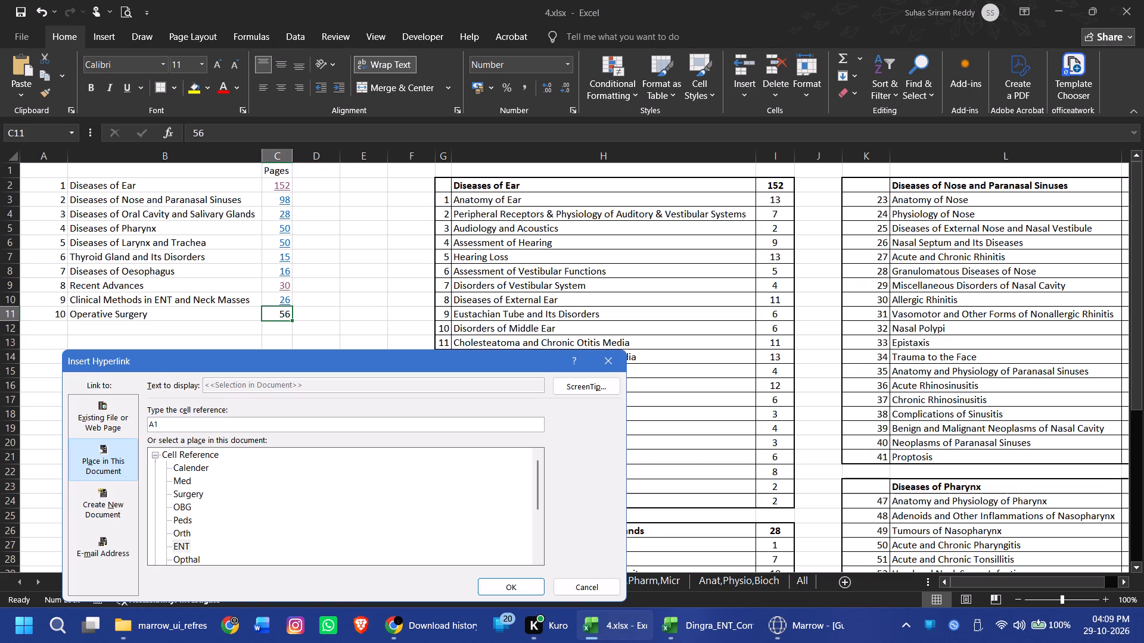
triple_click(244, 420)
type("L43")
key("Return")
left_click(244, 420)
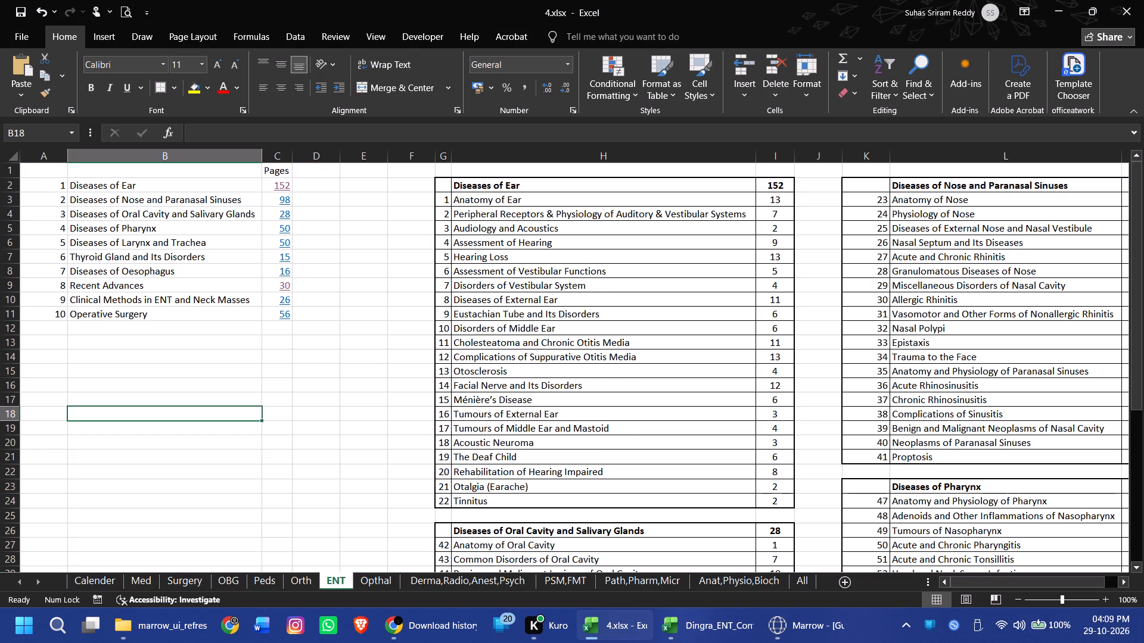
Narrow column A of the ENT sheet slightly.
left_click_drag(69, 153, 60, 151)
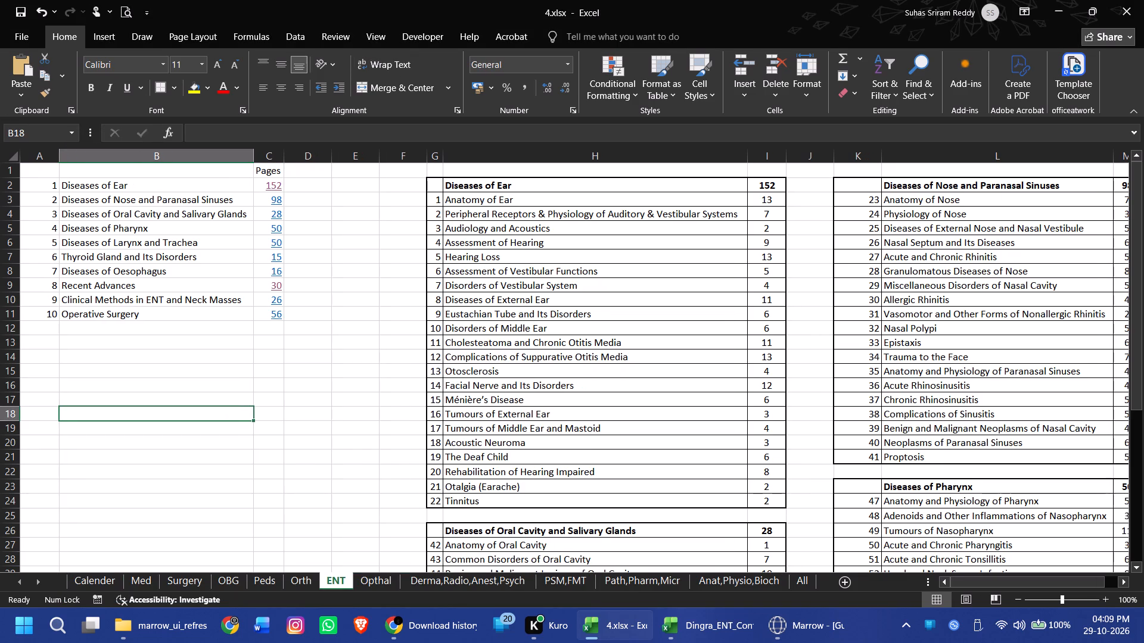
left_click(165, 337)
left_click(170, 377)
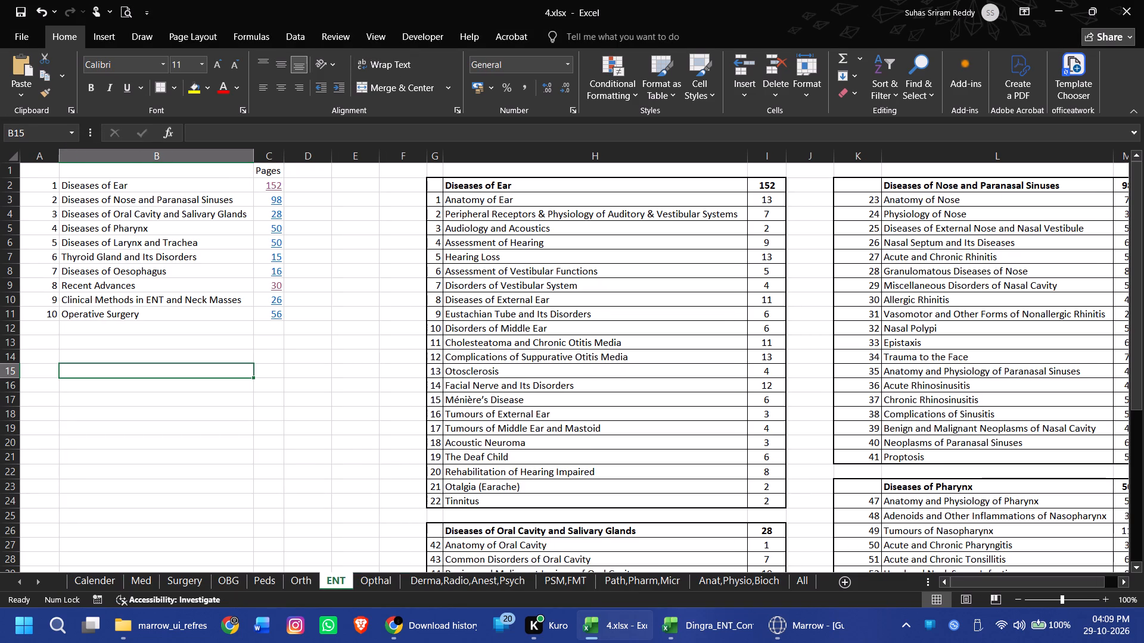
Calculate the Diseases of Ear section's share of total pages in D2 with the formula =C2/(SUM($C$2:$C$11)).
left_click(315, 183)
key("equal")
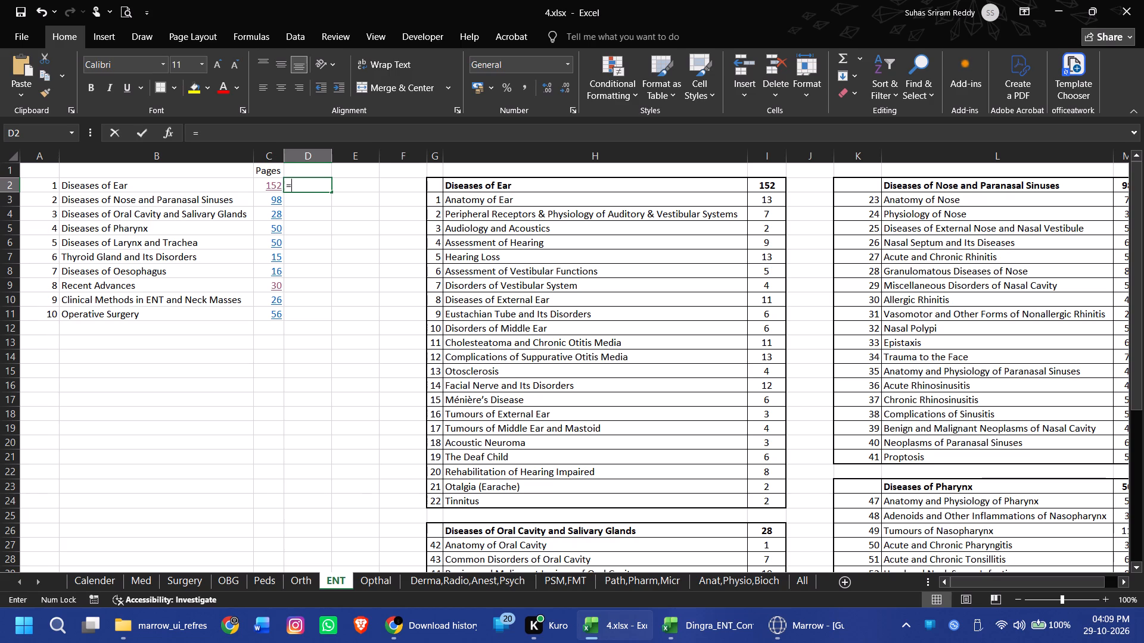
left_click(258, 188)
type("(sum")
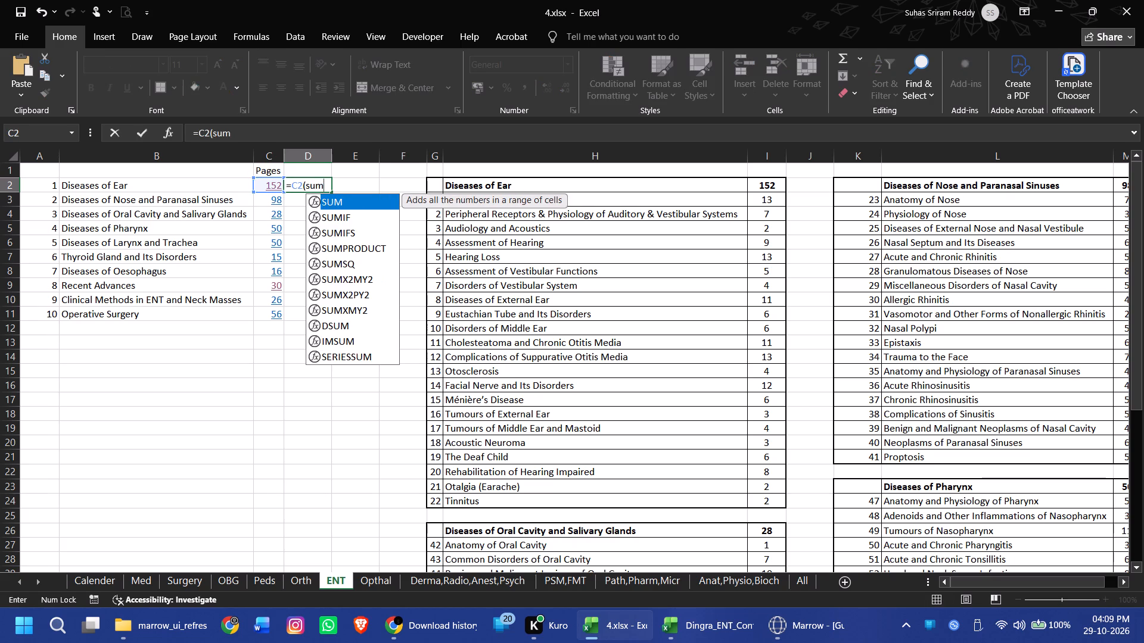
key("shift+parenleft")
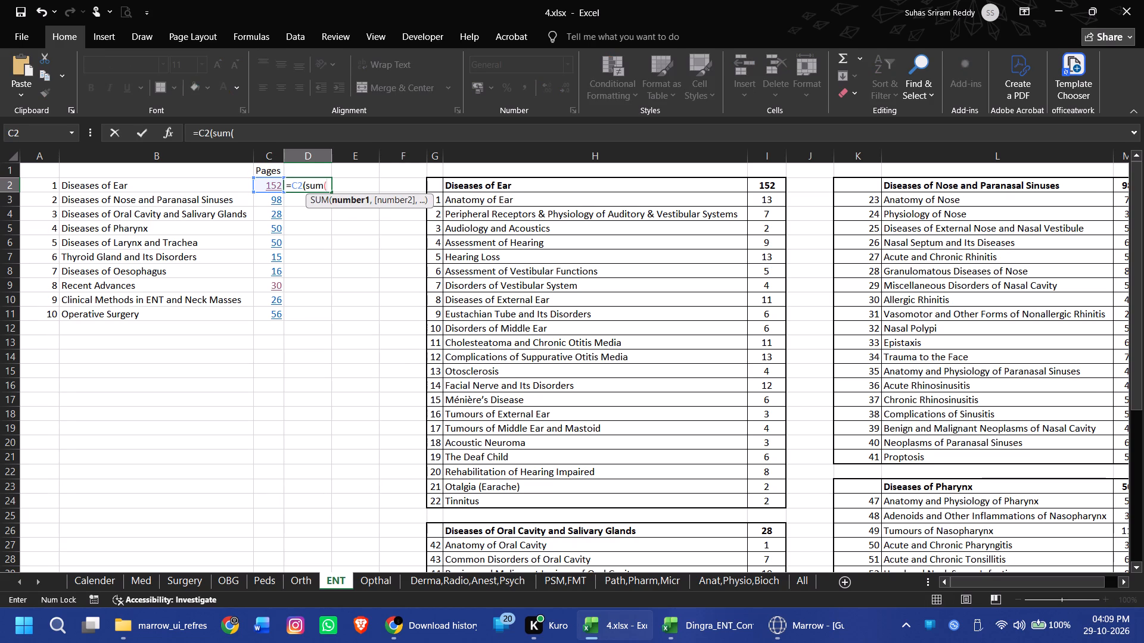
left_click(209, 135)
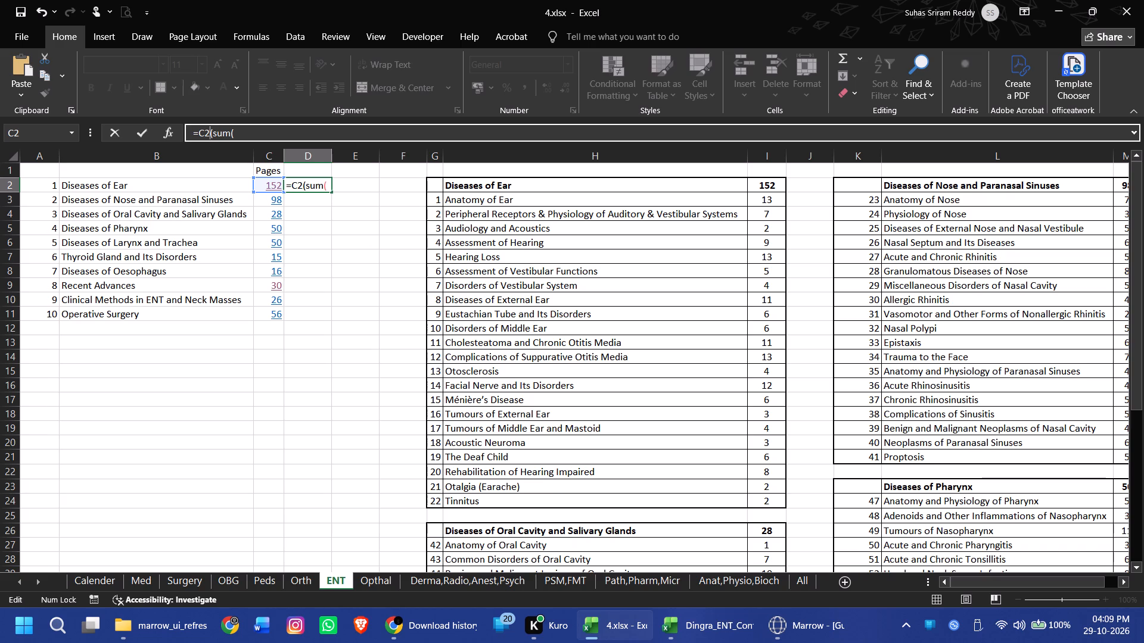
key("slash")
key("Right")
key("Right")
key("Right")
key("Right")
key("Right")
key("Right")
key("Right")
key("Right")
key("Right")
key("Right")
key("Right")
key("Right")
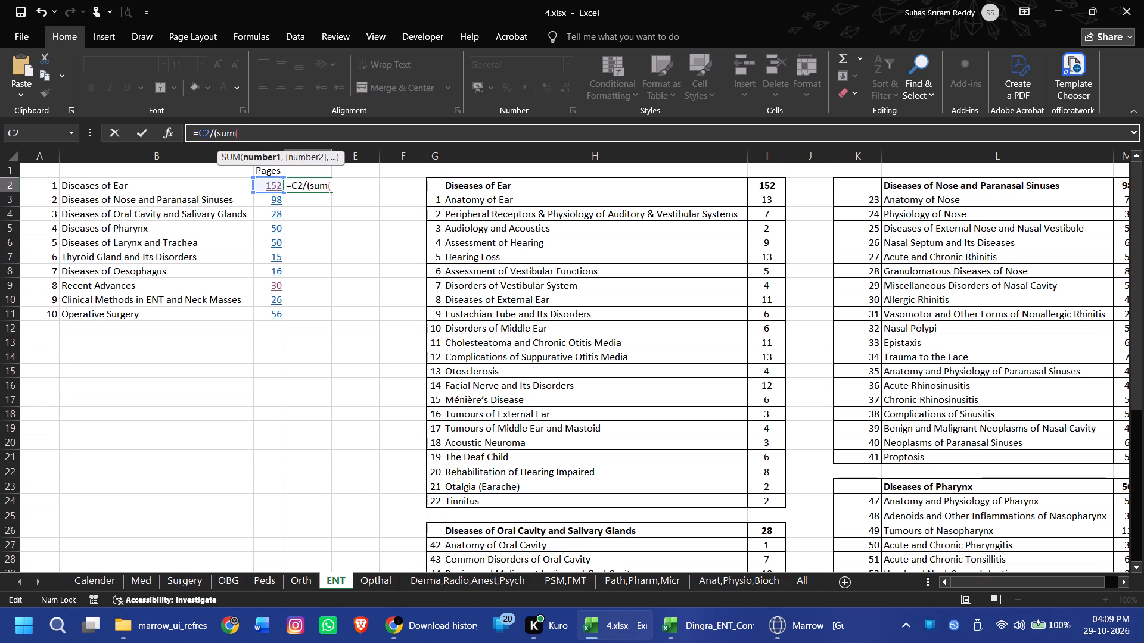
left_click_drag(273, 185, 284, 299)
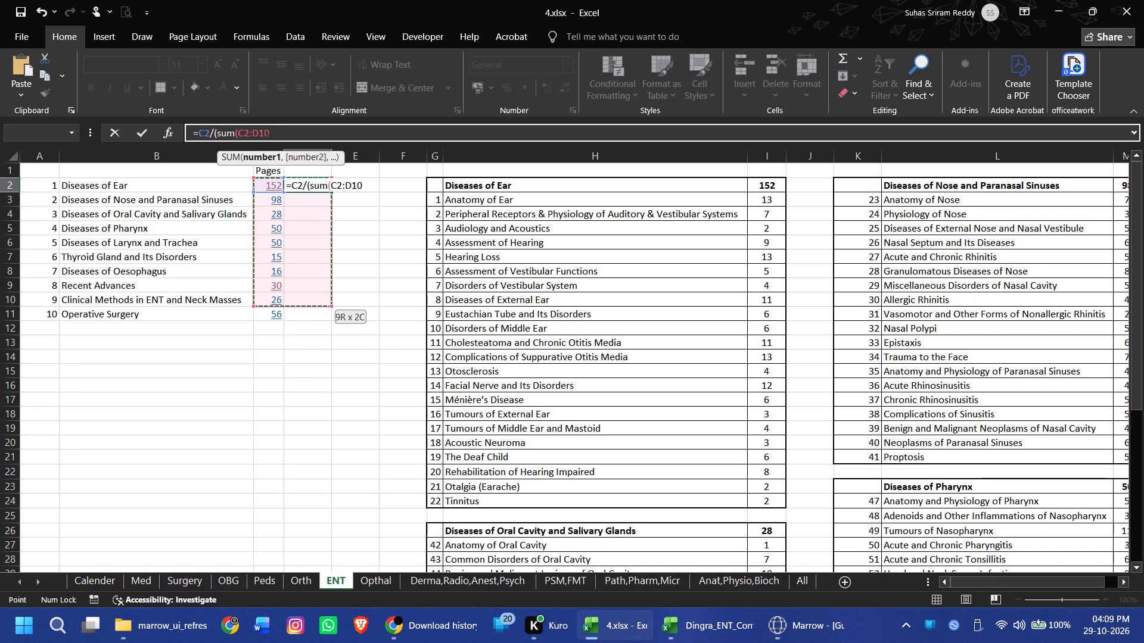
left_click_drag(284, 299, 278, 317)
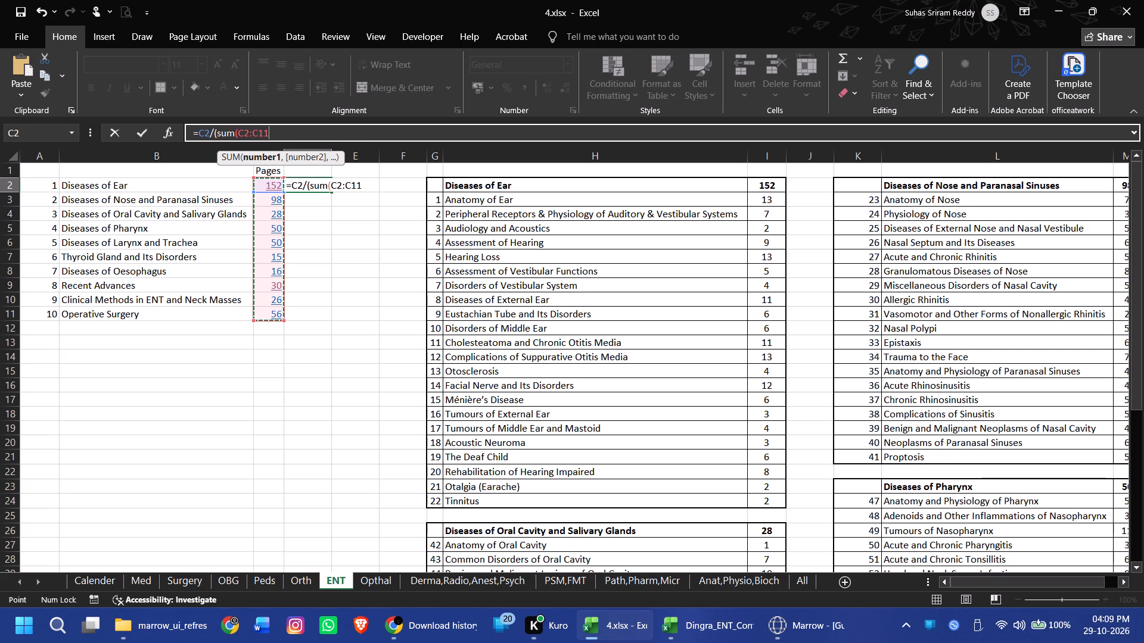
key("F4")
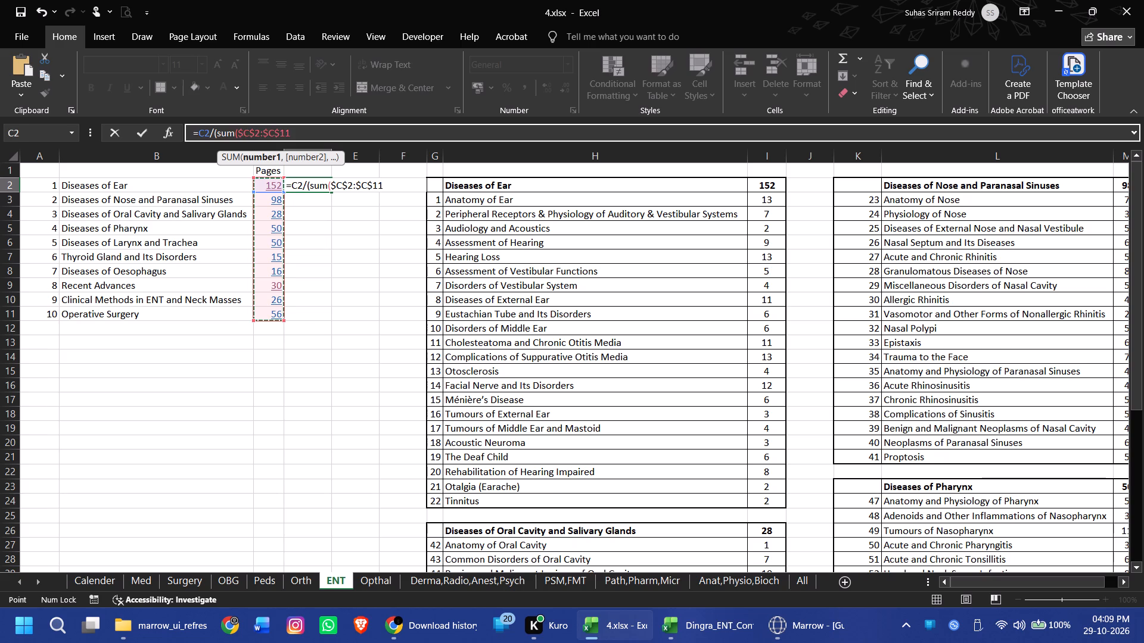
key("Return")
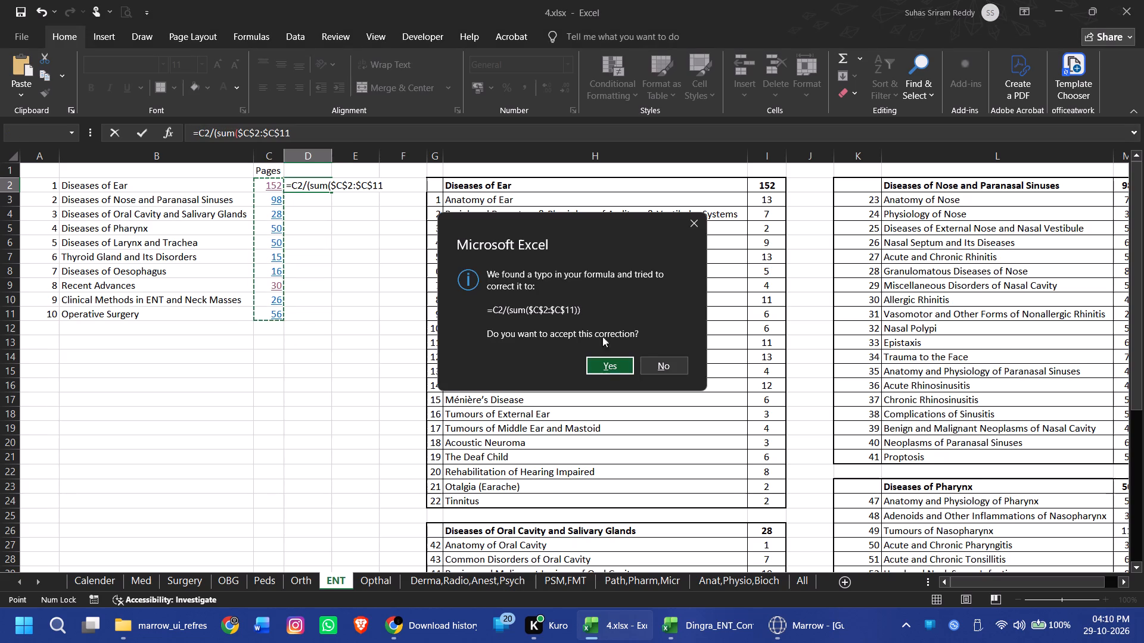
left_click(653, 364)
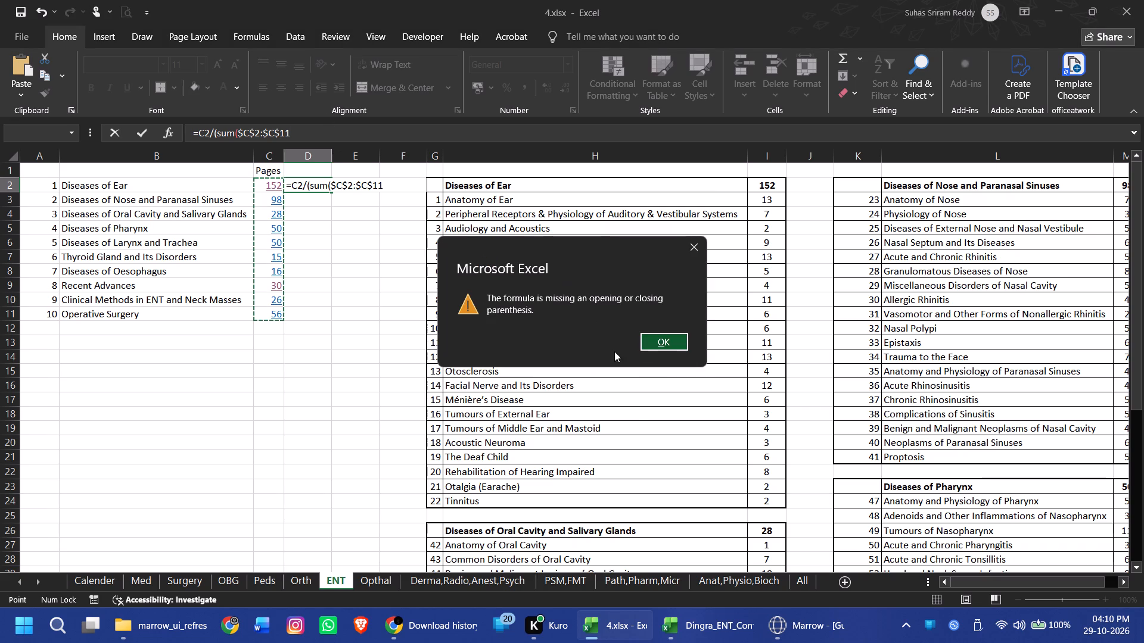
left_click(657, 338)
left_click(324, 130)
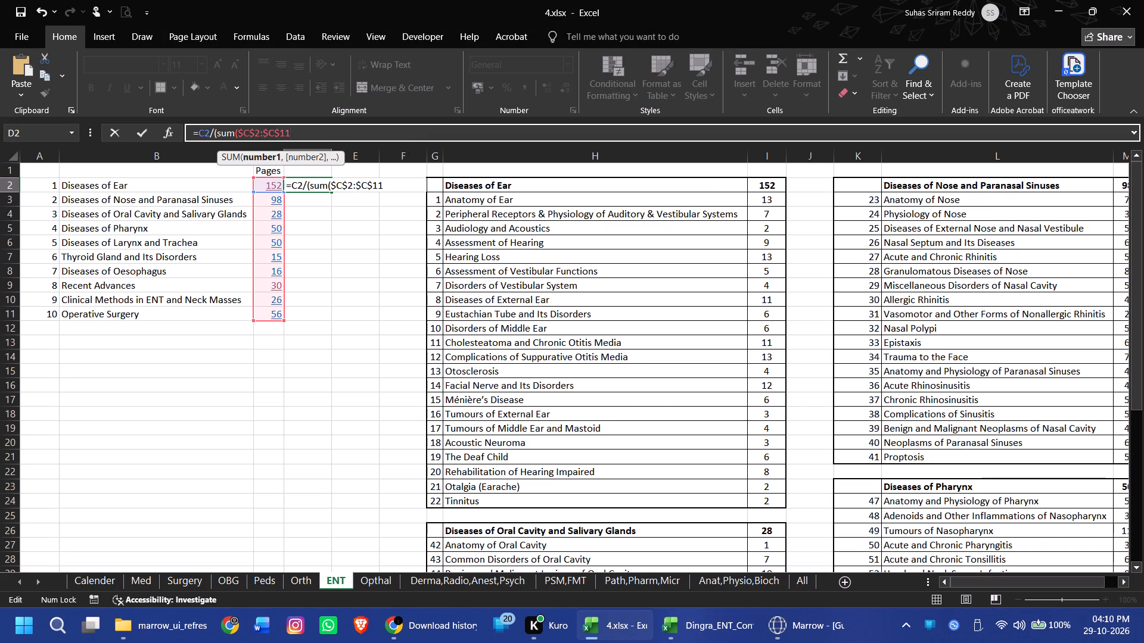
key("shift+parenright")
key("Return")
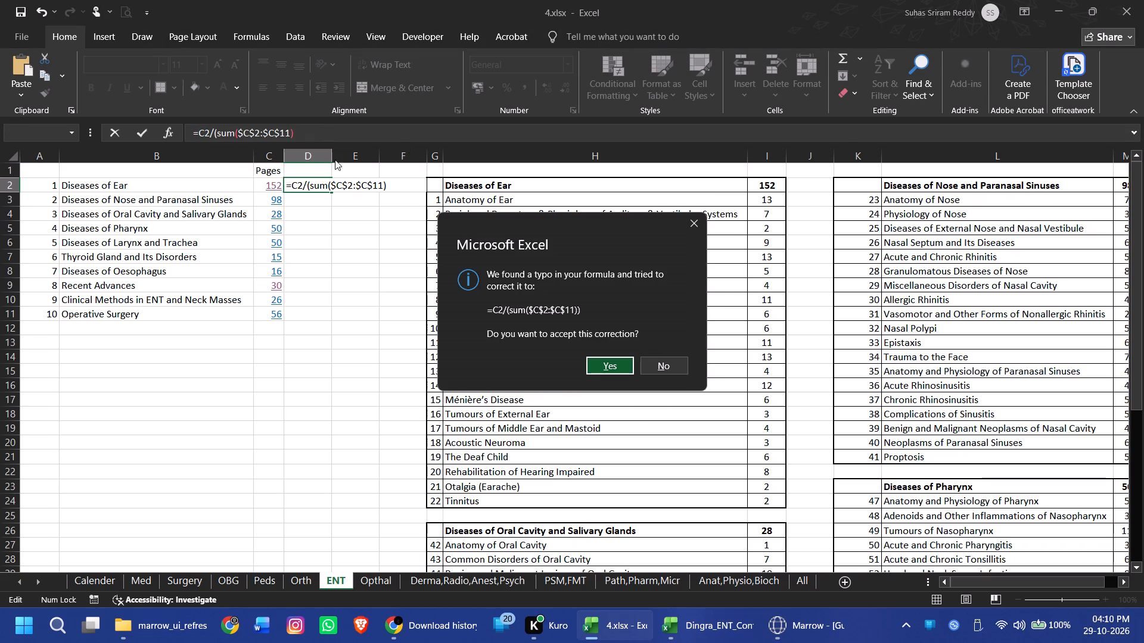
left_click(605, 366)
left_click(310, 332)
Format D2 as a percentage and fill its share formula down to D11 for all ten sections.
left_click(325, 191)
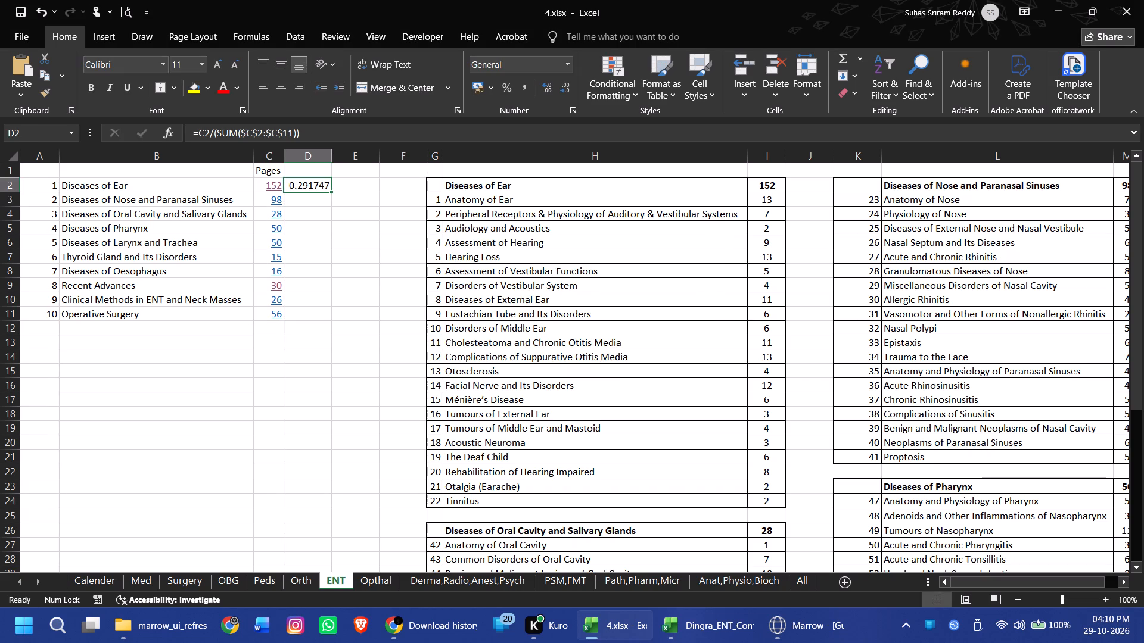
left_click(565, 60)
left_click(564, 312)
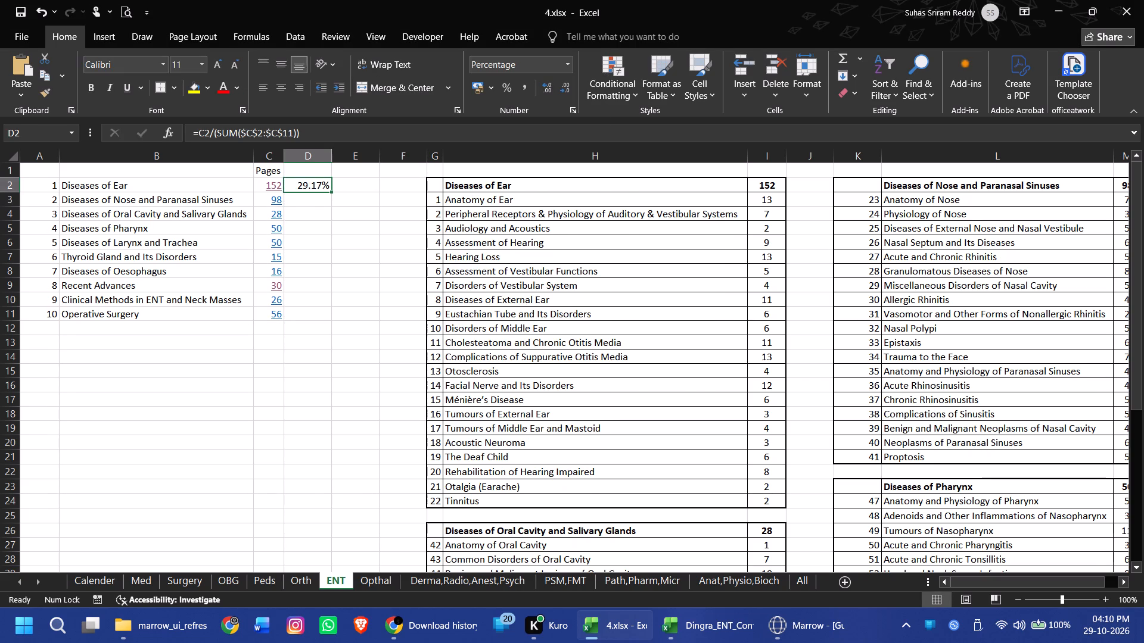
double_click(331, 193)
left_click(305, 509)
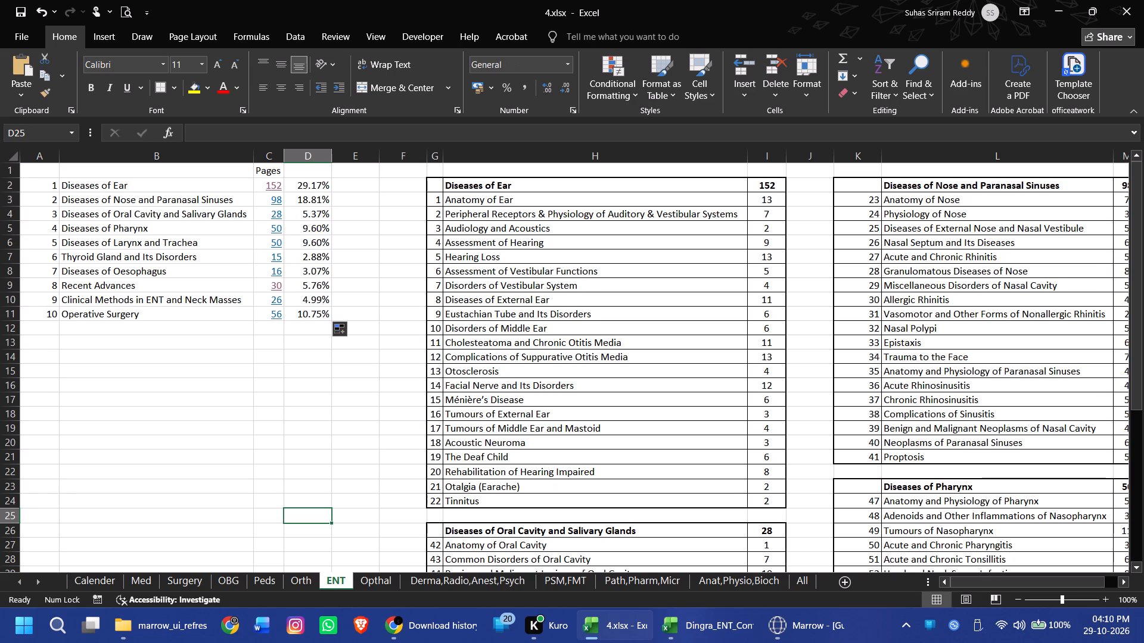
Reduce the percentages in D2:D11 to one decimal place and fit column D to its contents.
double_click(328, 149)
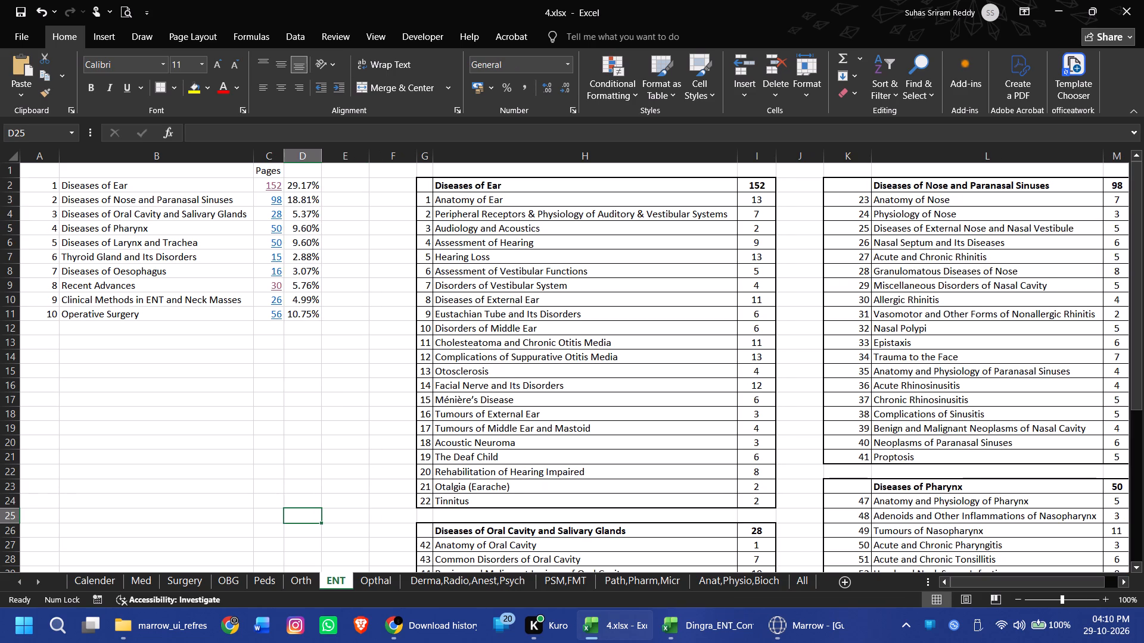
left_click_drag(313, 188, 312, 307)
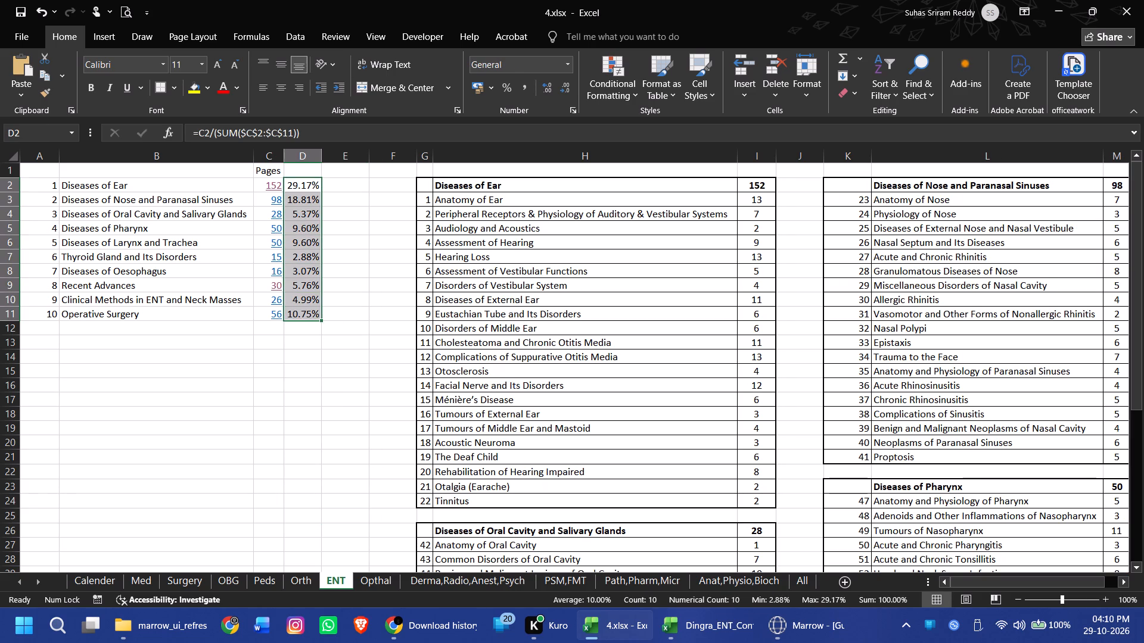
left_click(560, 87)
left_click(262, 436)
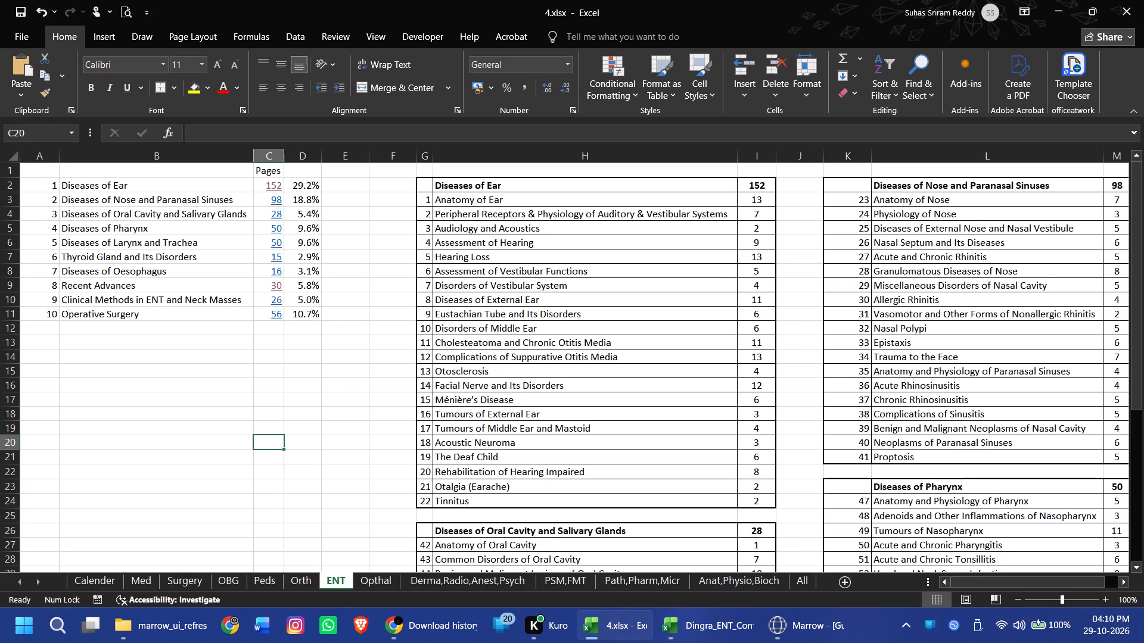
double_click(321, 163)
left_click(327, 460)
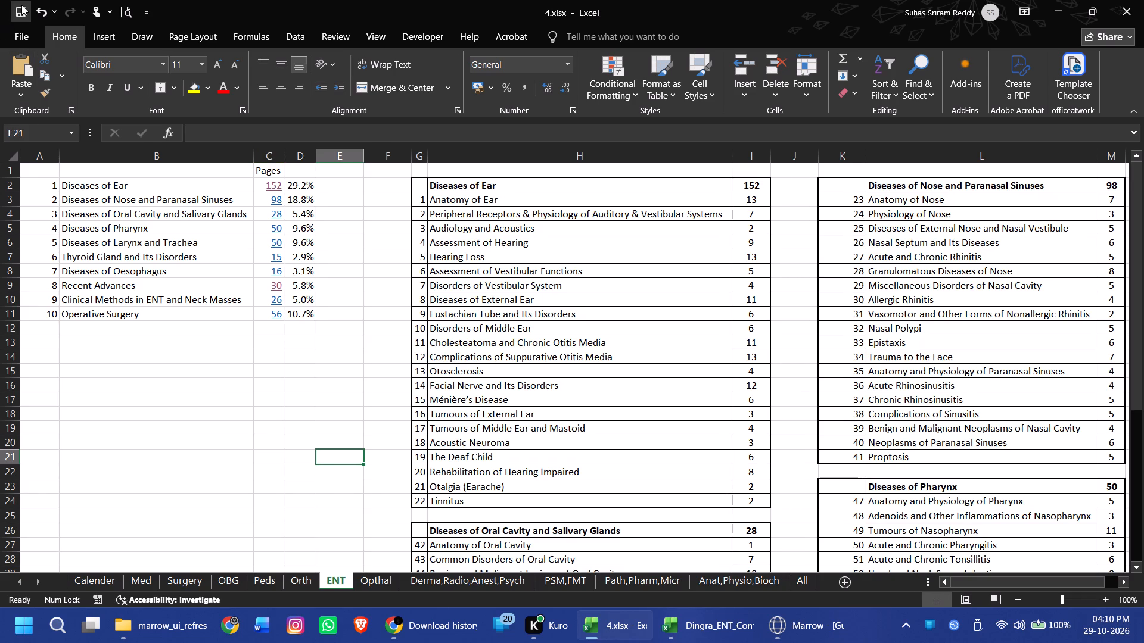
Save the 4.xlsx workbook.
double_click(22, 5)
left_click(269, 479)
Insert a blank column at E between the section percentages and the chapter tables, and widen it slightly.
left_click(338, 195)
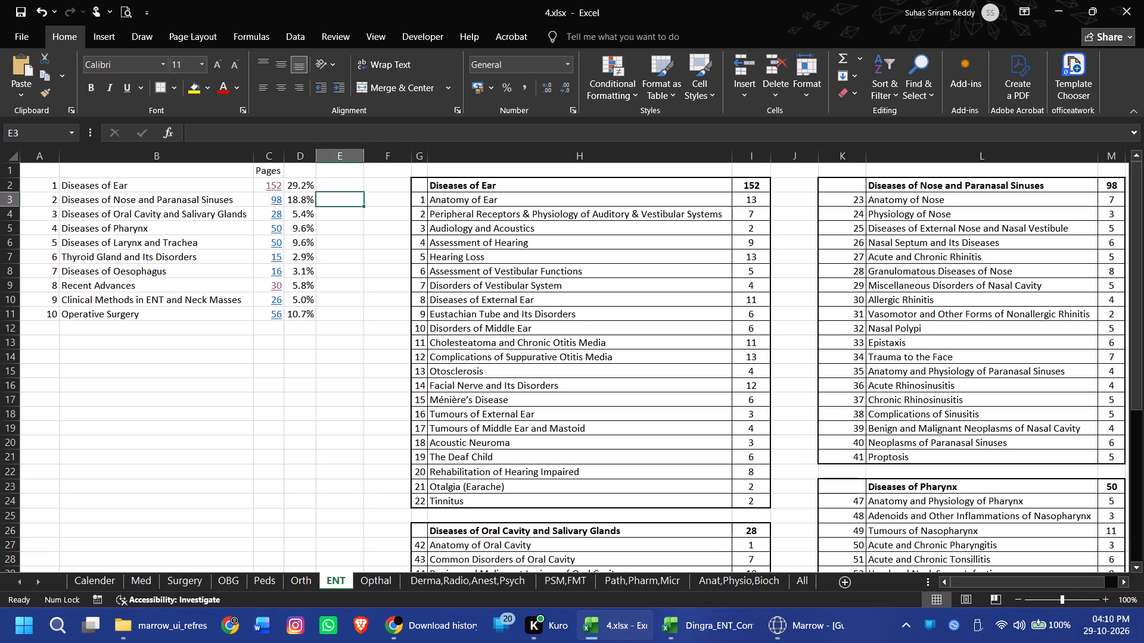
left_click(338, 186)
left_click(402, 151)
left_click(355, 156)
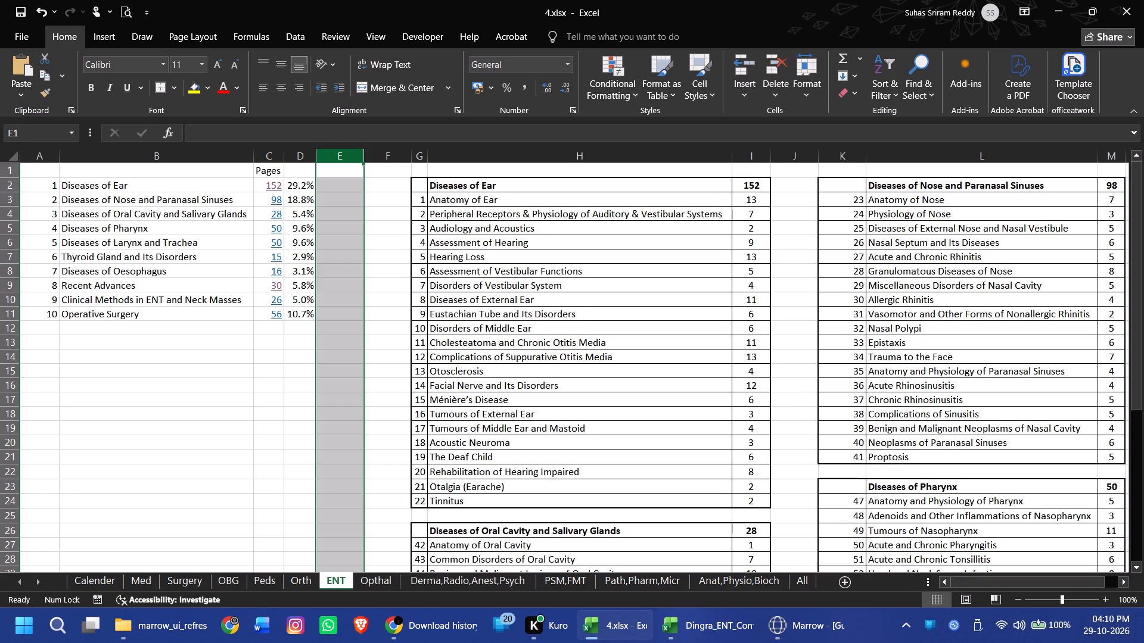
left_click(766, 64)
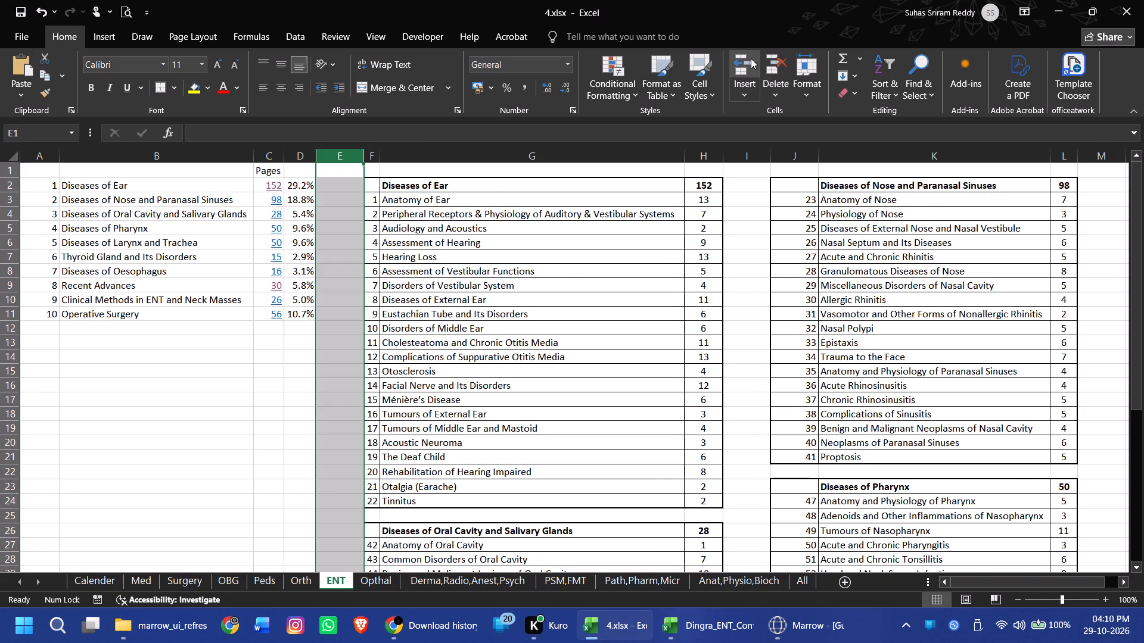
key("ctrl+z")
left_click(751, 58)
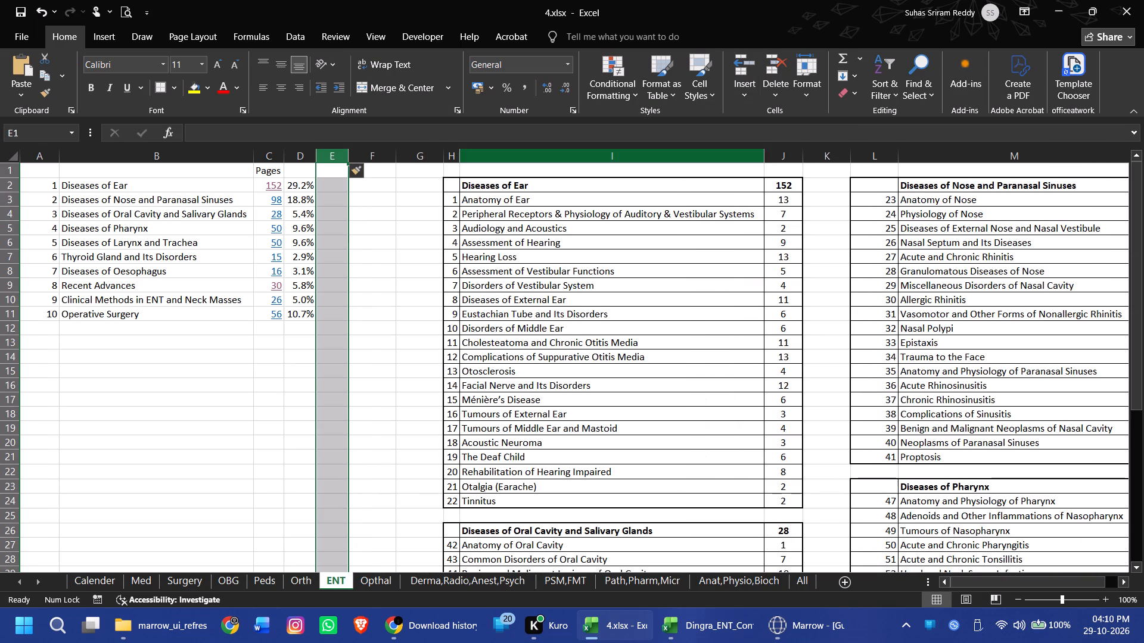
left_click(402, 305)
left_click_drag(346, 152, 357, 155)
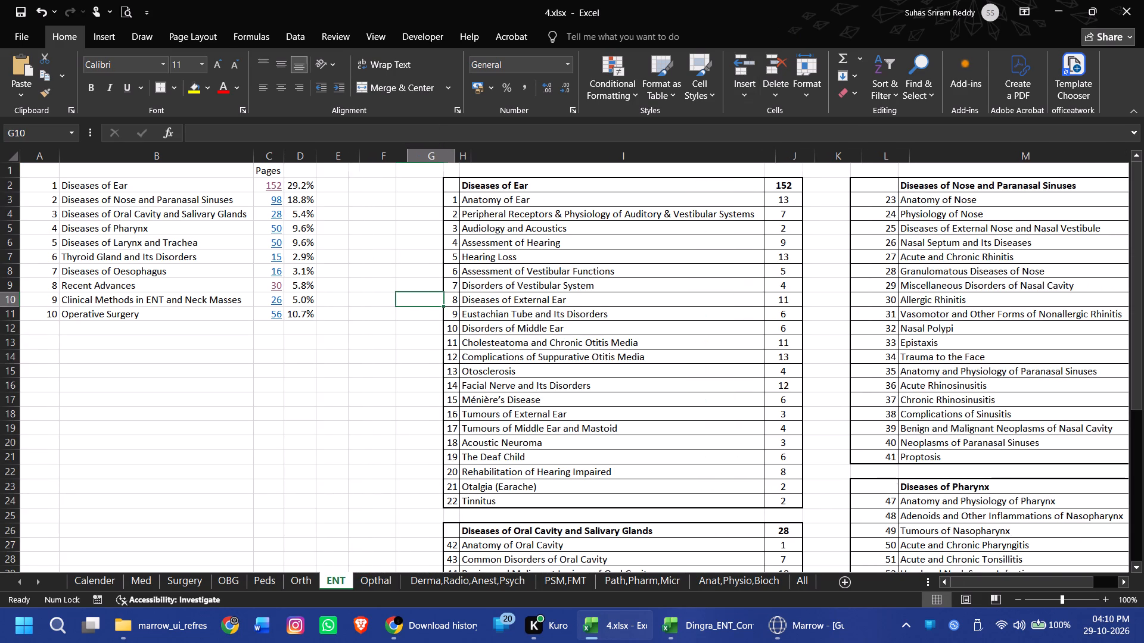
left_click(411, 325)
Save the 4.xlsx workbook with the revised ENT sheet layout.
key("ctrl+s")
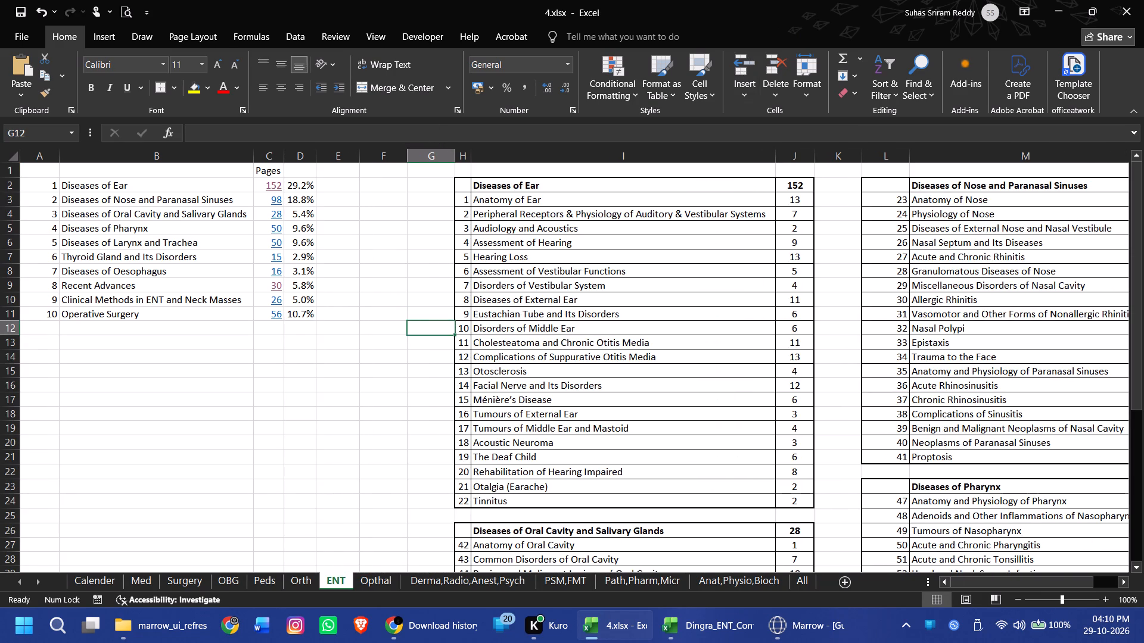
left_click(319, 337)
left_click(352, 401)
left_click(355, 381)
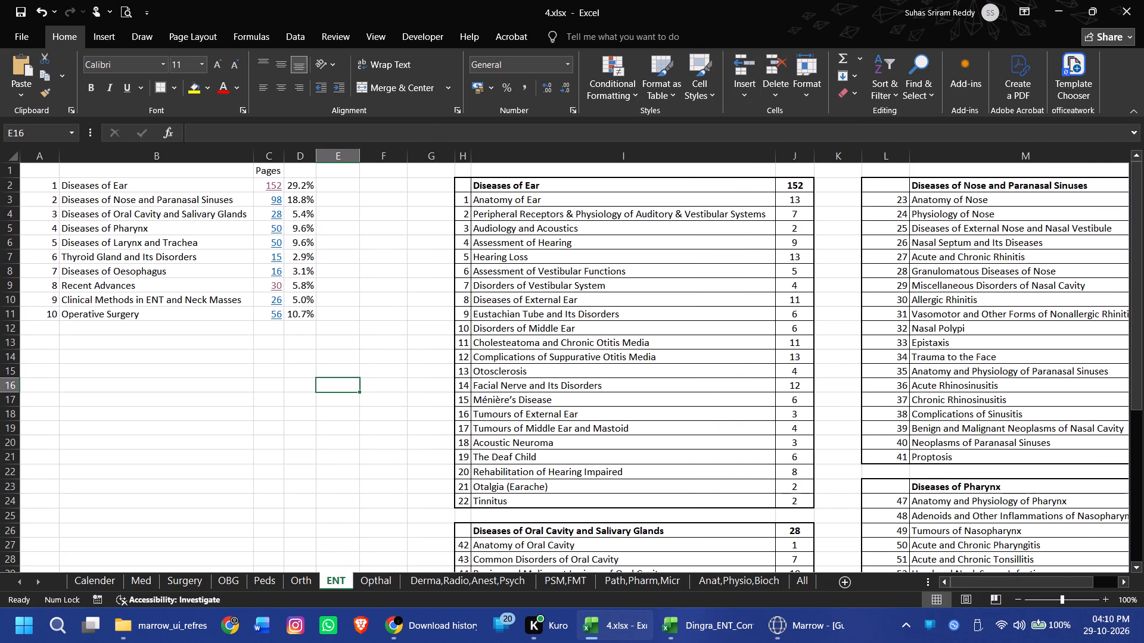
key("ctrl+s")
key("ctrl+s")
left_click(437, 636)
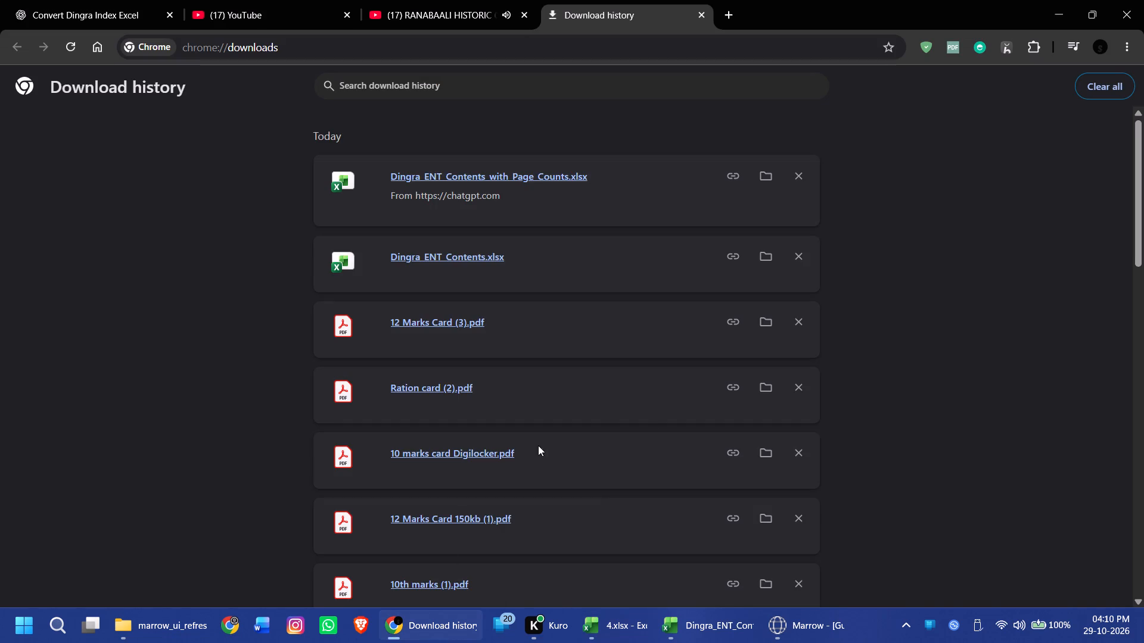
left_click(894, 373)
Close the Dingra_ENT_Contents_with_Page_Counts.xlsx workbook and return to the ENT sheet of 4.xlsx.
left_click(711, 642)
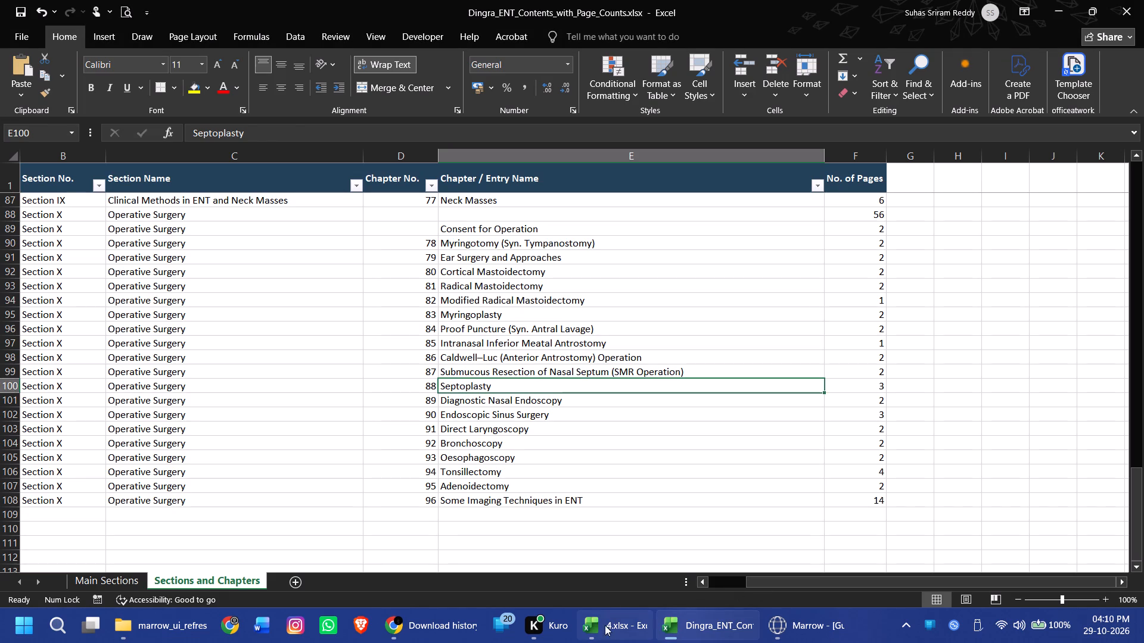
left_click(778, 417)
left_click(1143, 11)
left_click(620, 425)
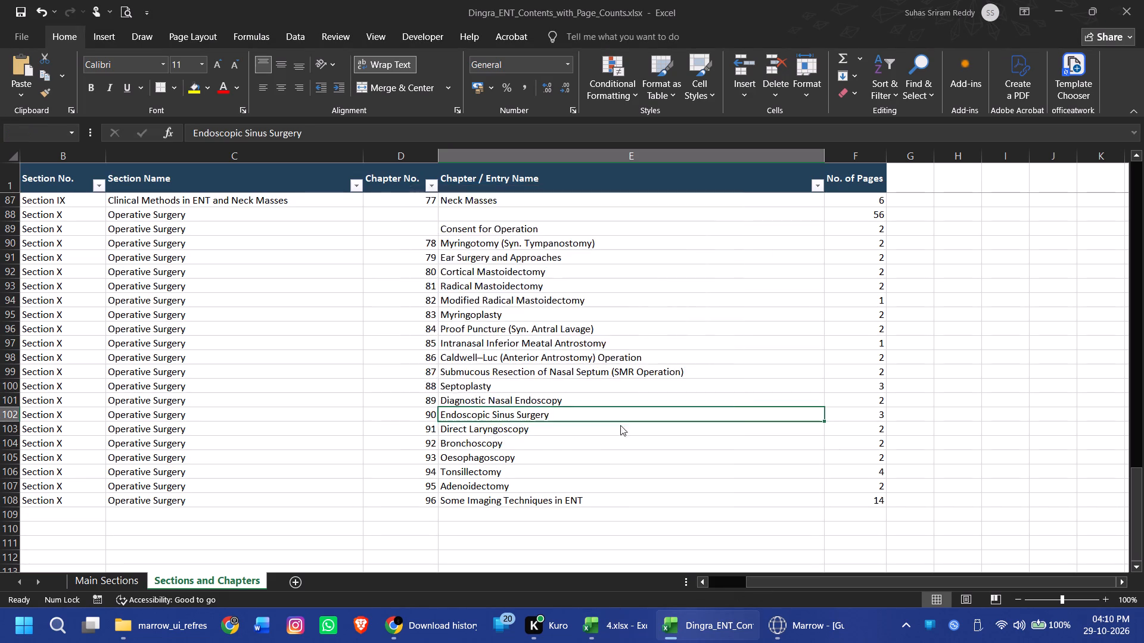
left_click(362, 385)
left_click(247, 386)
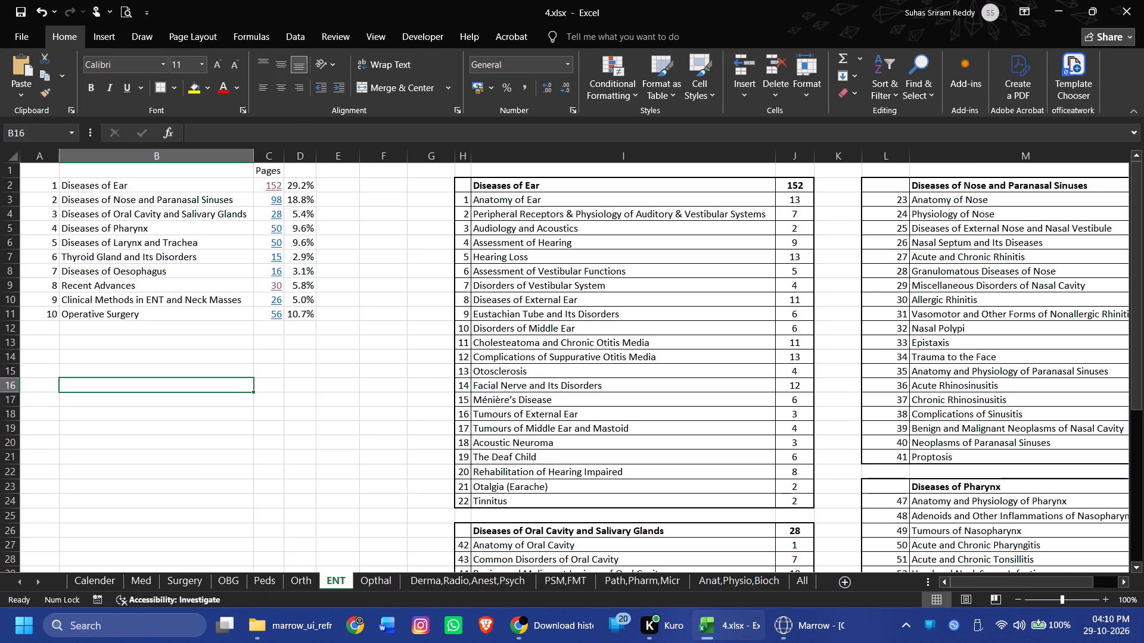
Switch to File Explorer and close the open Marrow UI folder window.
left_click(783, 616)
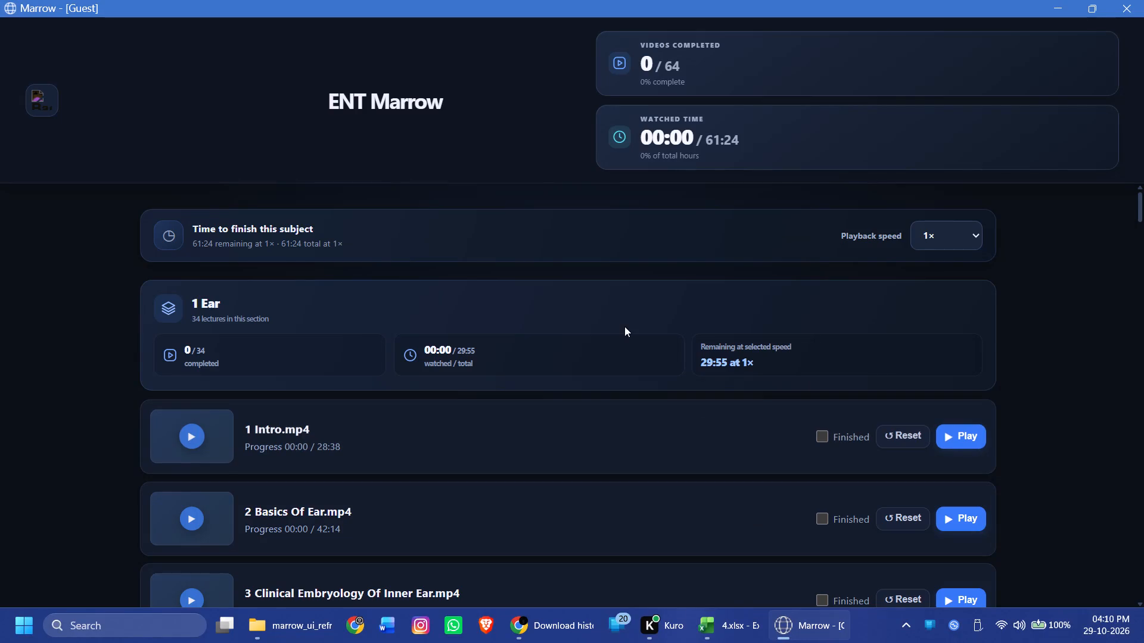
left_click(301, 628)
left_click(393, 350)
left_click(1143, 0)
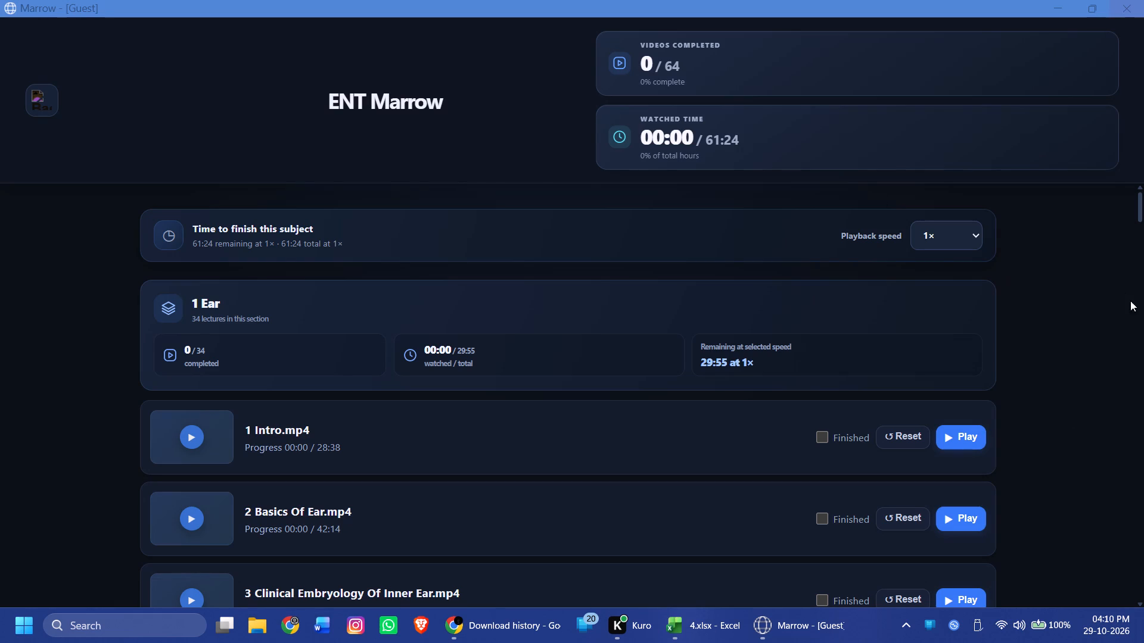
Minimise the Marrow window, show the desktop and open the Lectures folder through its shortcut.
left_click(1058, 3)
left_click(1143, 642)
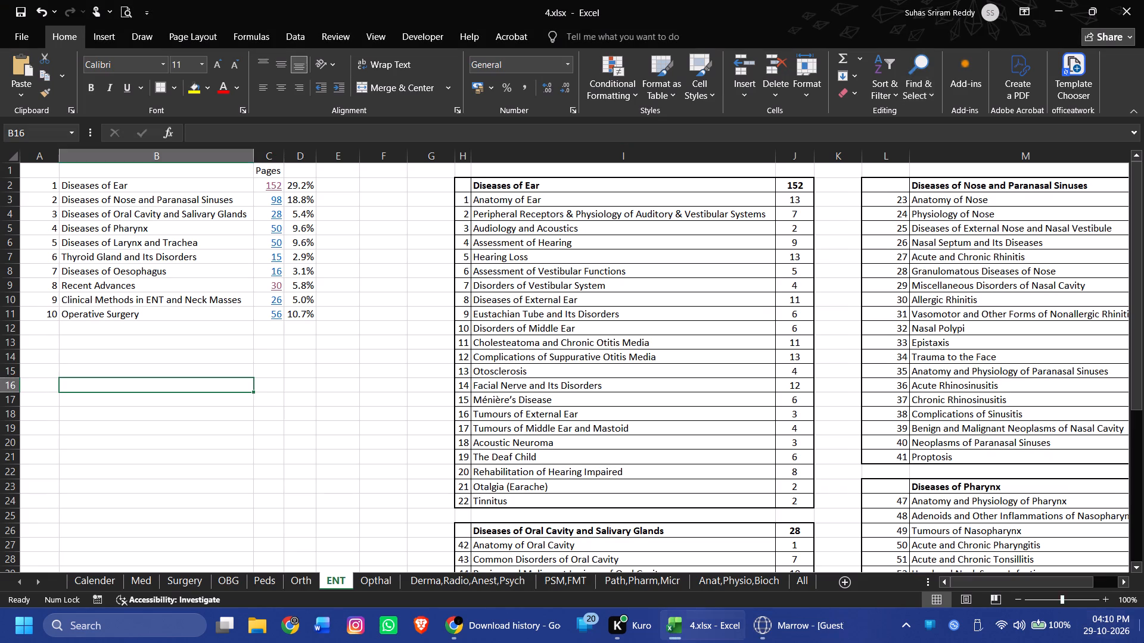
left_click(419, 94)
left_click(475, 94)
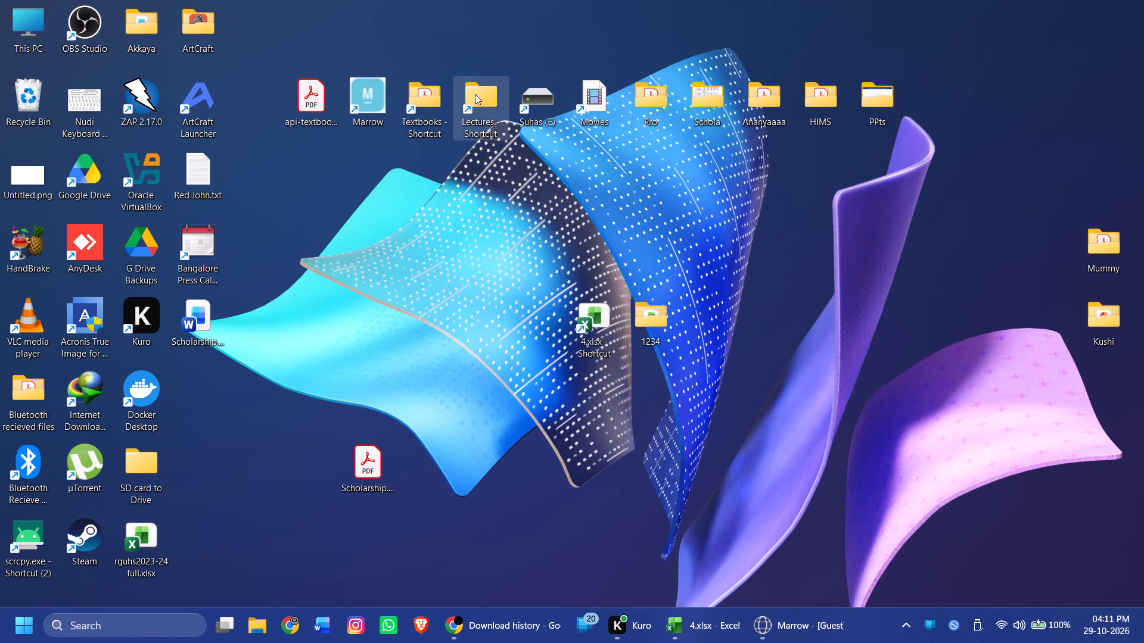
double_click(478, 92)
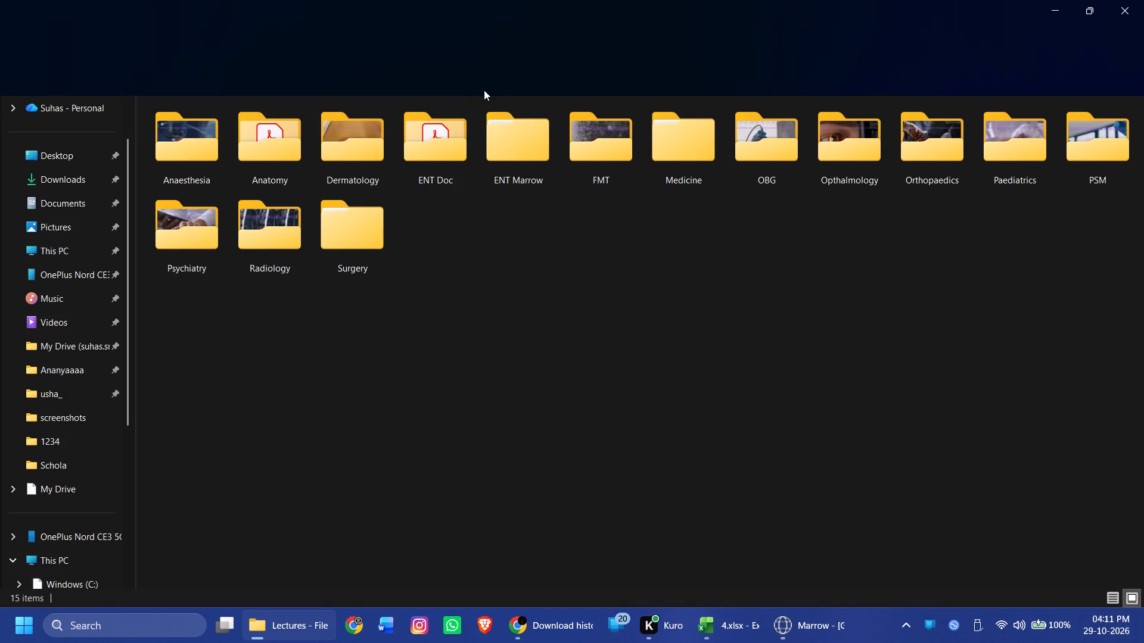
Open the 1 Ear folder inside ENT Marrow, show its videos in details view and widen the Name column to fit the full titles.
double_click(530, 160)
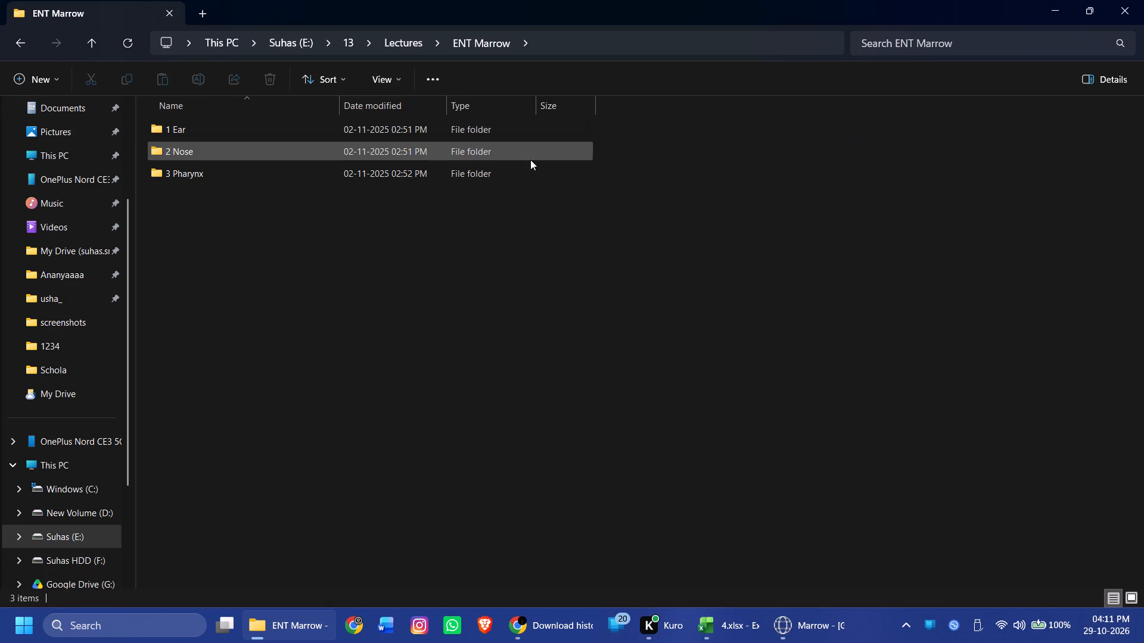
double_click(296, 123)
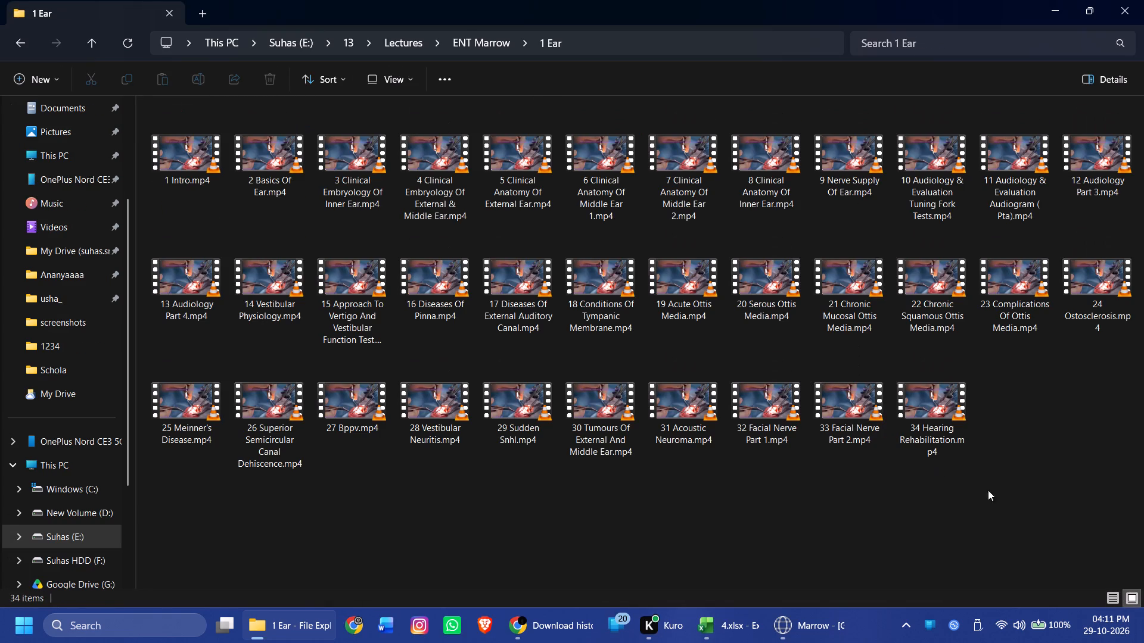
left_click(1108, 595)
scroll(655, 216, "down", 4)
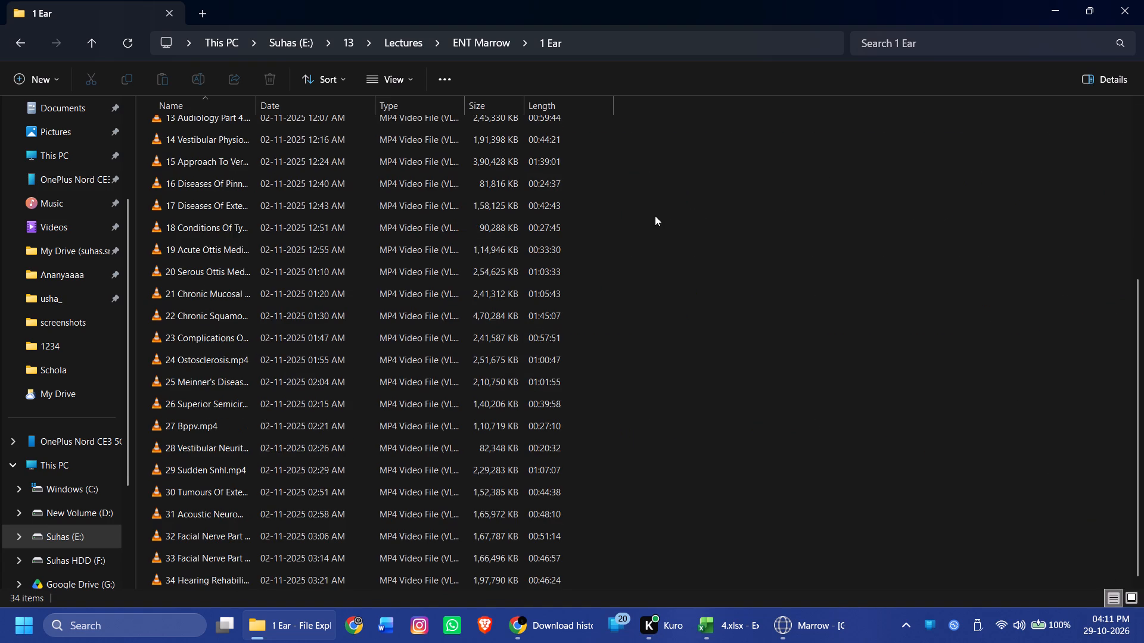
scroll(655, 216, "down", 2)
scroll(655, 216, "up", 8)
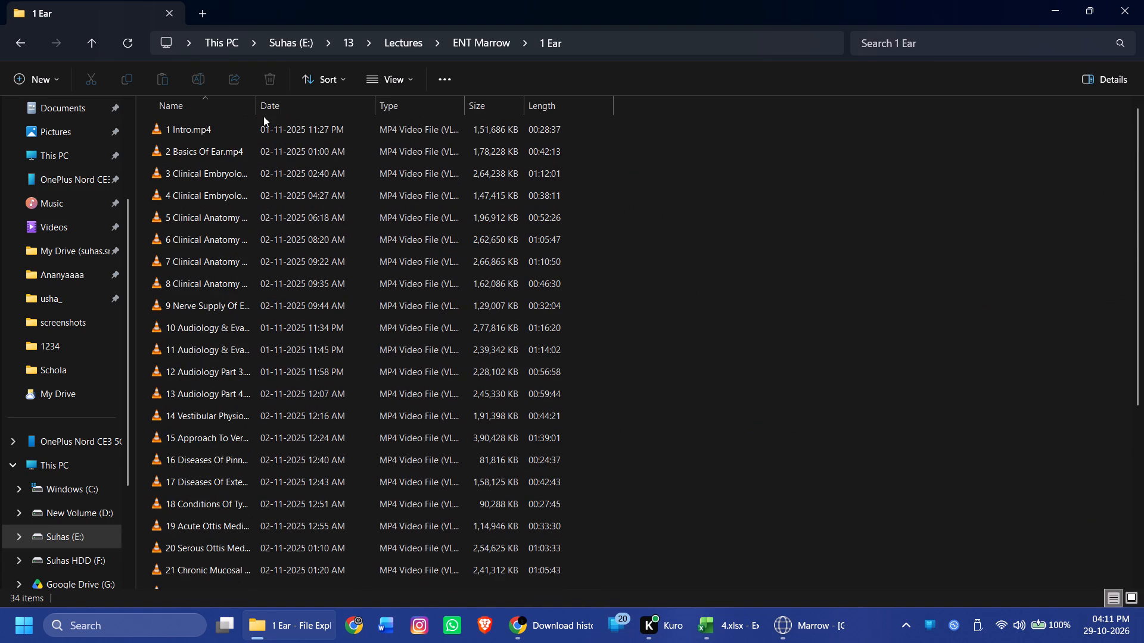
left_click_drag(260, 103, 401, 132)
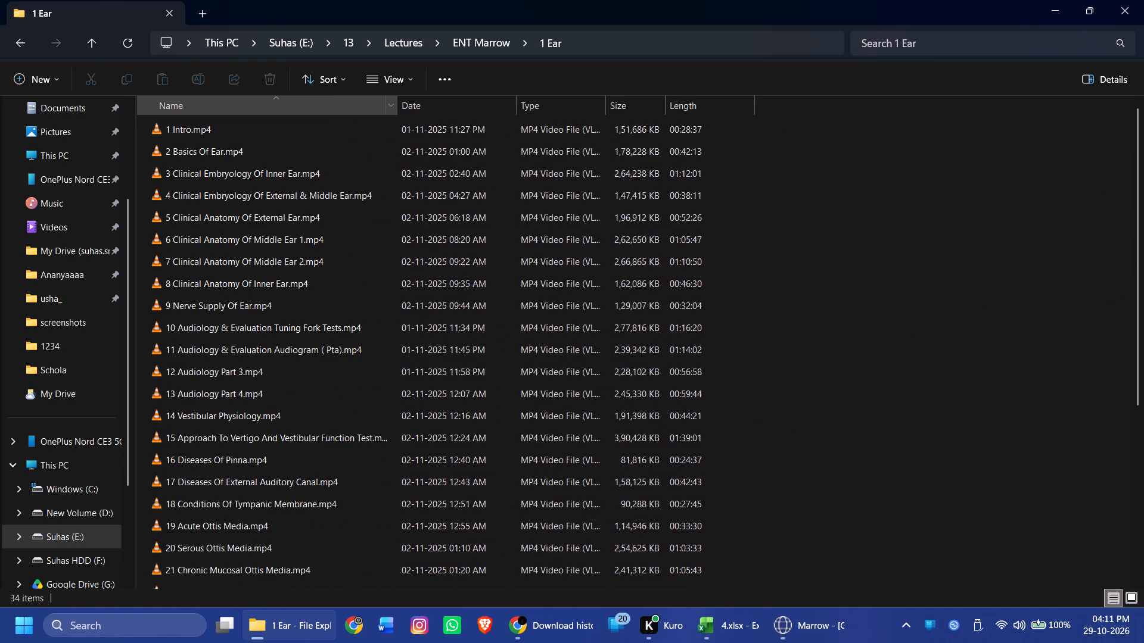
left_click_drag(401, 132, 417, 132)
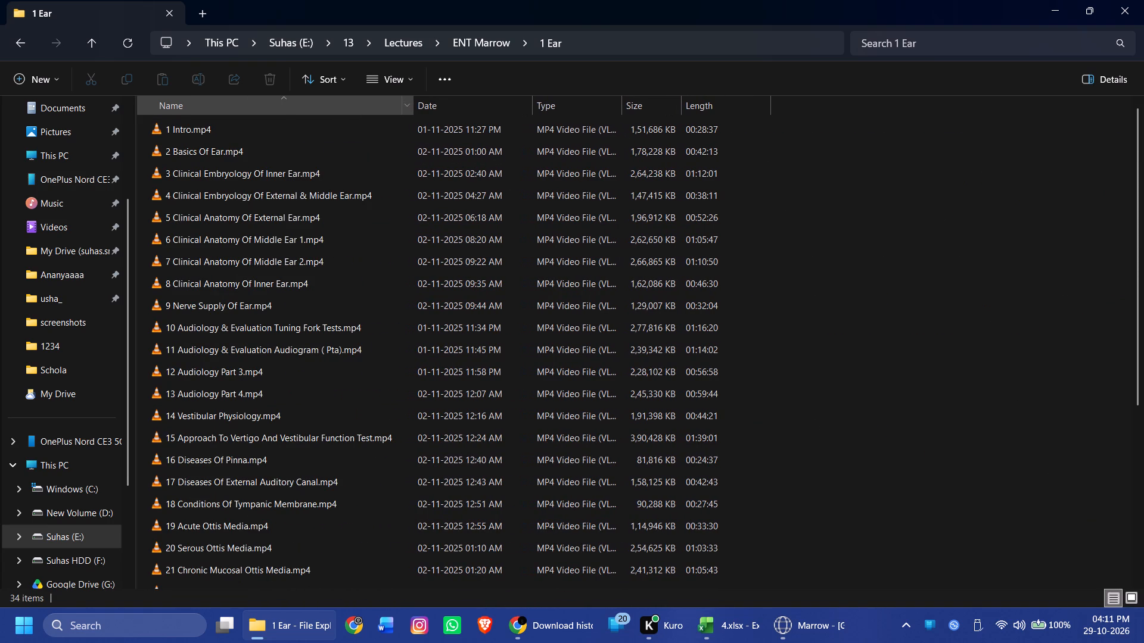
left_click(986, 316)
Compare the 1 Ear lecture titles and the ENT Marrow folders with the section list in the ENT sheet of 4.xlsx.
key("alt+Tab")
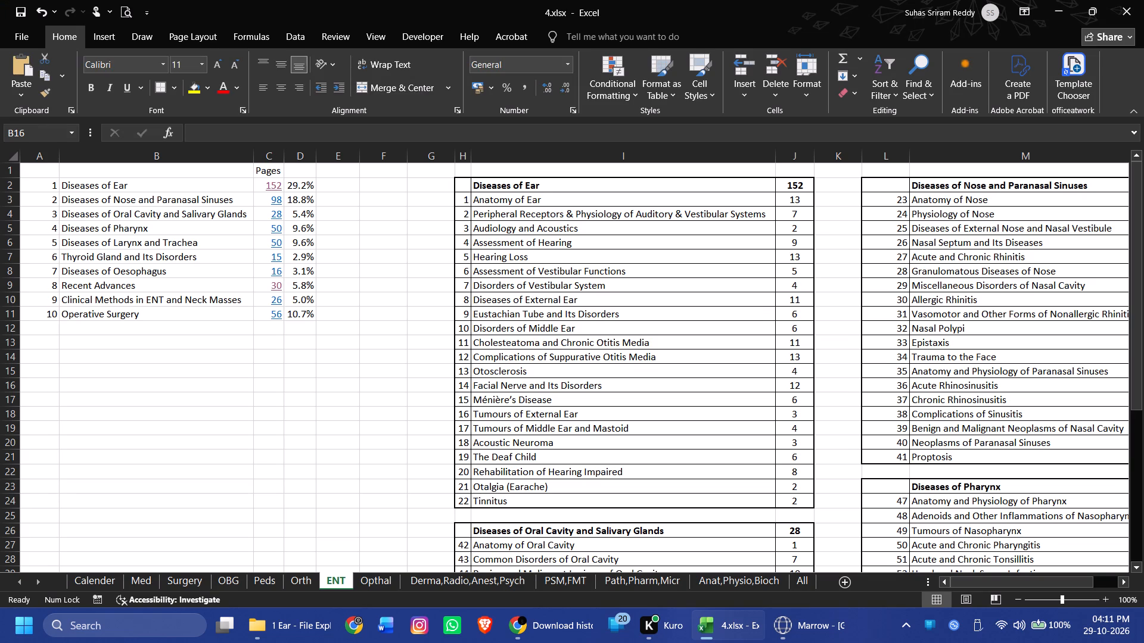
left_click(348, 188)
key("alt+Tab")
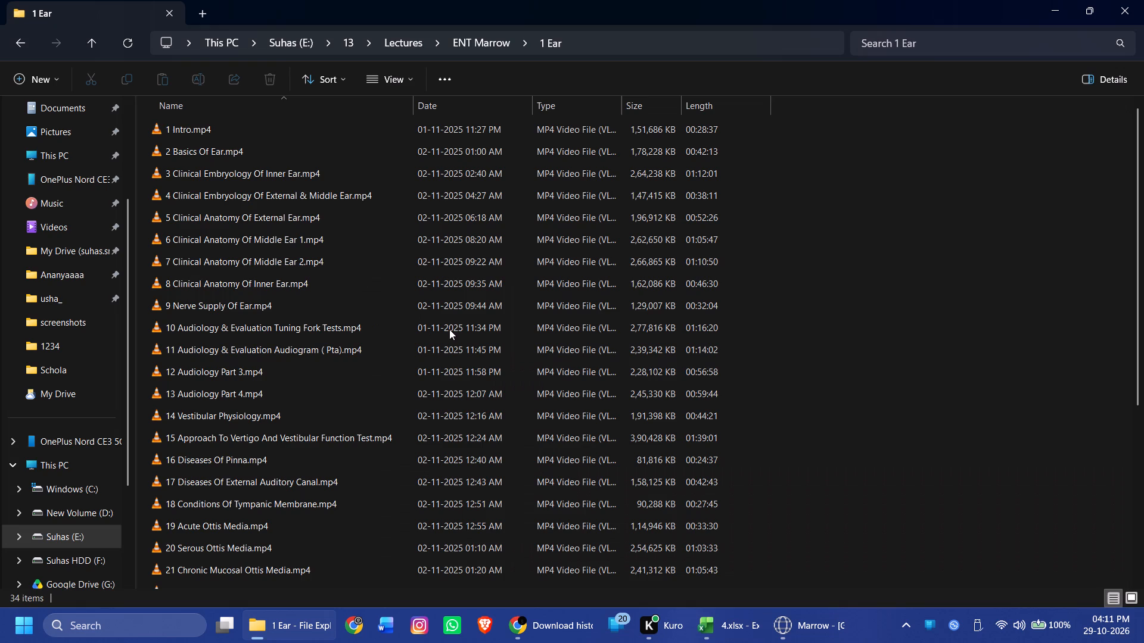
scroll(324, 320, "down", 5)
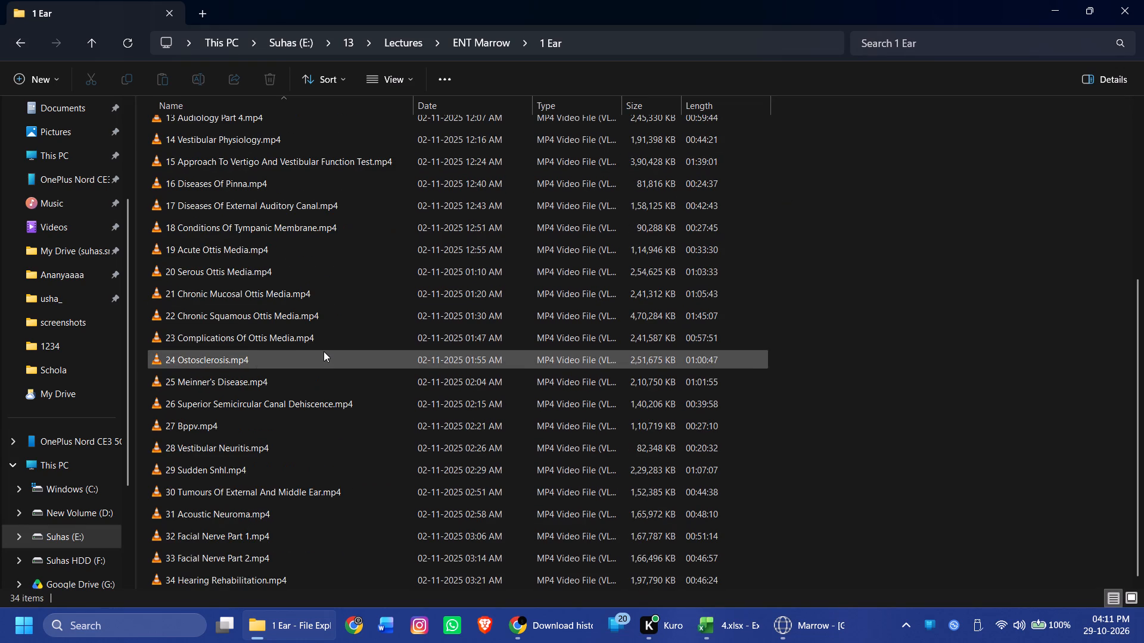
scroll(324, 351, "down", 3)
left_click(671, 413)
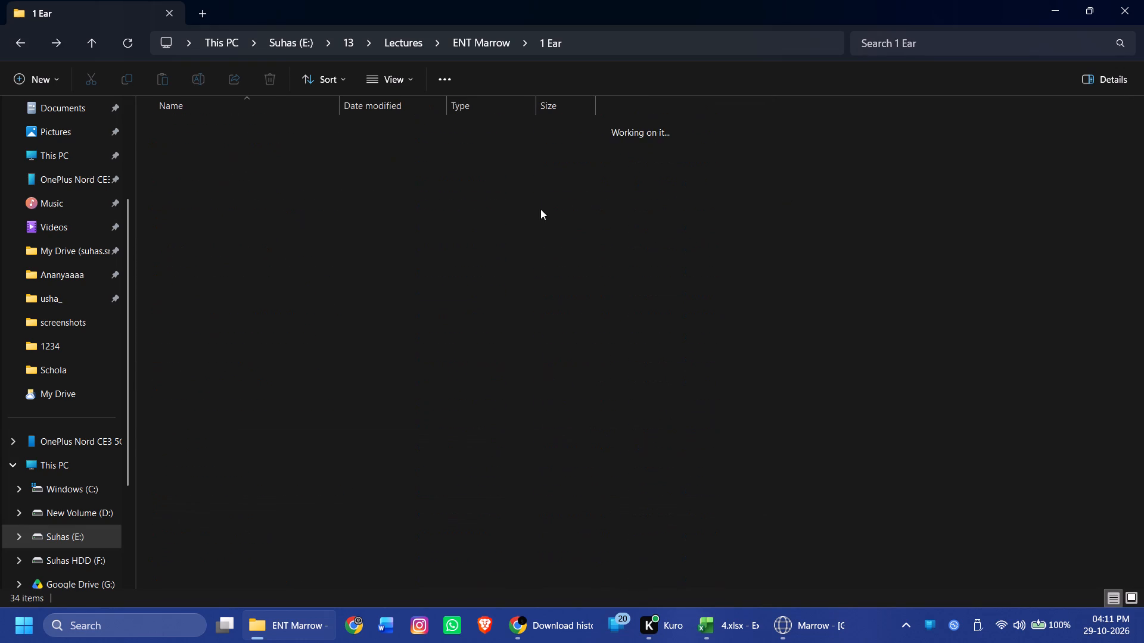
left_click(203, 158)
key("alt+Tab")
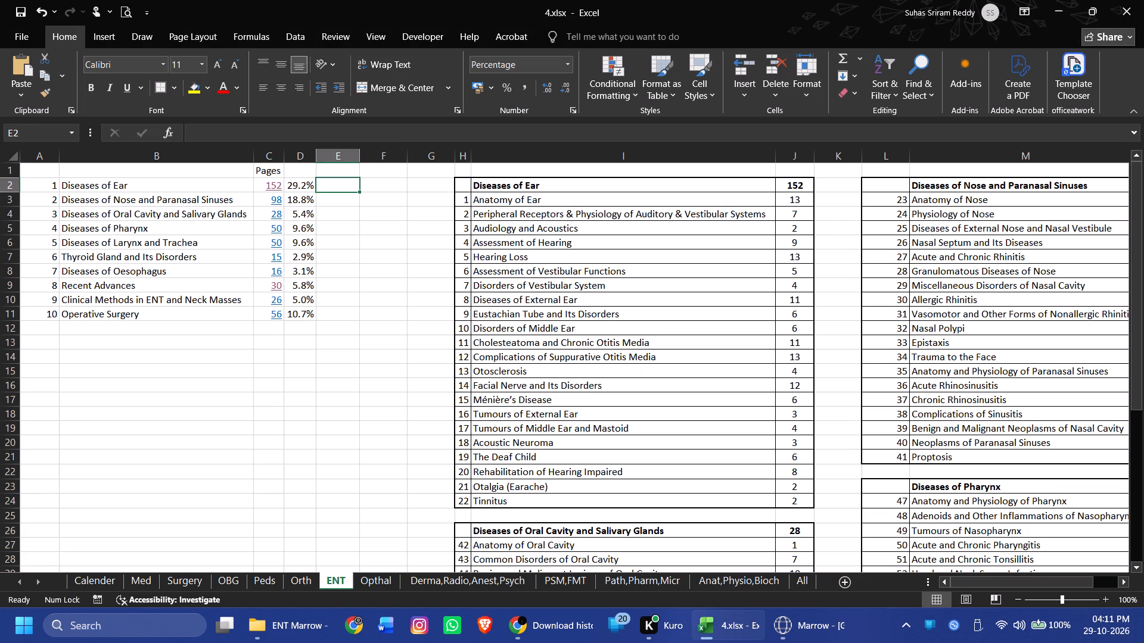
key("alt+Tab")
key("alt+Tab")
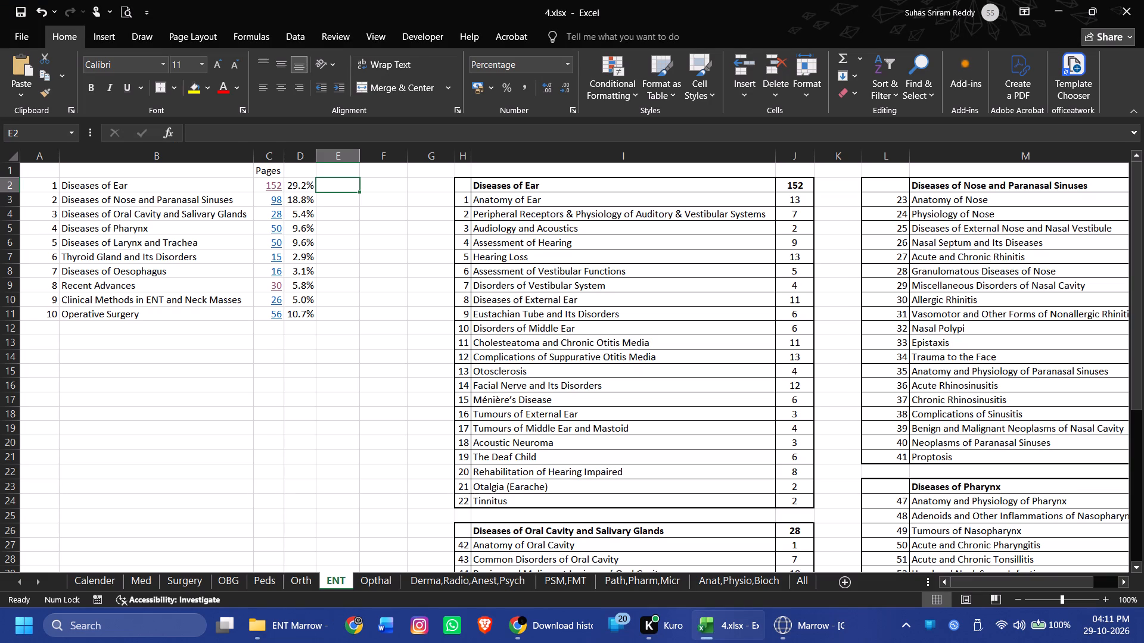
left_click(191, 211)
left_click(351, 195)
left_click(339, 179)
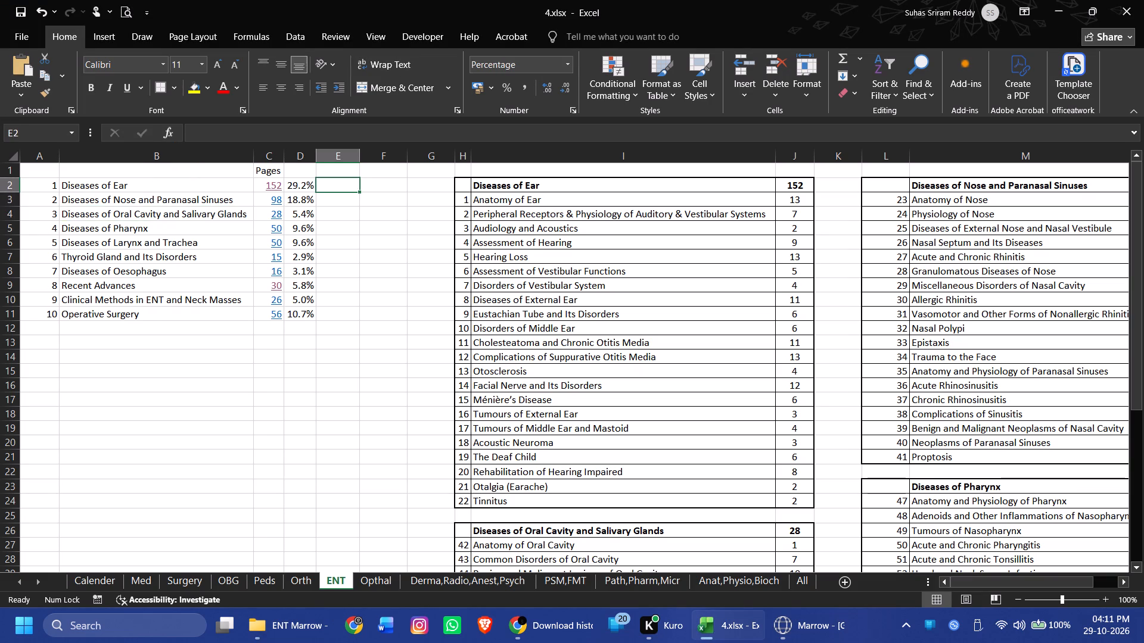
left_click(132, 221)
left_click(188, 211)
key("alt+Tab")
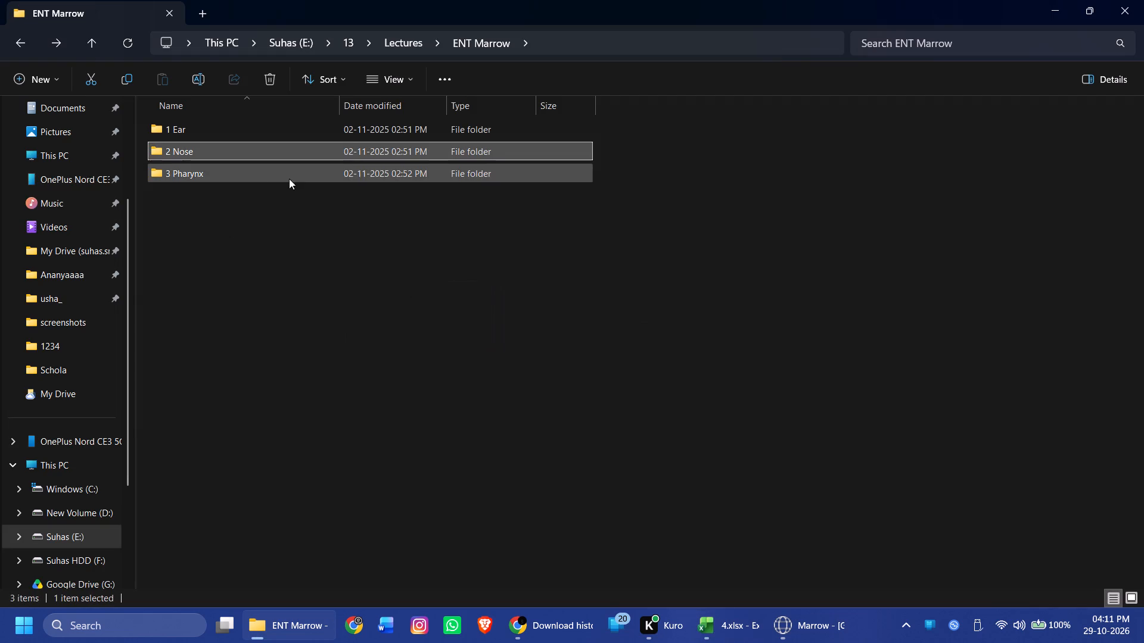
Look through the video lists of the 3 Pharynx and 2 Nose folders in ENT Marrow.
double_click(194, 169)
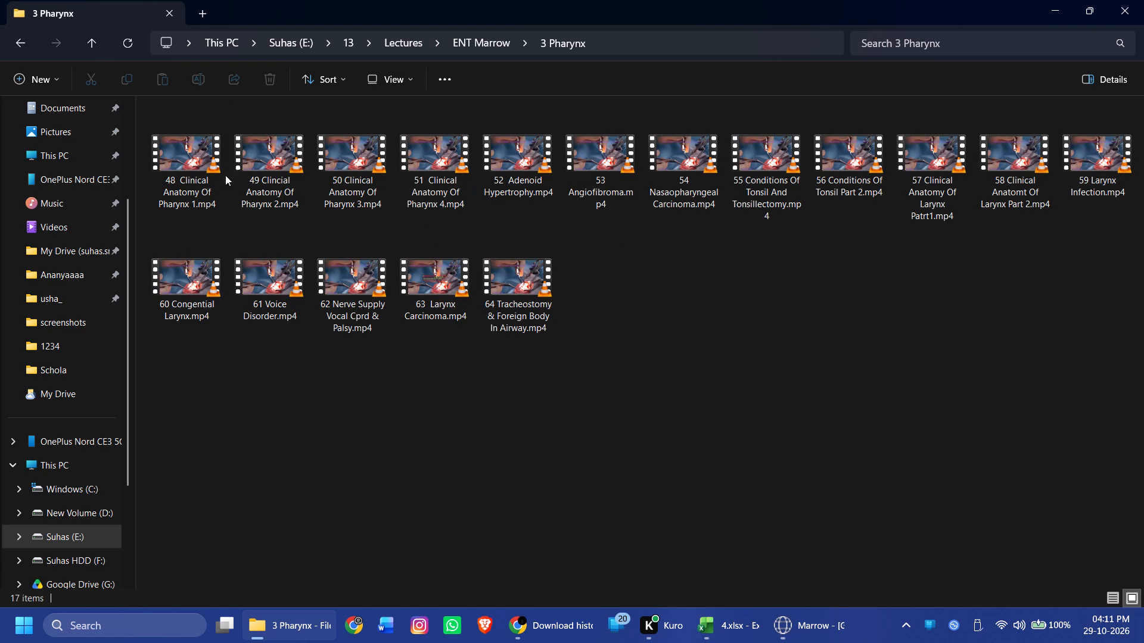
left_click(512, 292)
double_click(213, 152)
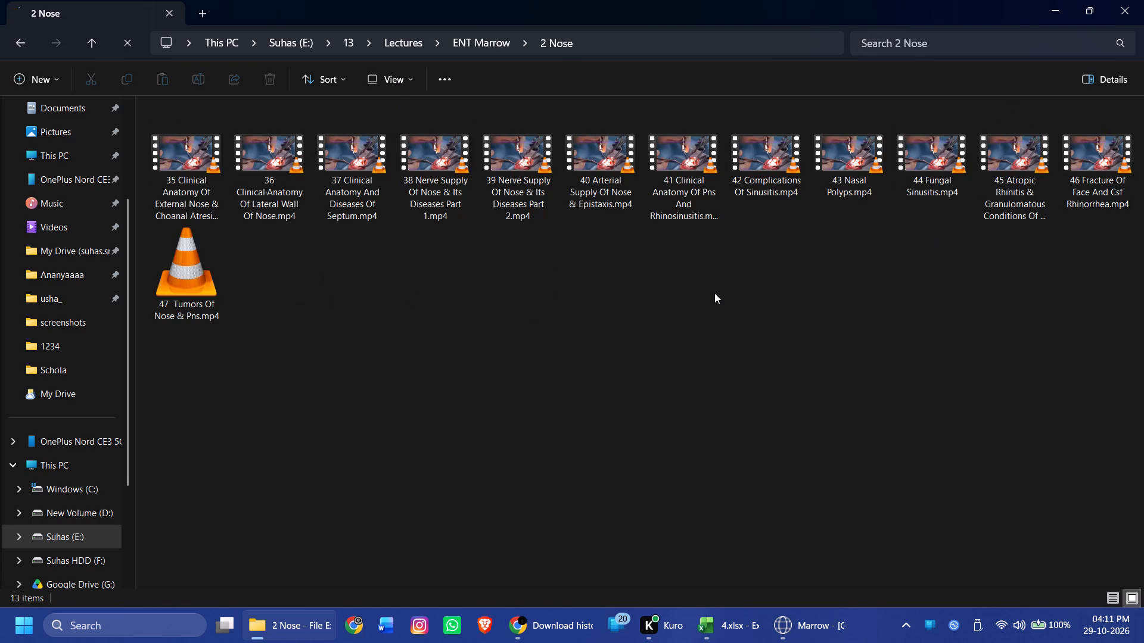
left_click(714, 293)
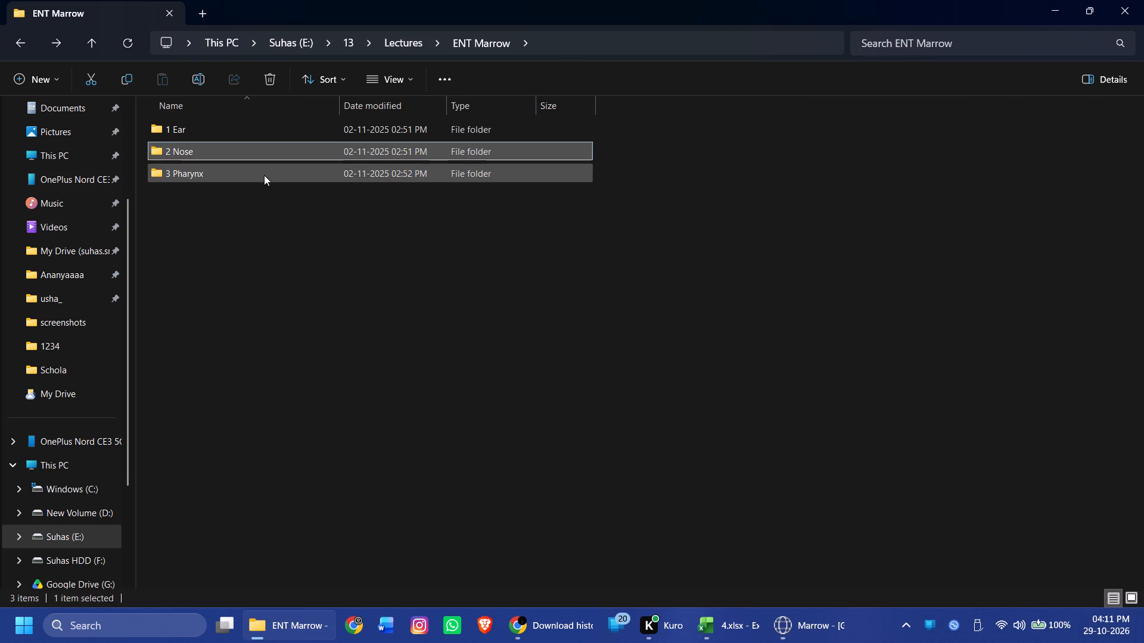
Reopen the 3 Pharynx folder and go through its lecture videos one by one up to number 58, checking the topics covered.
double_click(264, 175)
left_click(194, 171)
left_click(258, 163)
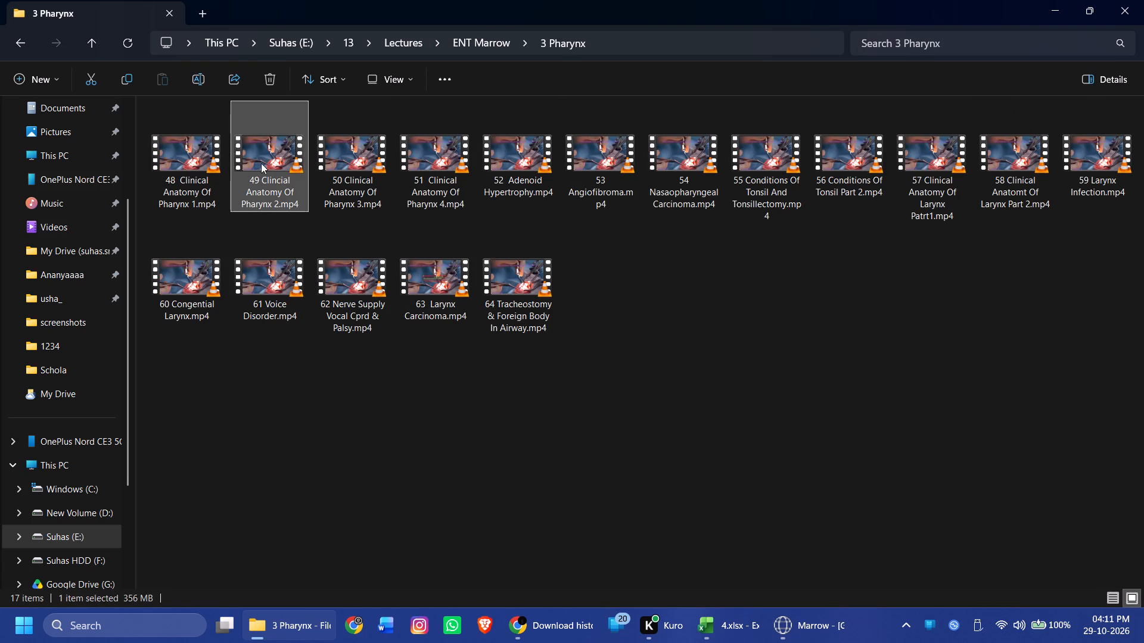
left_click(351, 163)
left_click(408, 163)
left_click(486, 161)
left_click(577, 171)
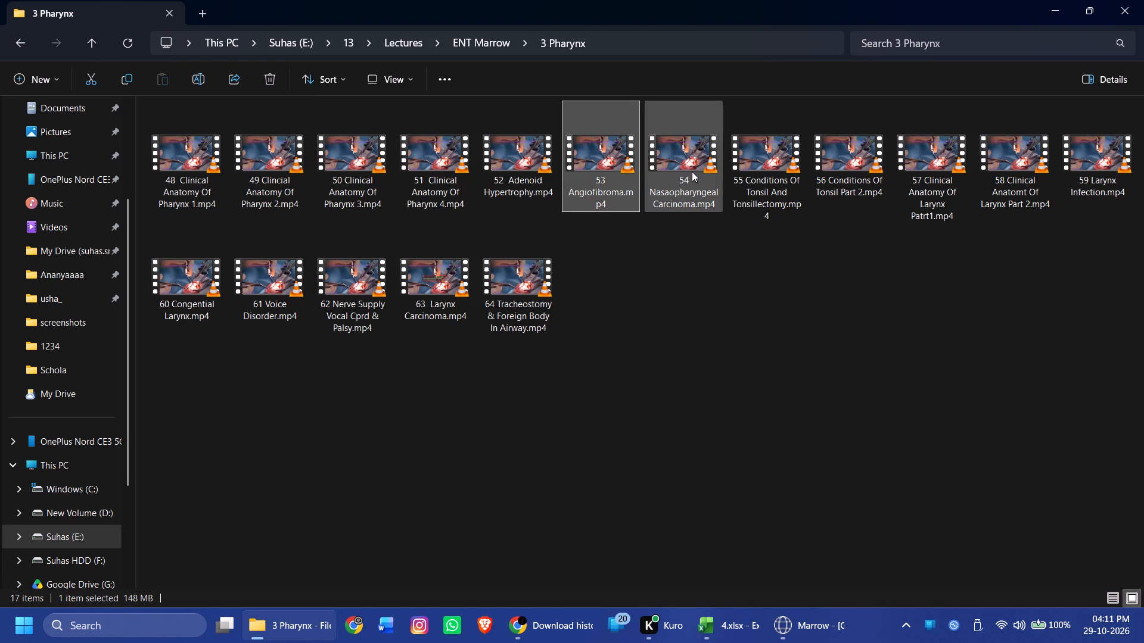
left_click(692, 171)
left_click(769, 164)
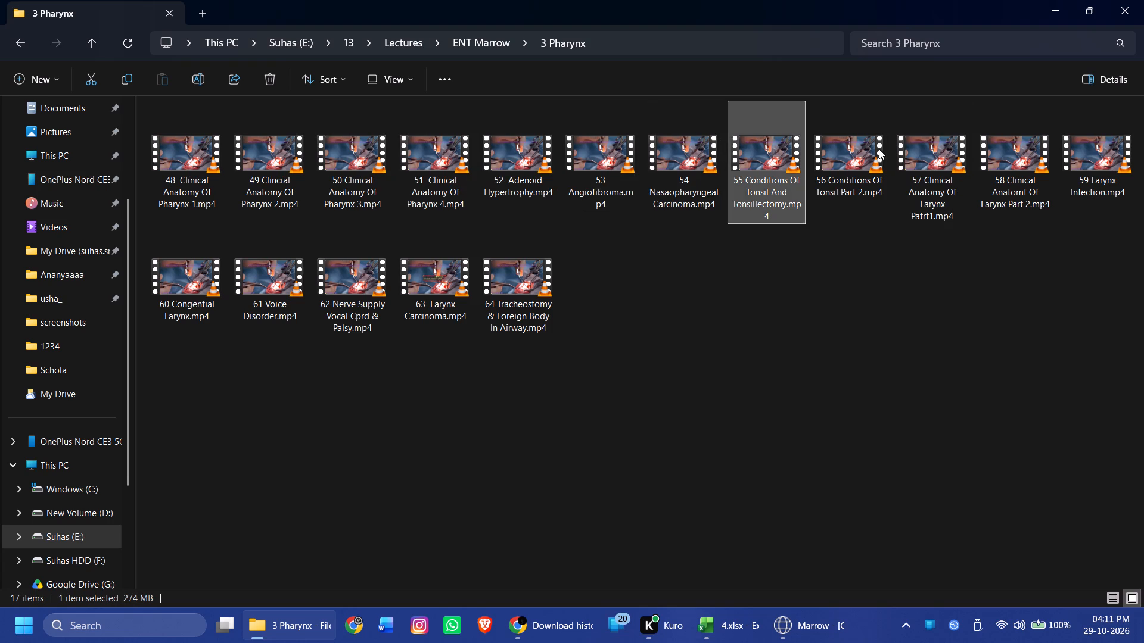
left_click(844, 138)
left_click(923, 148)
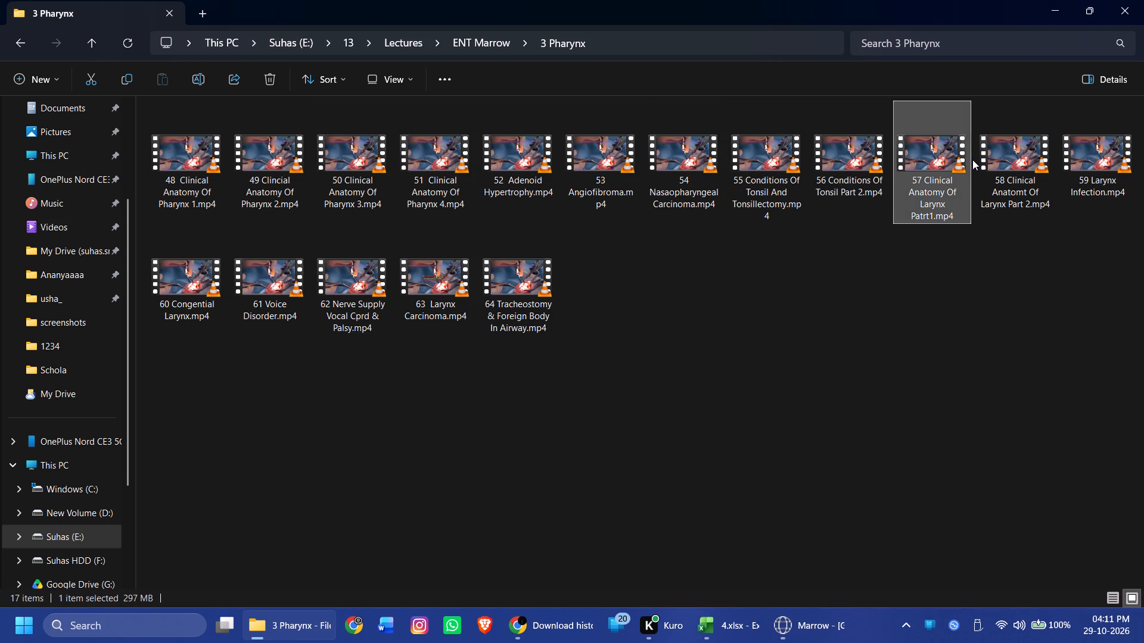
left_click(972, 160)
left_click(1021, 158)
left_click(747, 352)
left_click(747, 352)
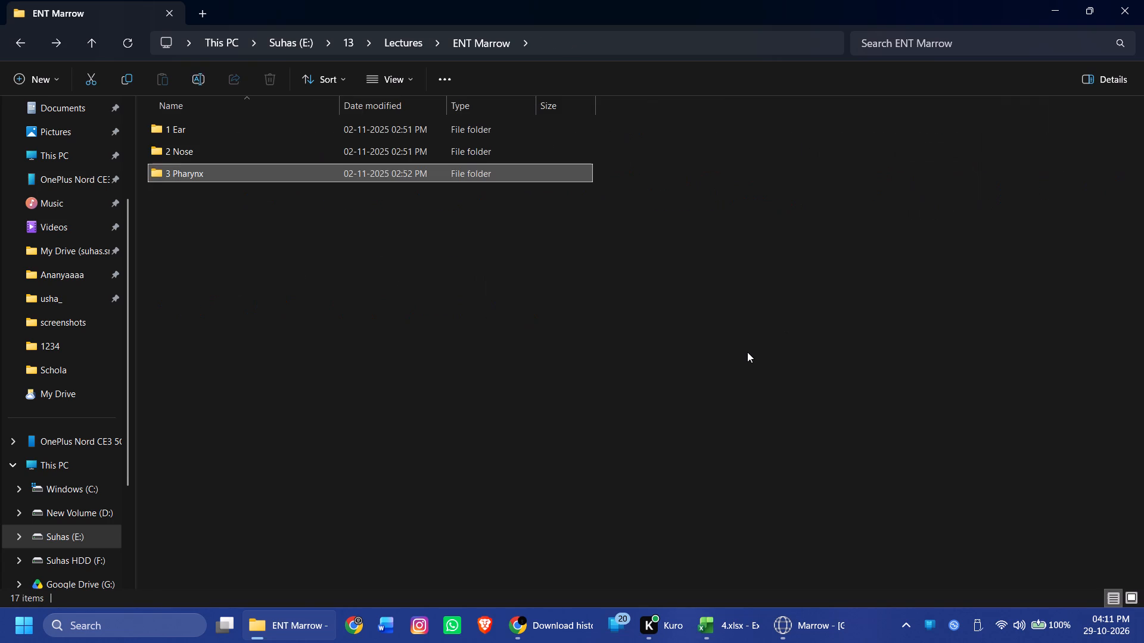
Go back to Lectures and examine the ENT Doc folder, including its Ear 17 Hr and PYQs 2 Hr subfolders.
left_click(747, 352)
left_click(747, 352)
double_click(465, 145)
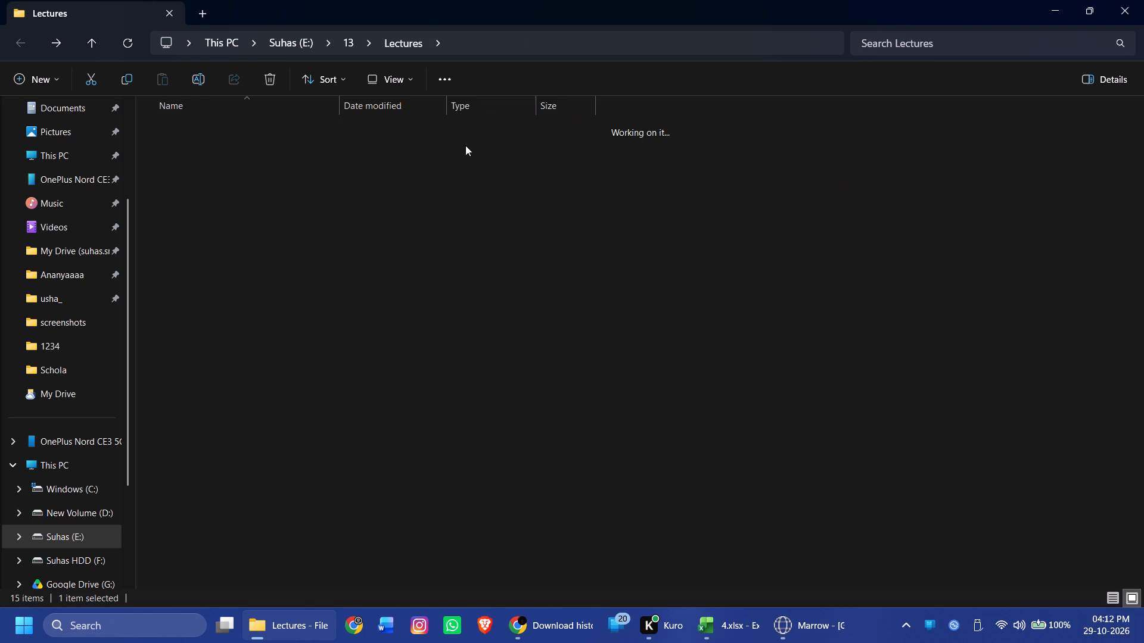
double_click(312, 129)
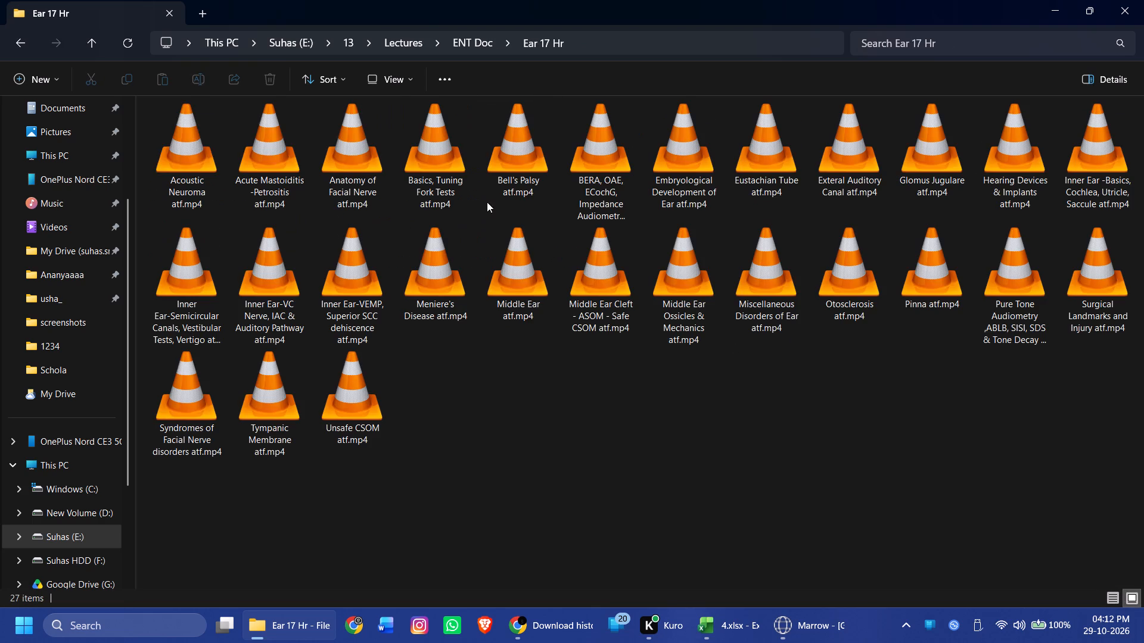
left_click(554, 381)
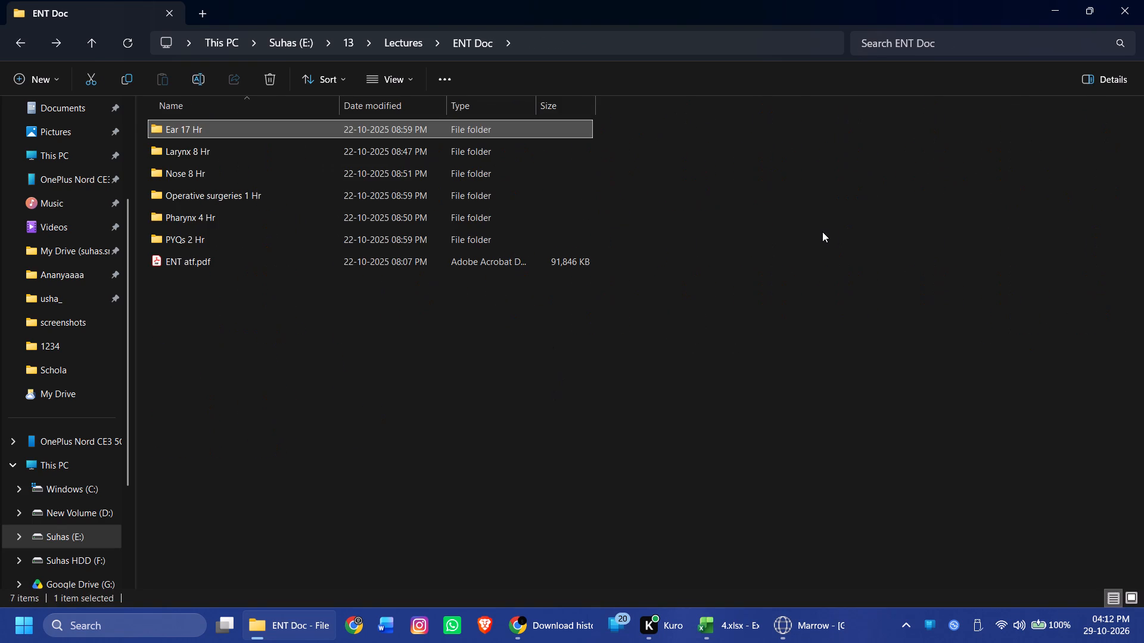
left_click(822, 232)
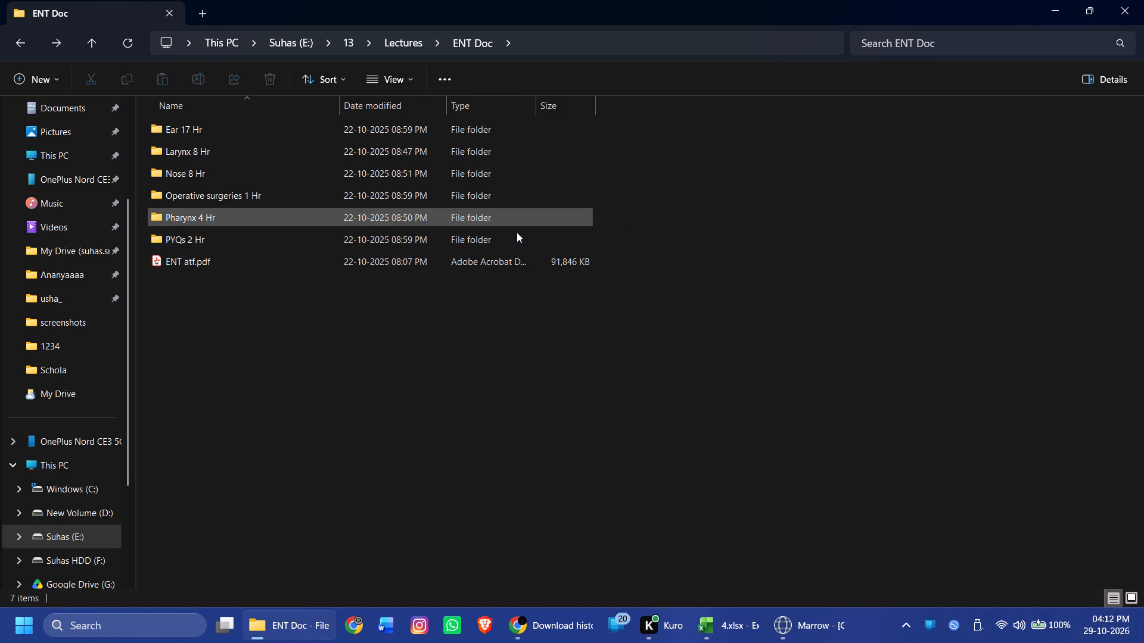
double_click(414, 235)
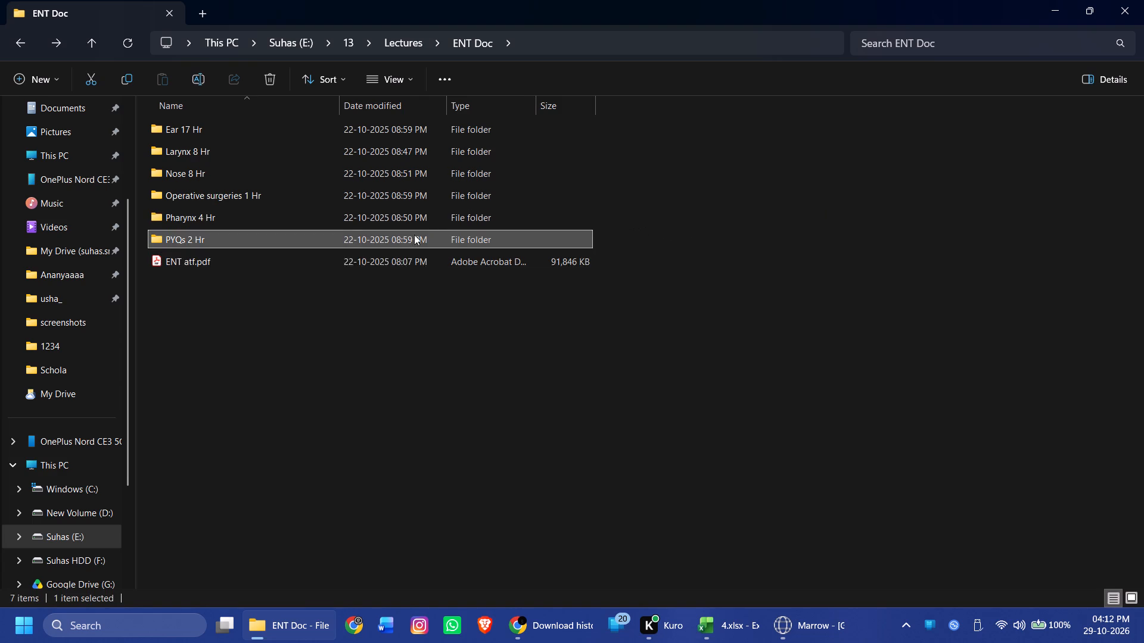
left_click(778, 370)
left_click(778, 370)
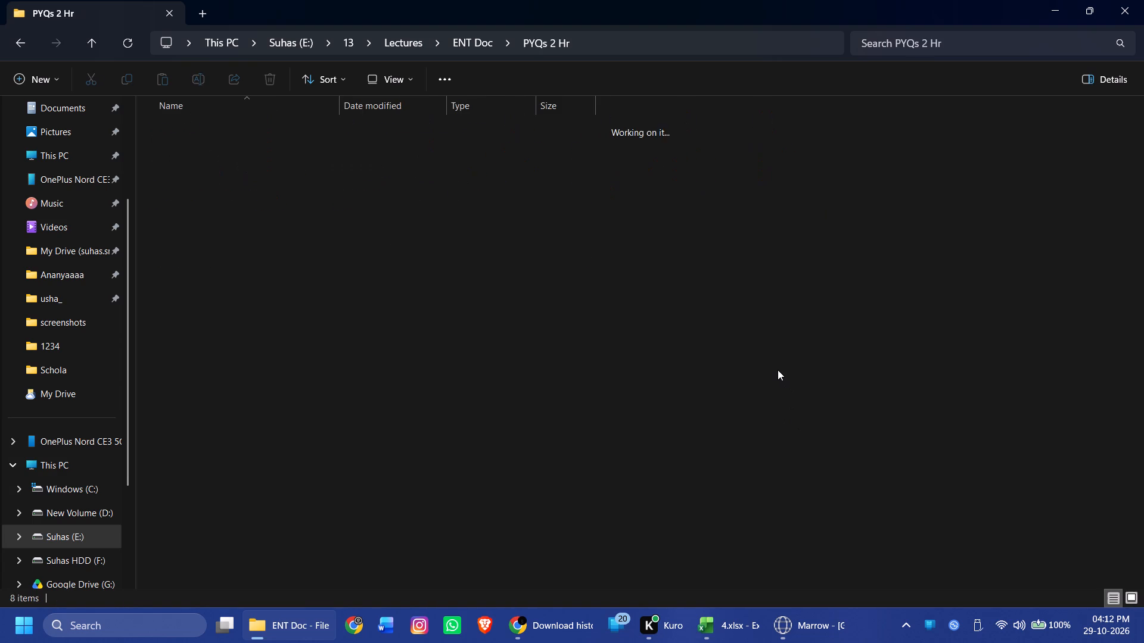
left_click(778, 339)
Switch to the ENT sheet of 4.xlsx, review the section list and select cell E2 beside Diseases of Ear.
key("alt+Tab")
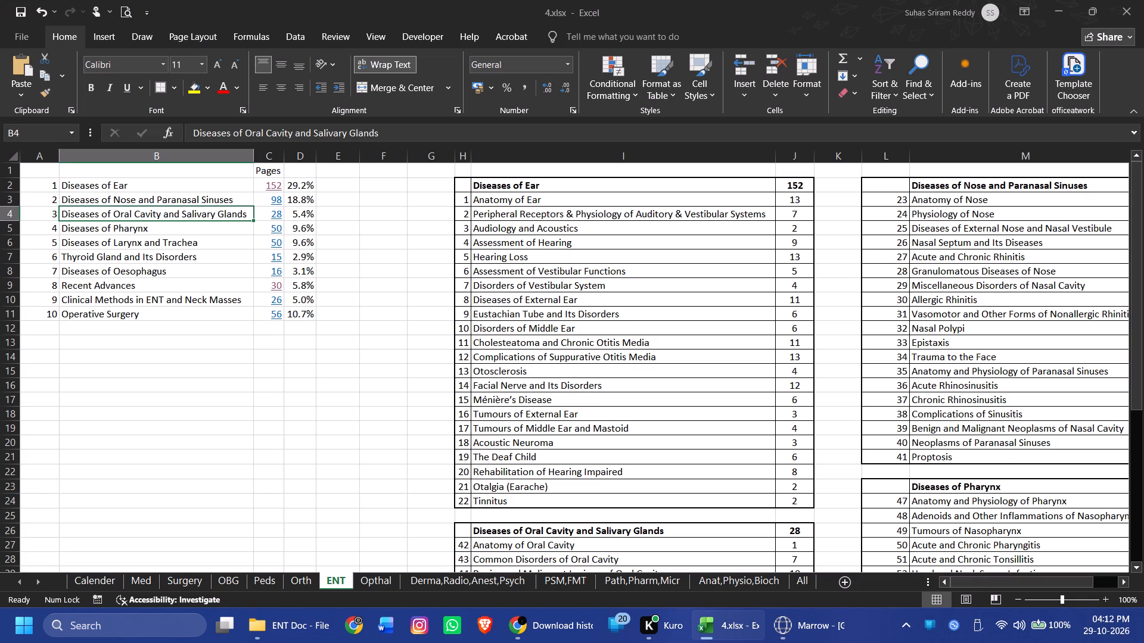
left_click(246, 374)
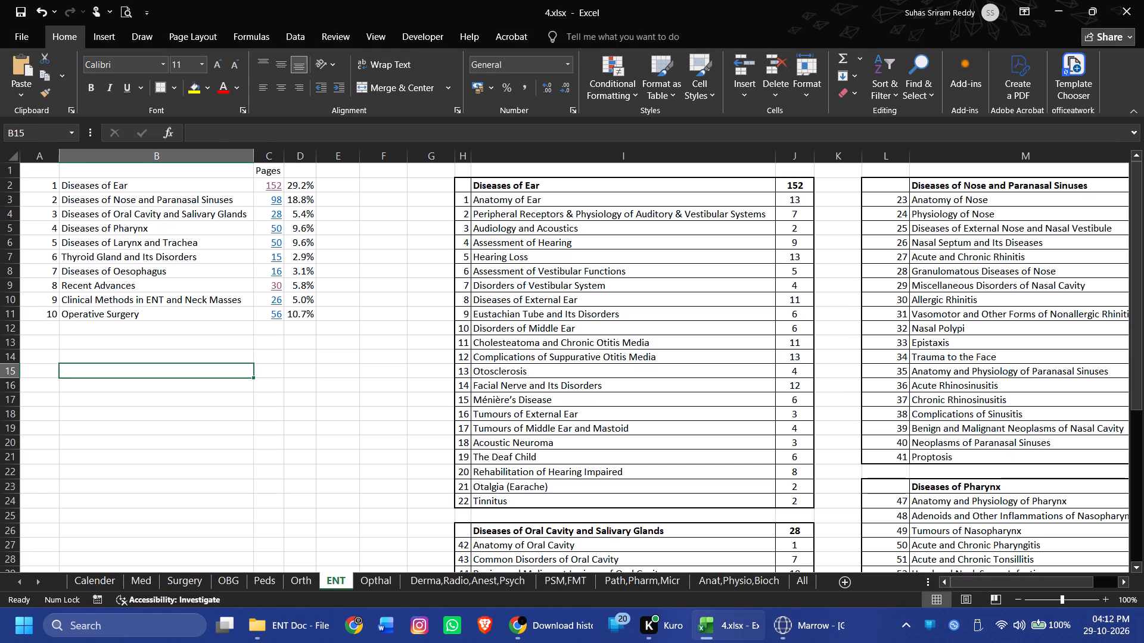
left_click(171, 284)
left_click(209, 267)
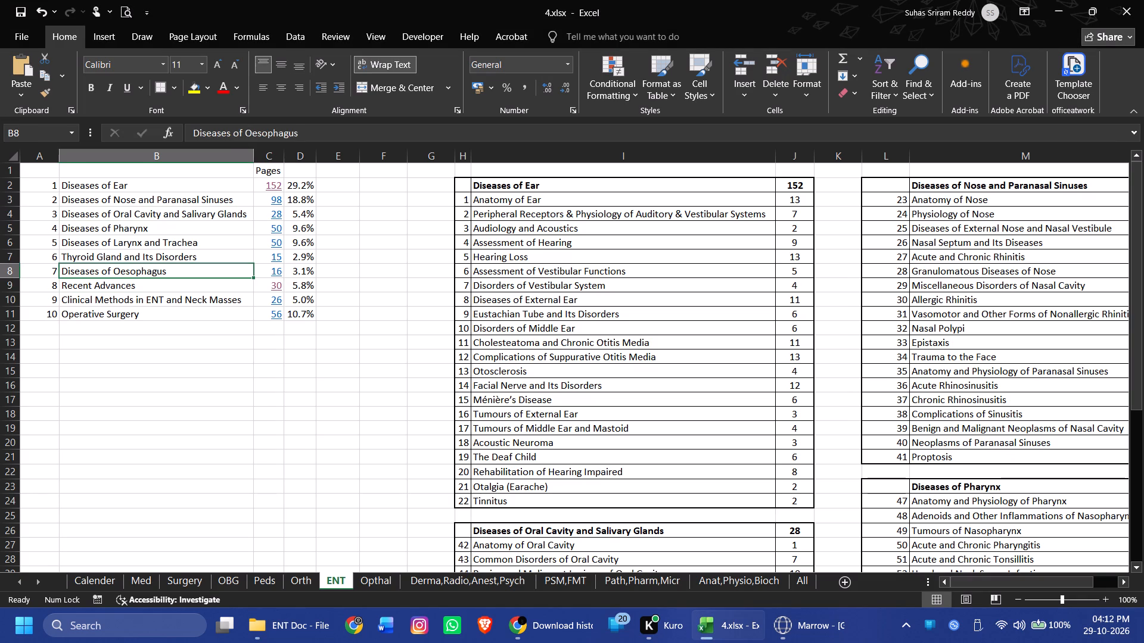
left_click(338, 186)
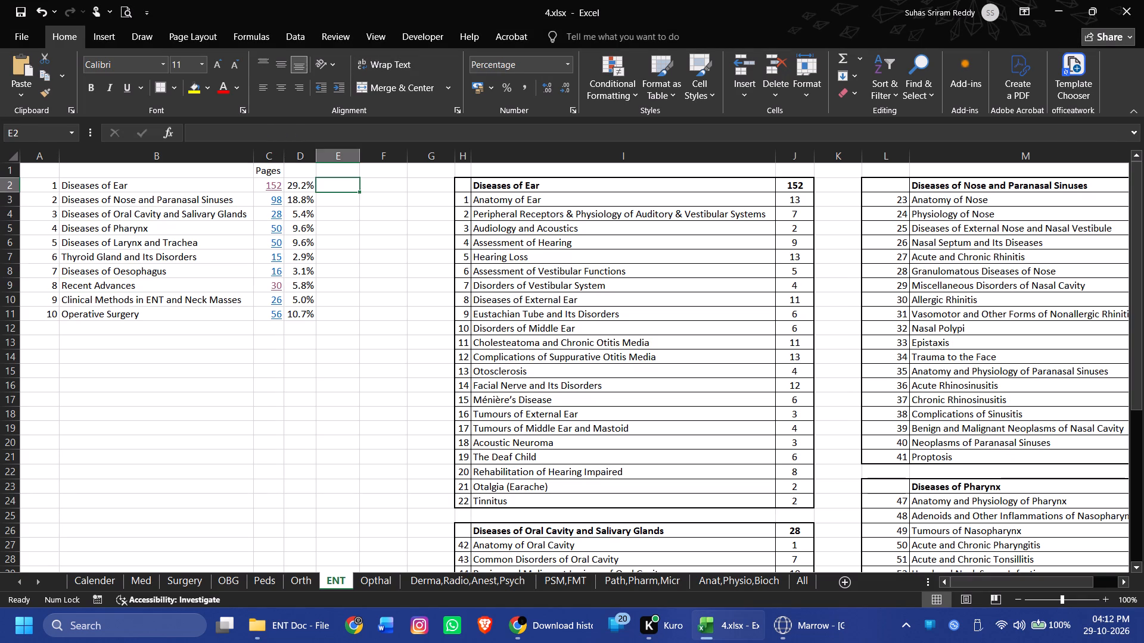
Return from ENT Doc to the Lectures folder and open the 1 Ear folder inside ENT Marrow.
key("alt+Tab")
left_click(495, 376)
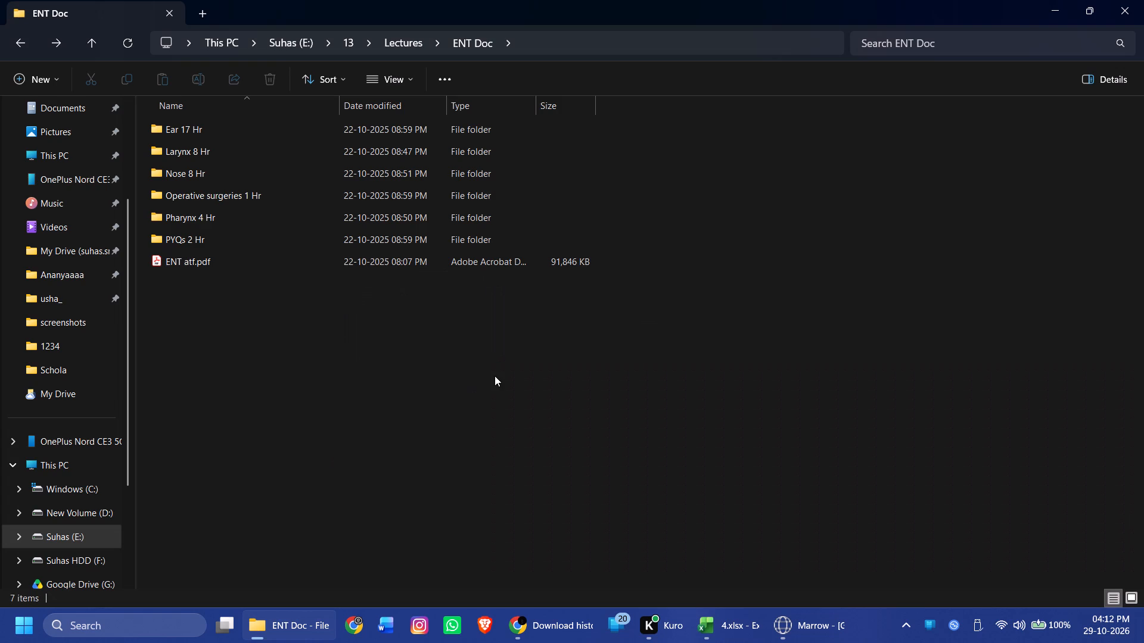
left_click(495, 376)
double_click(504, 149)
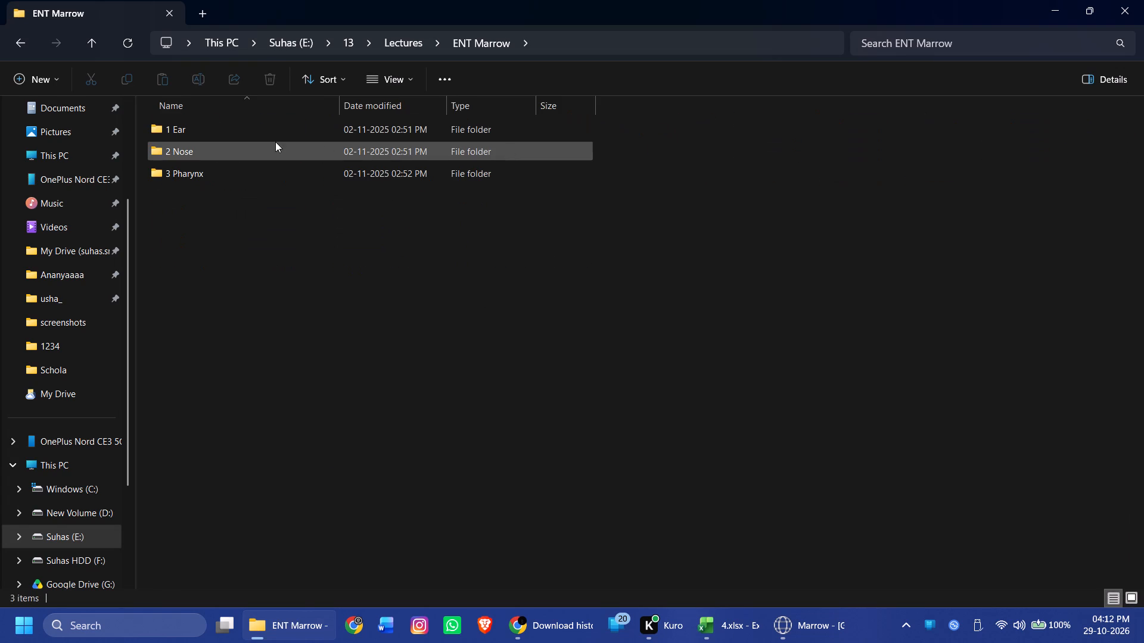
left_click(267, 135)
left_click(364, 336)
double_click(247, 136)
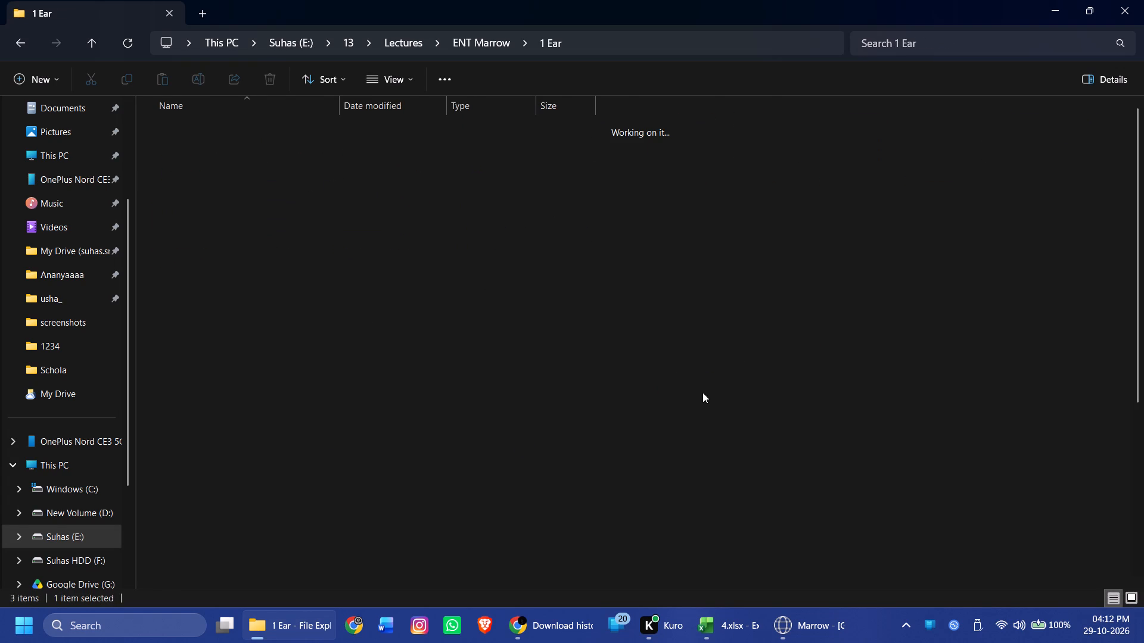
Reopen the 1 Ear folder of ENT Marrow and check the combined video length of all its lectures in the file properties.
left_click(920, 409)
left_click_drag(920, 409, 925, 410)
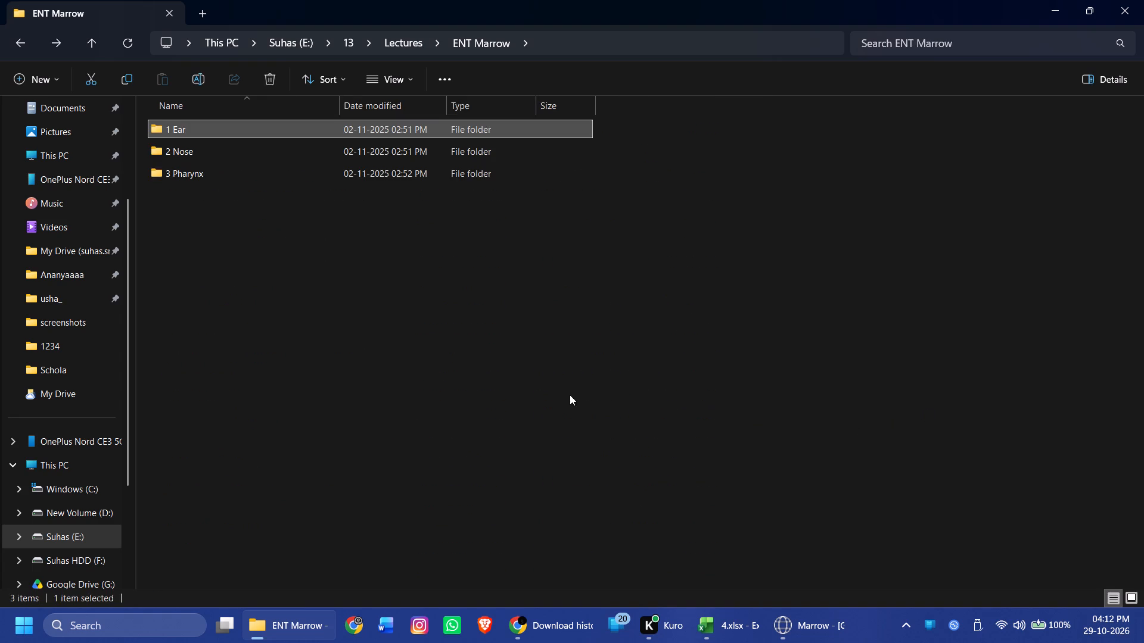
key("alt+Tab")
key("alt+Tab")
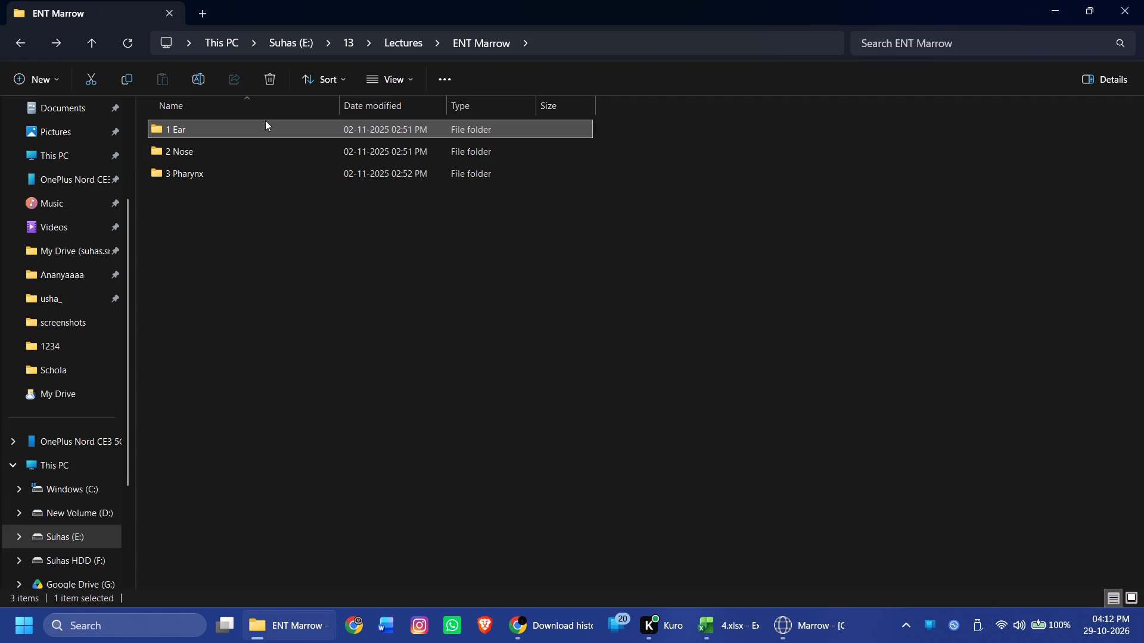
double_click(265, 120)
key("ctrl+a")
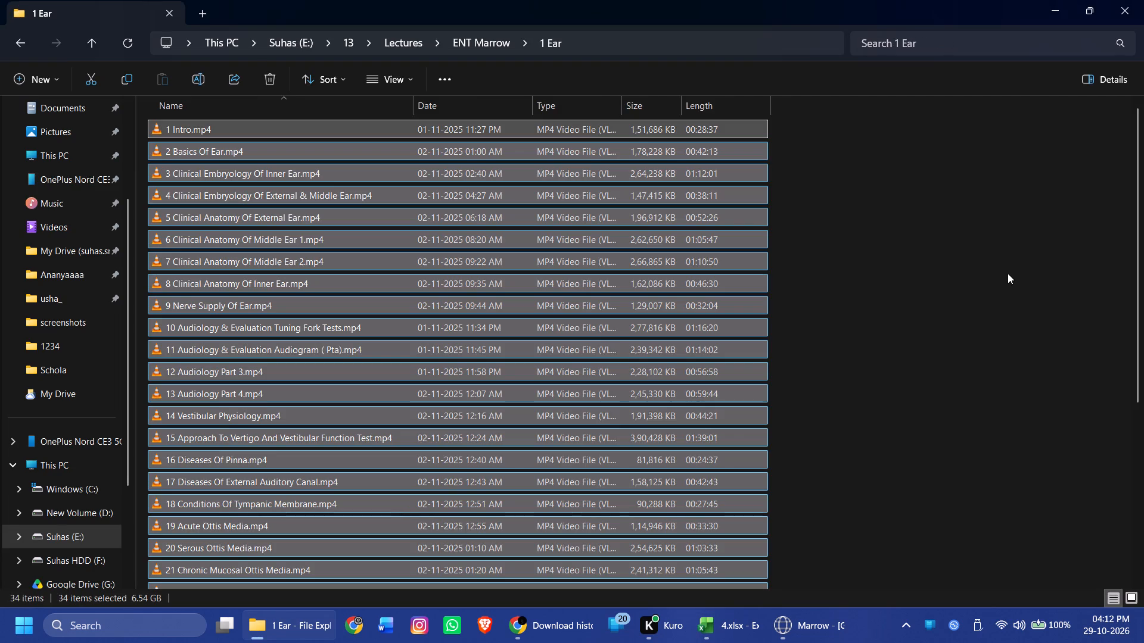
key("ctrl+alt+Return")
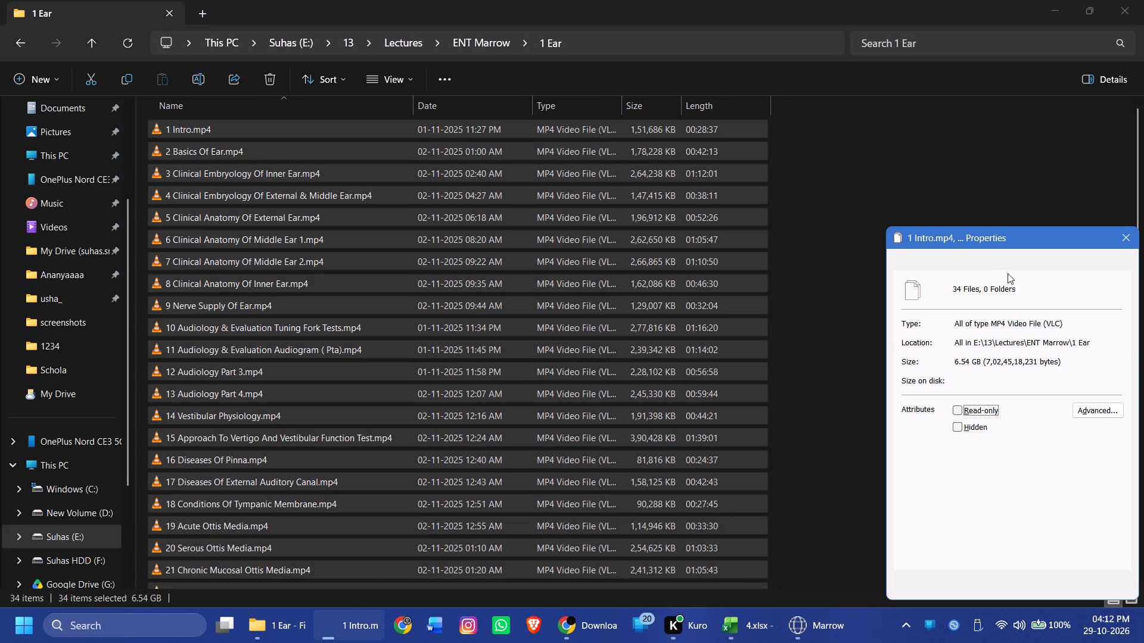
left_click(947, 260)
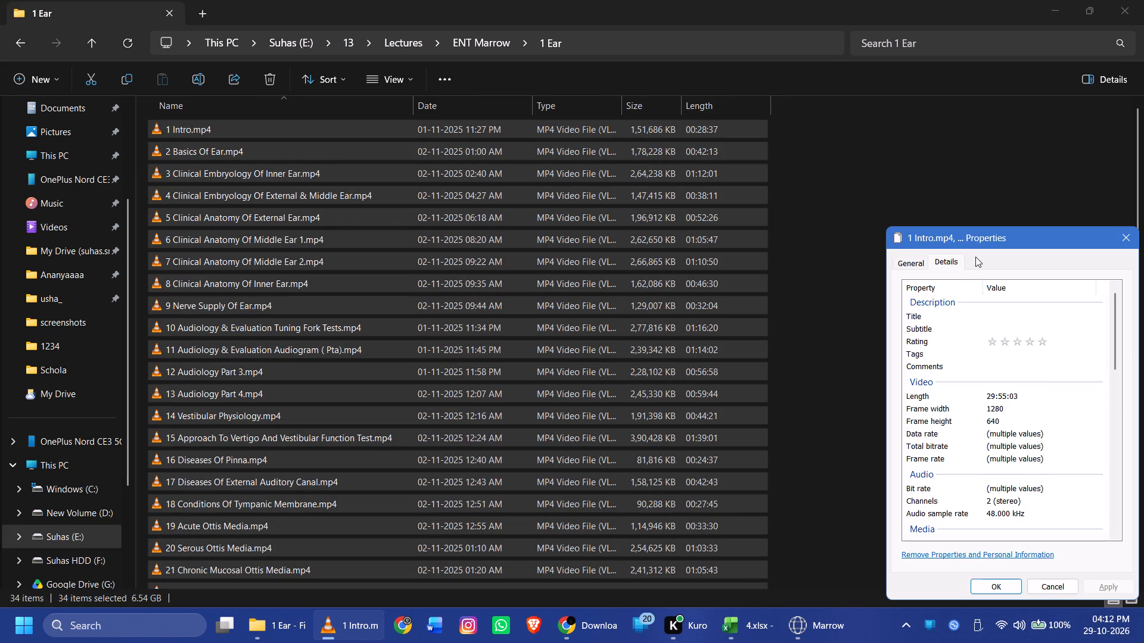
left_click(1007, 398)
left_click(1003, 592)
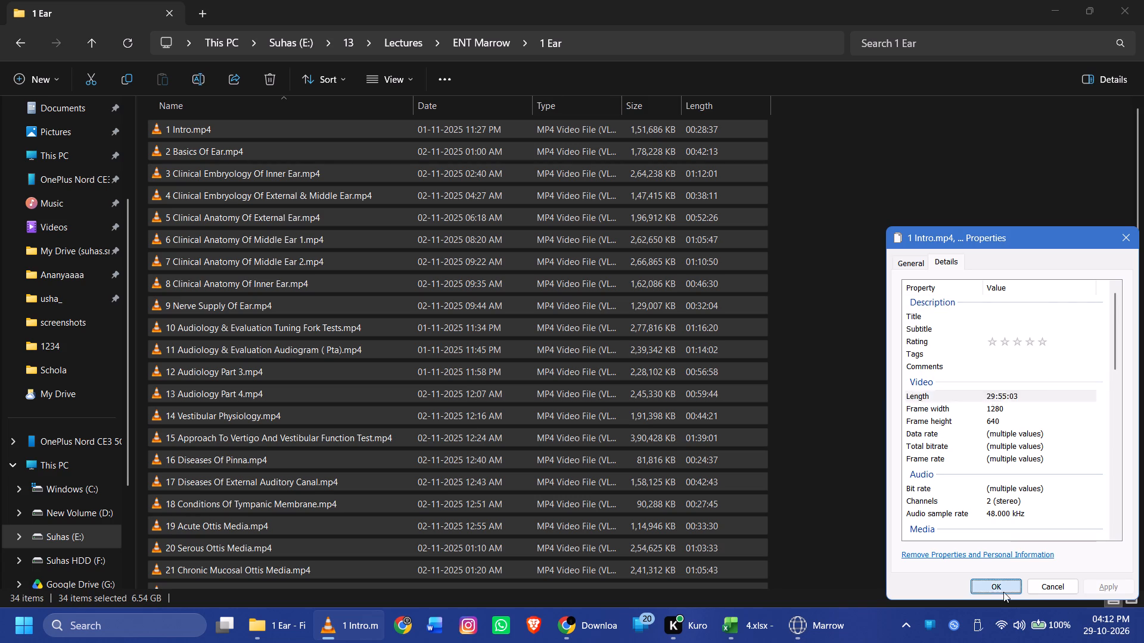
double_click(1000, 353)
left_click(592, 373)
Switch to the ENT sheet of 4.xlsx, enter the heading Hrs in E1 and 30 in E2 for Diseases of Ear.
key("alt+Tab")
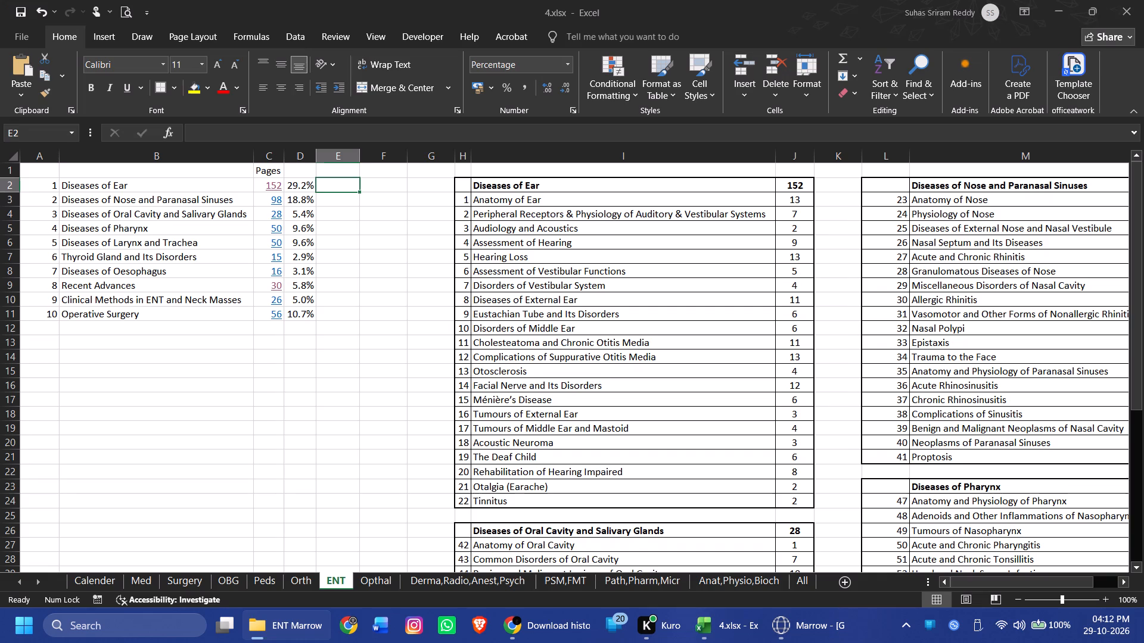
left_click(329, 174)
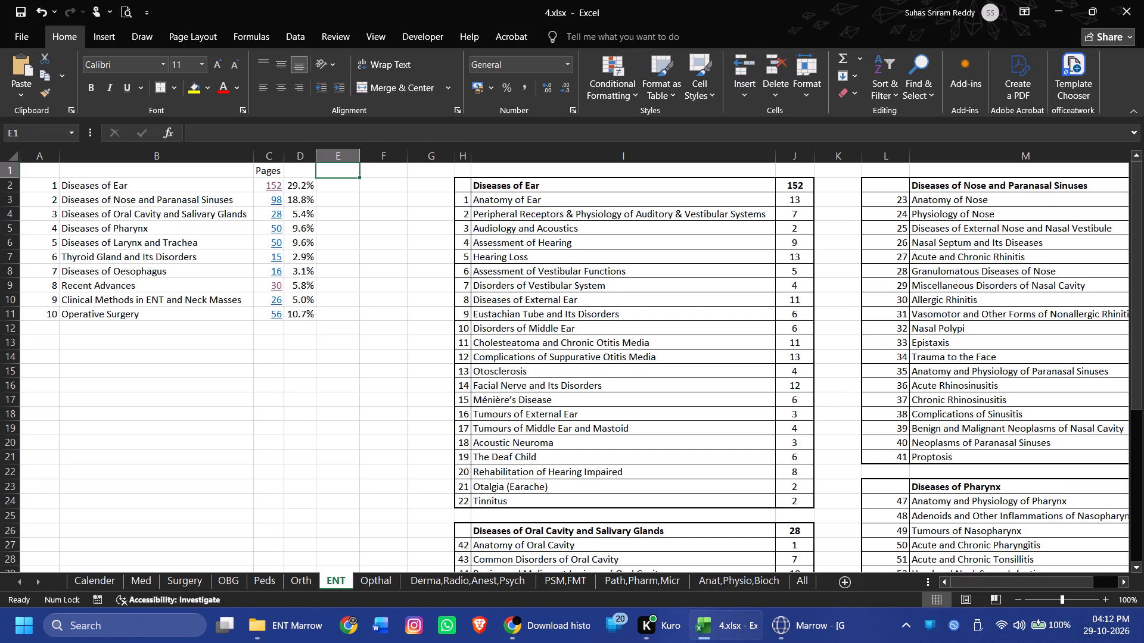
type("Hrs")
key("Return")
type("30")
key("Return")
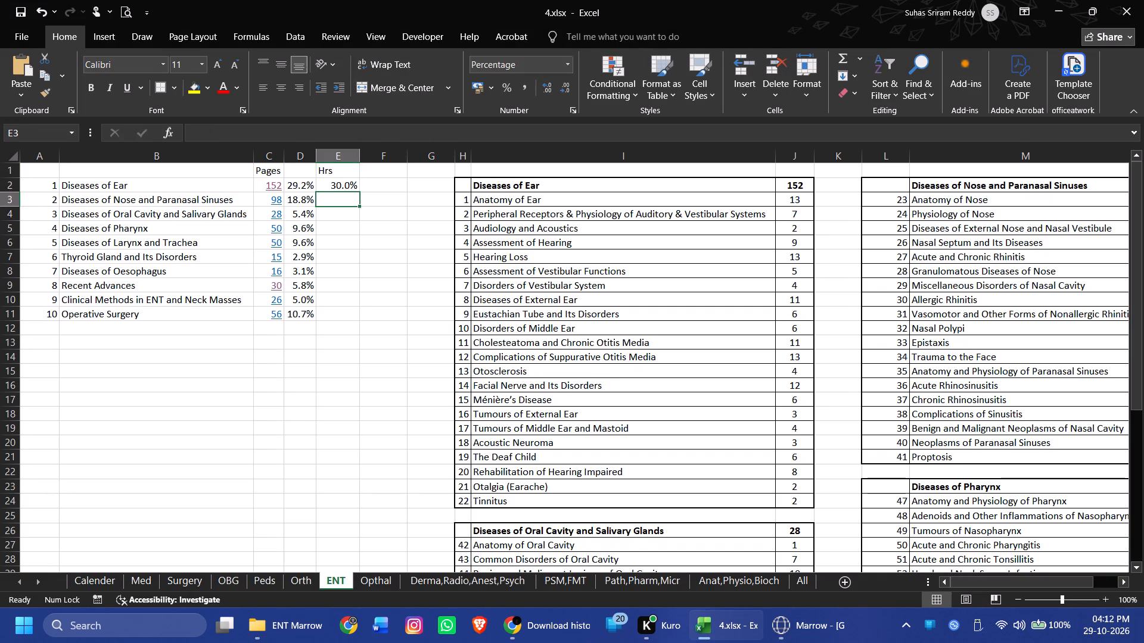
Change cell E2 to the General number format and re-enter 30 as its value.
left_click(350, 185)
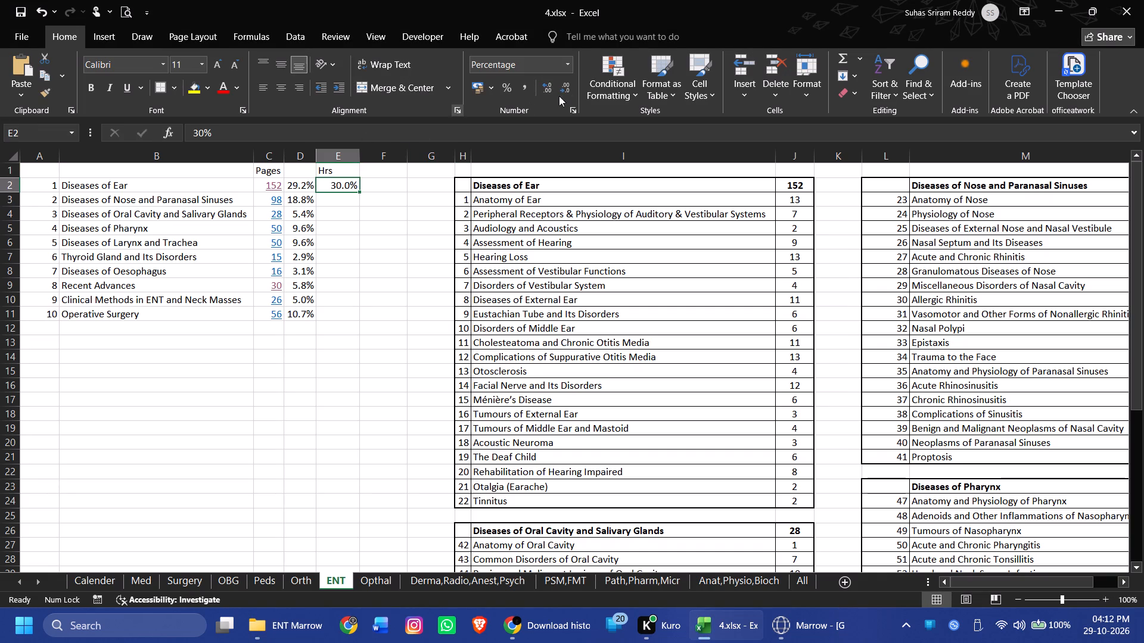
left_click(570, 65)
left_click(558, 97)
left_click(295, 276)
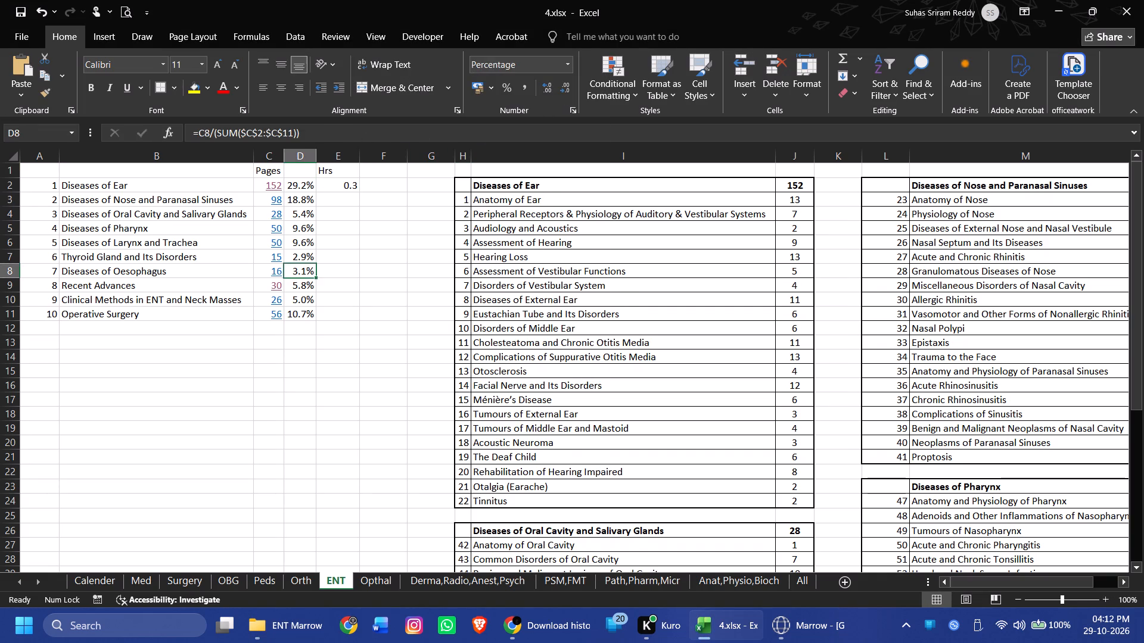
left_click(347, 185)
type("30")
key("Return")
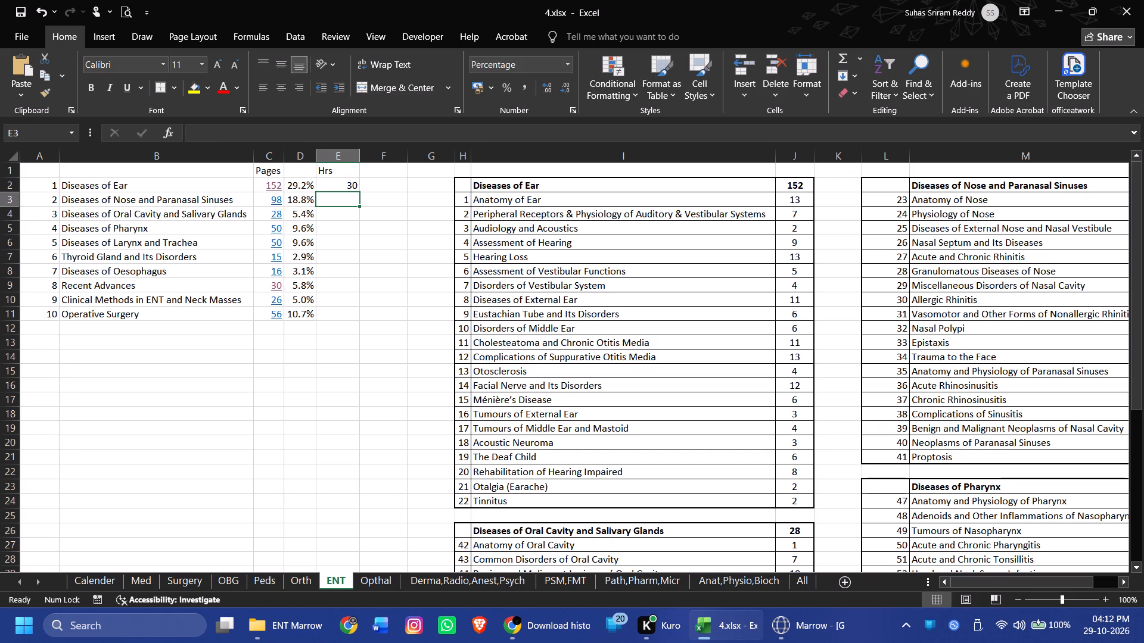
Open the 2 Nose folder of ENT Marrow and check the combined video length of all its lectures, returning to ENT Marrow.
key("alt+Tab")
left_click(759, 323)
key("alt+Tab")
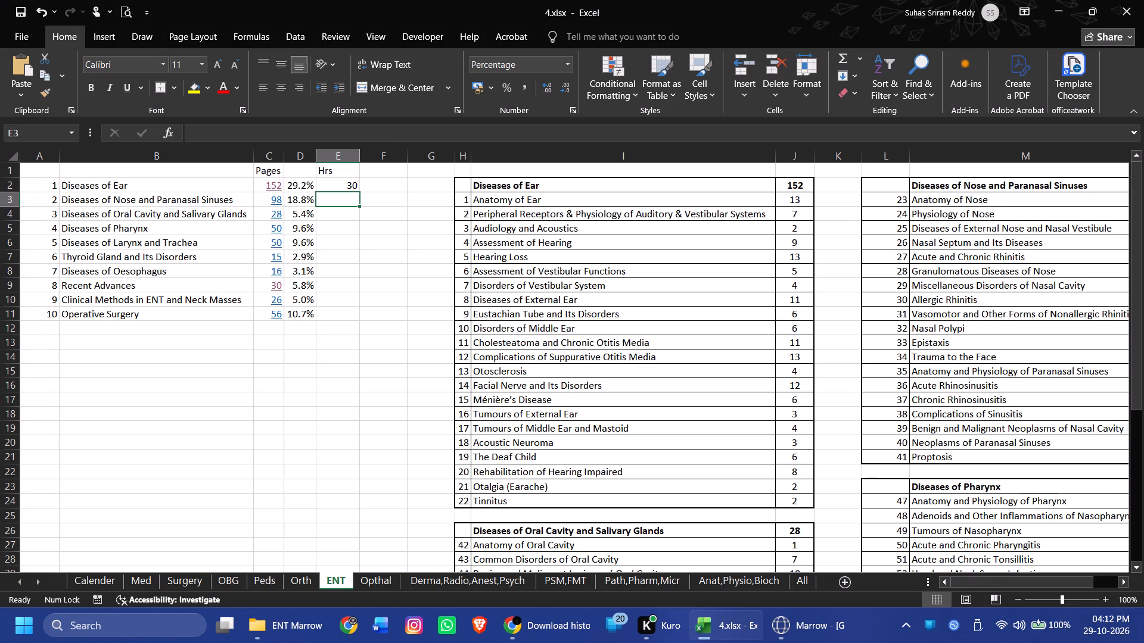
key("alt+Tab")
double_click(350, 157)
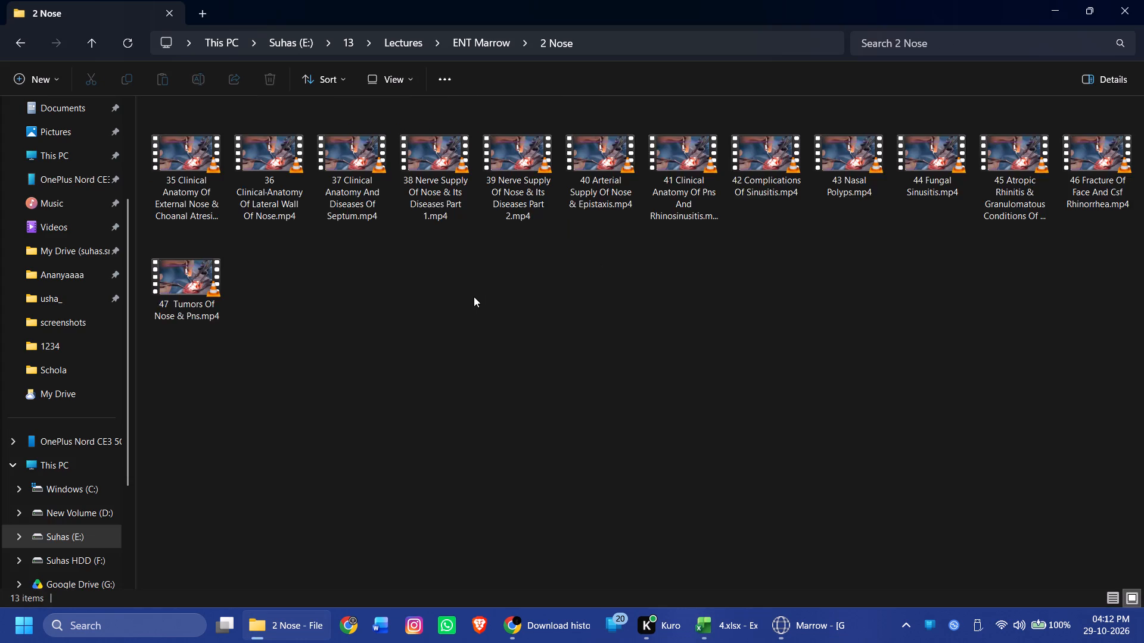
key("ctrl+a")
key("ctrl+alt+Return")
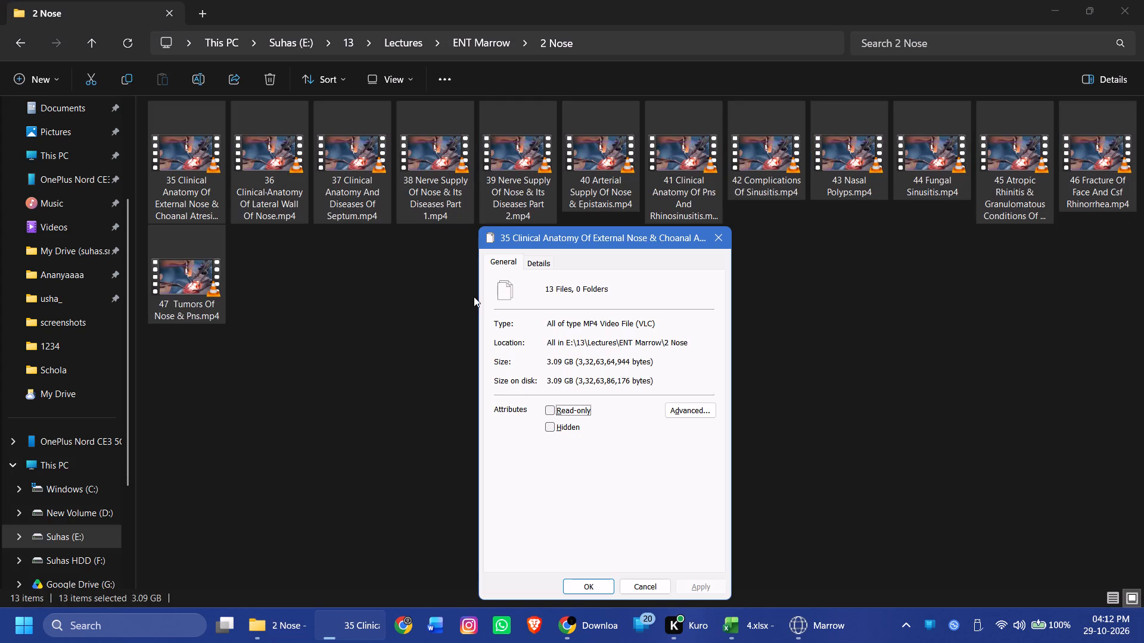
left_click(526, 266)
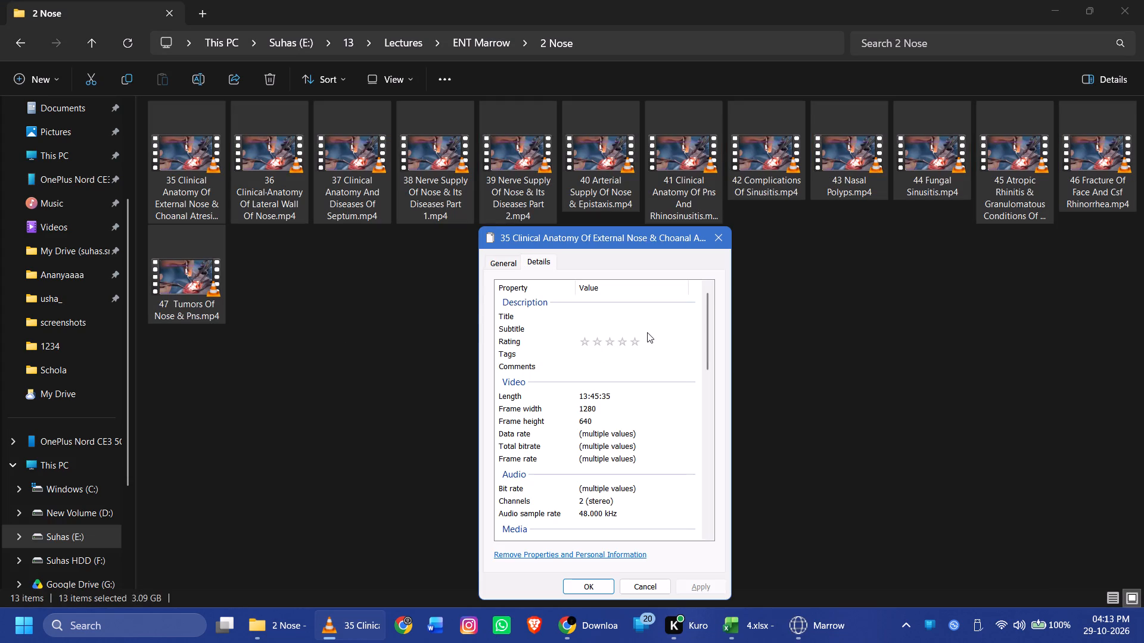
key("Return")
key("BackSpace")
In the ENT sheet, enter 14 in E3 for Diseases of Nose and Paranasal Sinuses, formatting E3:E11 as General and re-entering the 14.
key("alt+Tab")
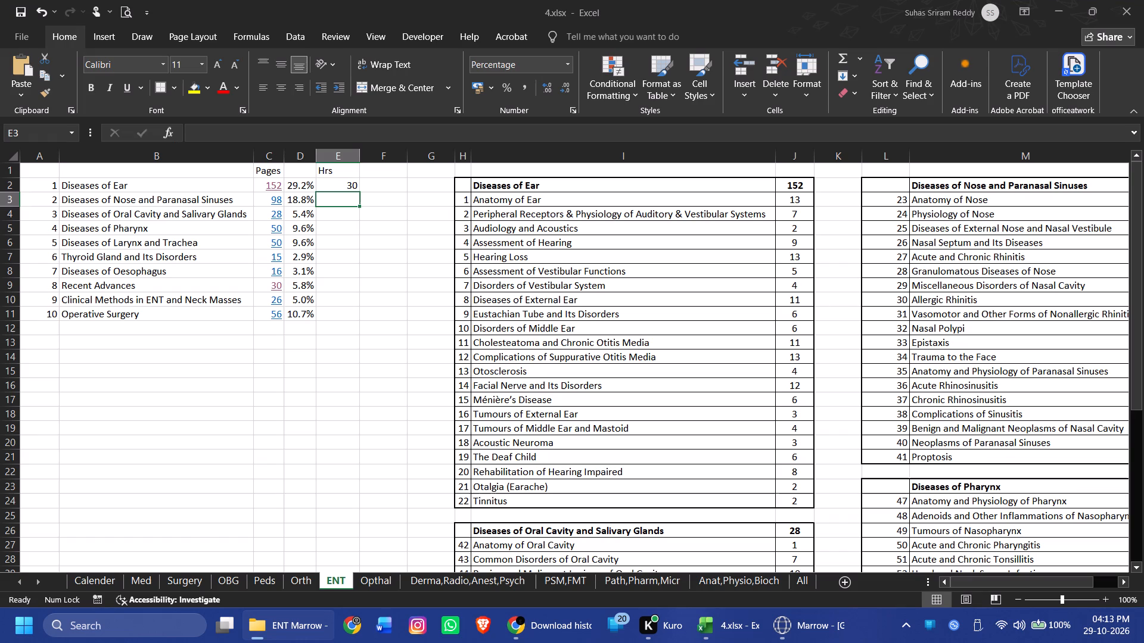
type("14")
key("Return")
key("Up")
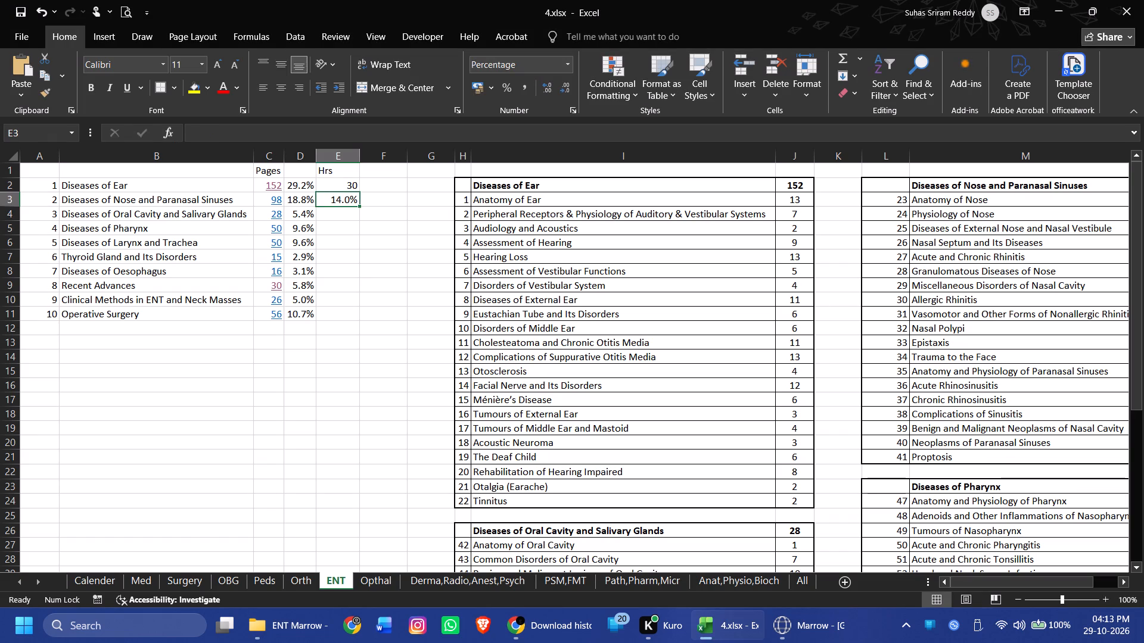
left_click_drag(344, 201, 353, 308)
left_click(565, 62)
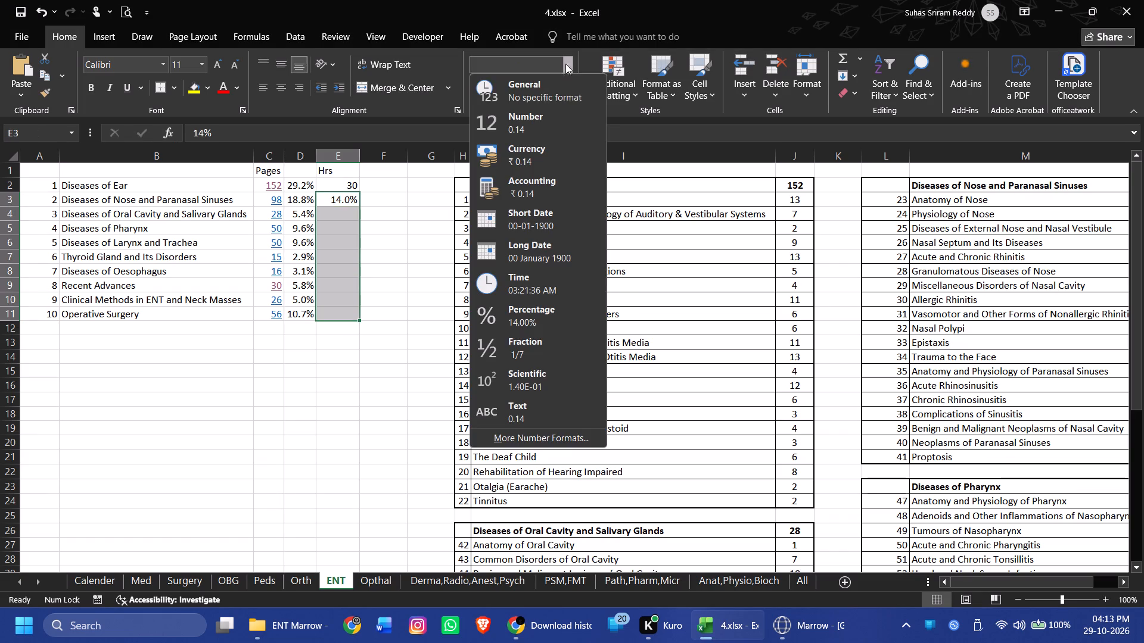
left_click(549, 96)
left_click(329, 198)
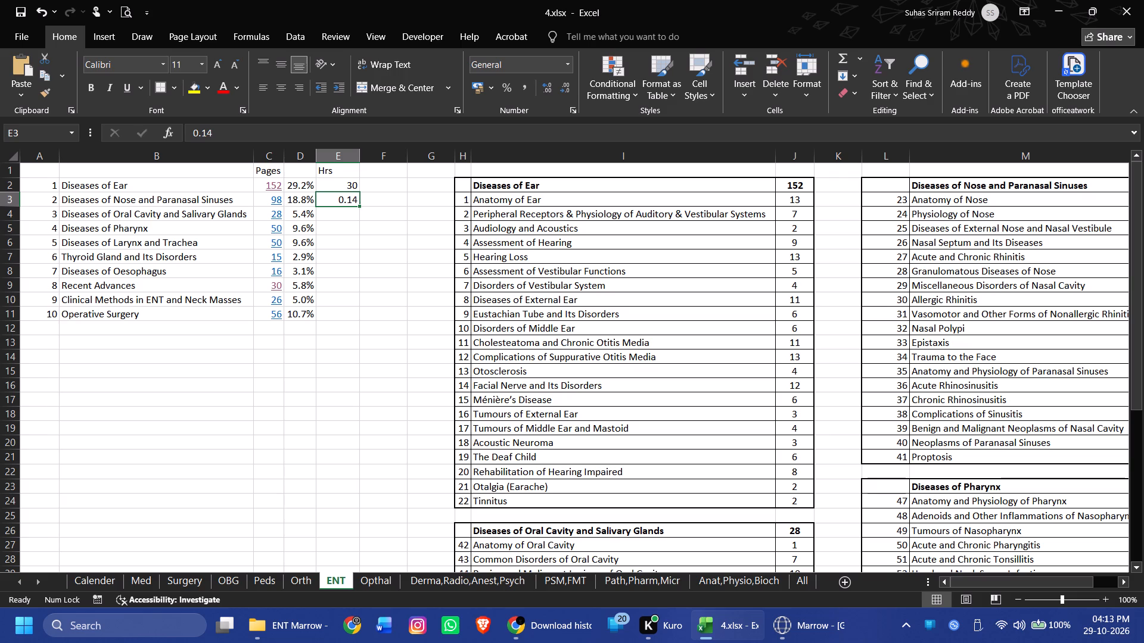
type("14")
key("Return")
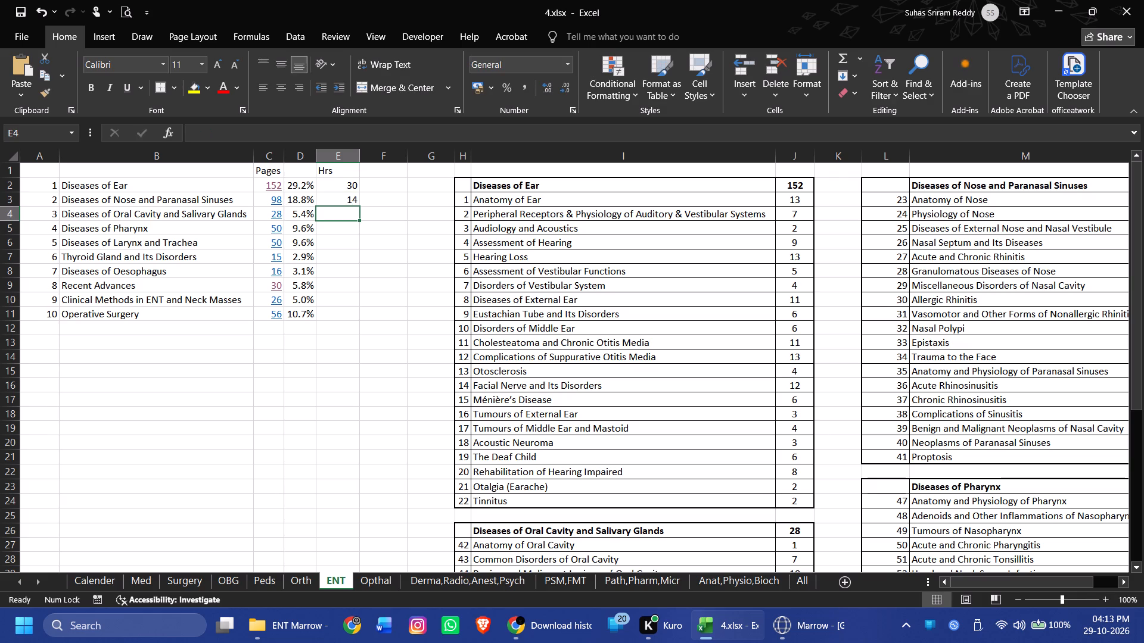
Select cells E5 and E6 beside Diseases of Pharynx and Diseases of Larynx and Trachea.
left_click(340, 232)
key("alt+Tab")
left_click(548, 307)
key("alt+Tab")
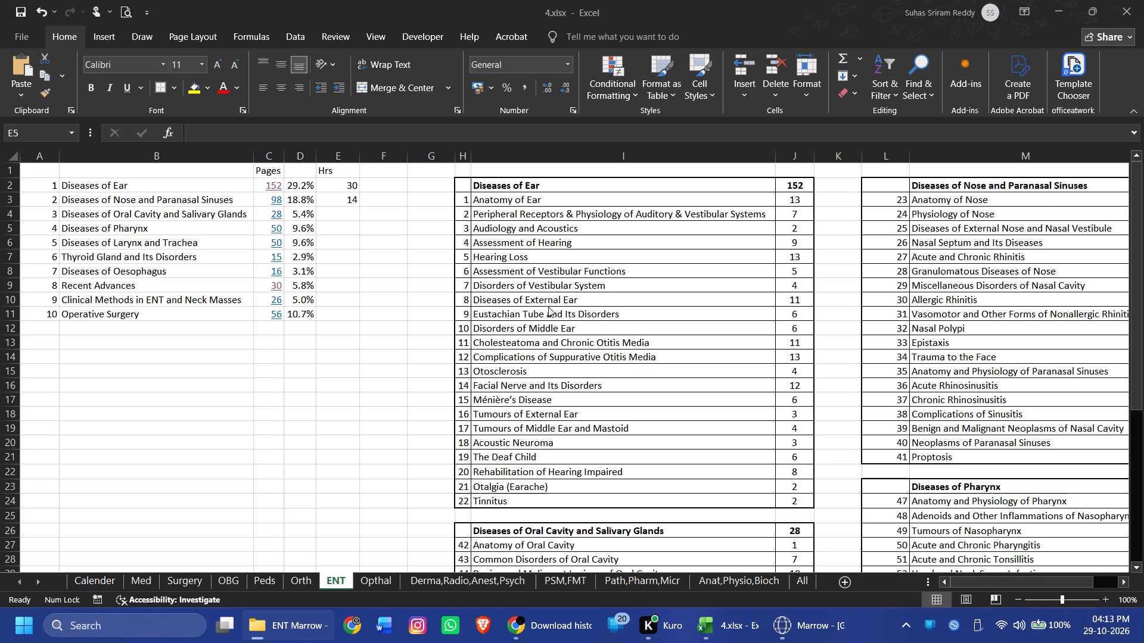
left_click_drag(340, 229, 340, 235)
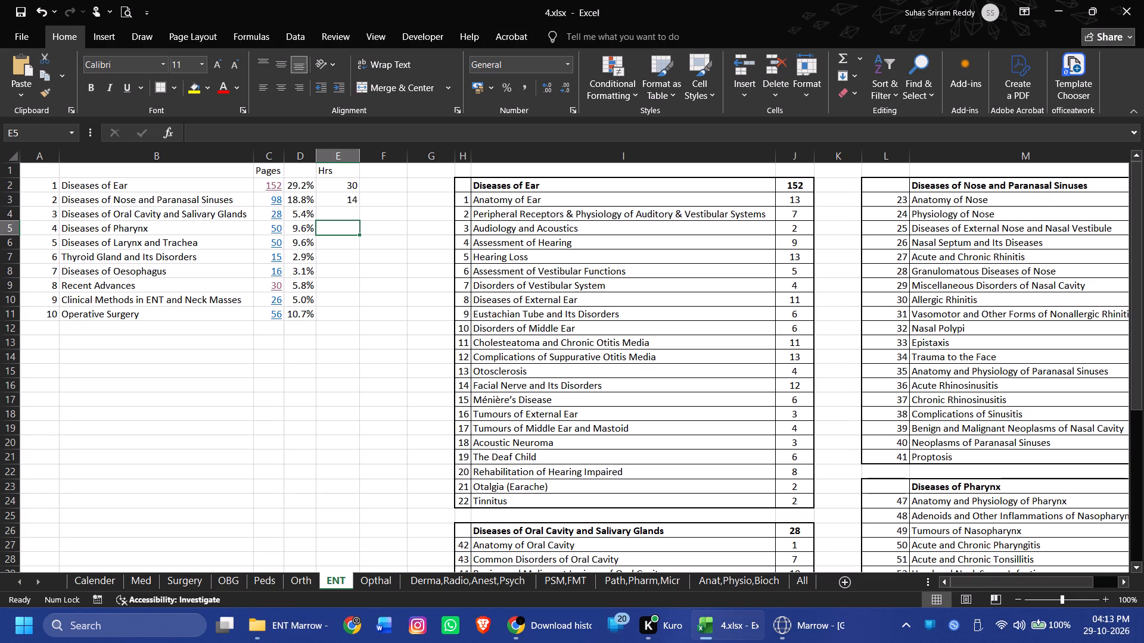
left_click_drag(340, 235, 334, 247)
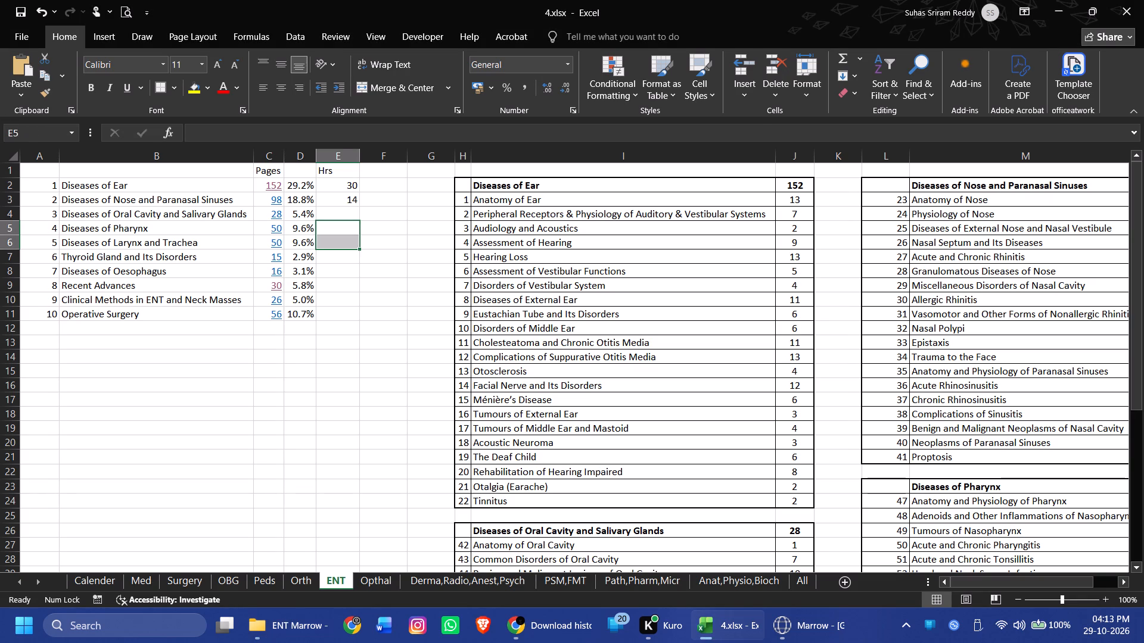
Open the 3 Pharynx folder of ENT Marrow and check the combined video length of all its lectures in the file properties.
key("alt+Tab")
double_click(237, 183)
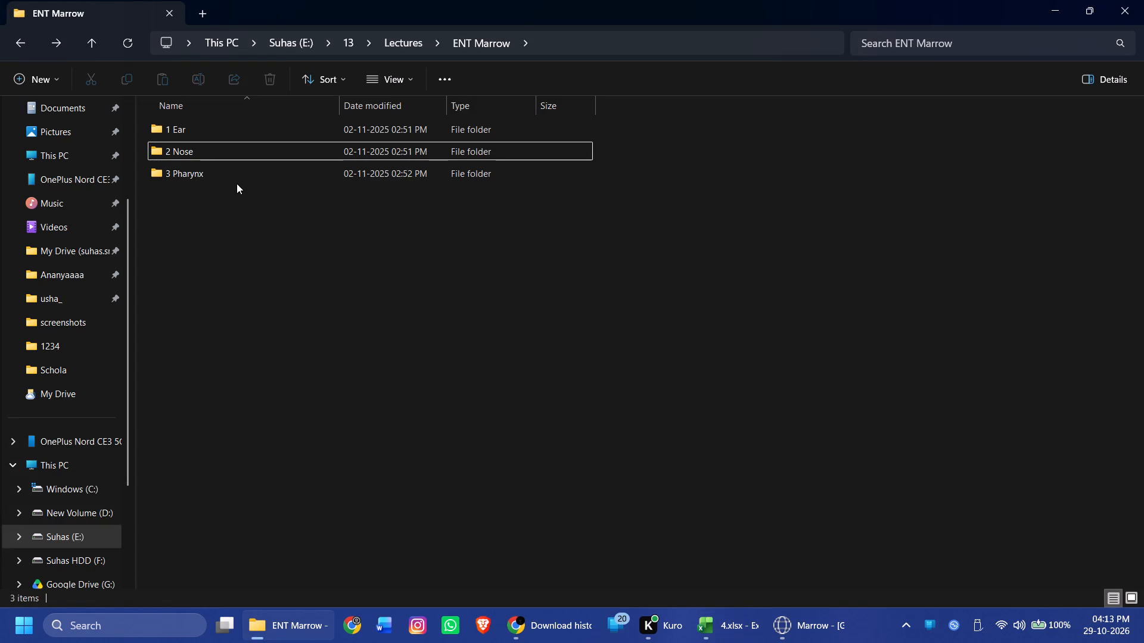
double_click(237, 176)
left_click(795, 386)
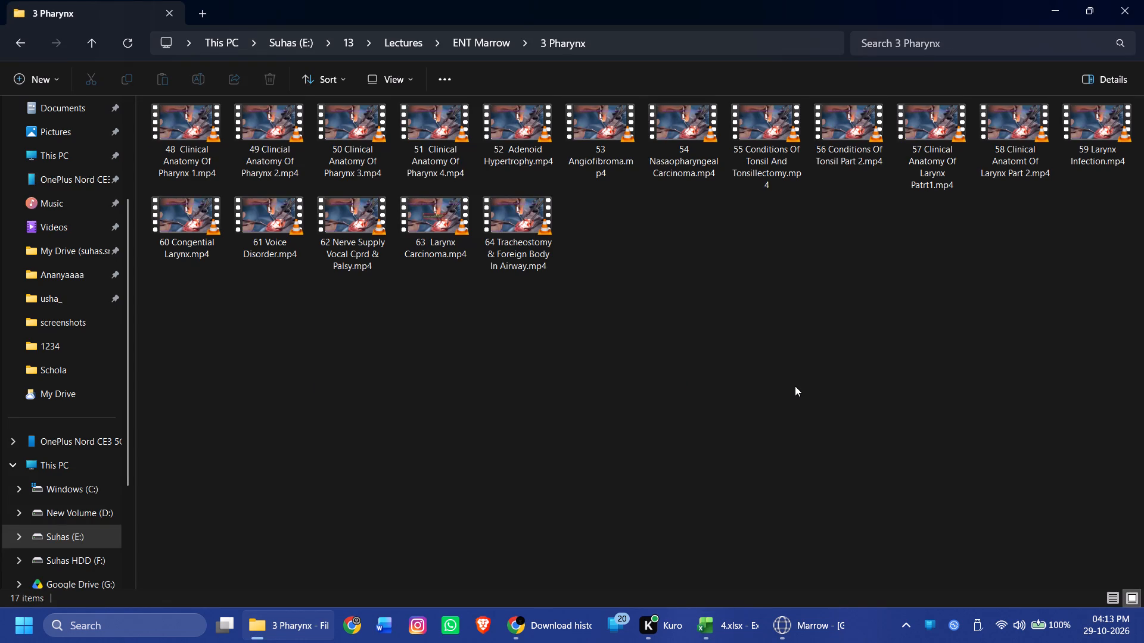
key("ctrl+a")
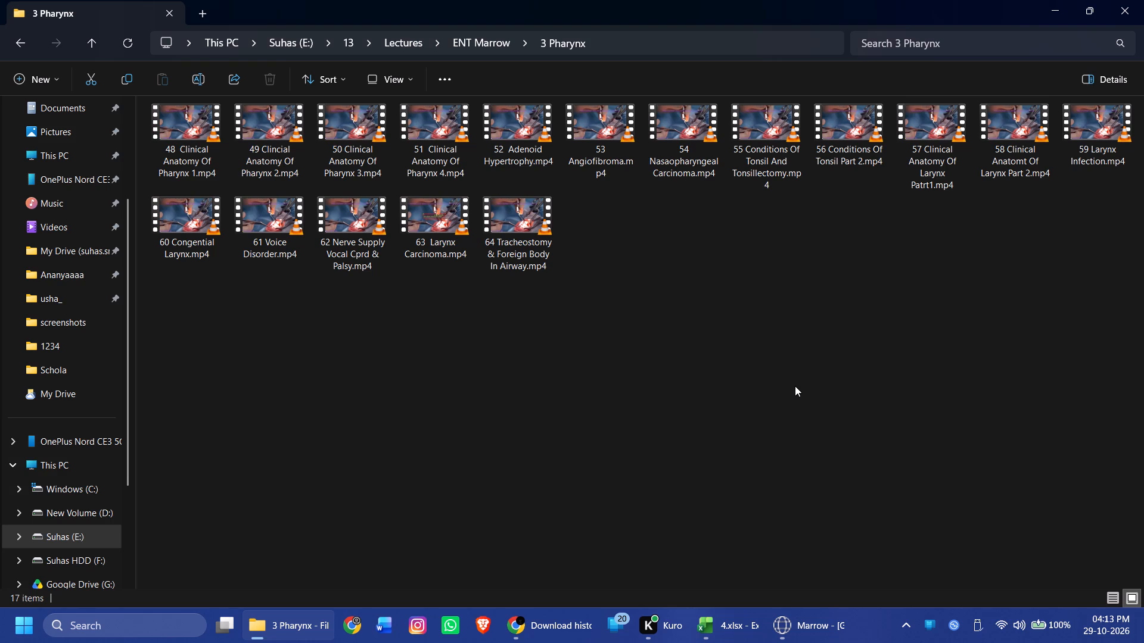
key("ctrl+alt+Return")
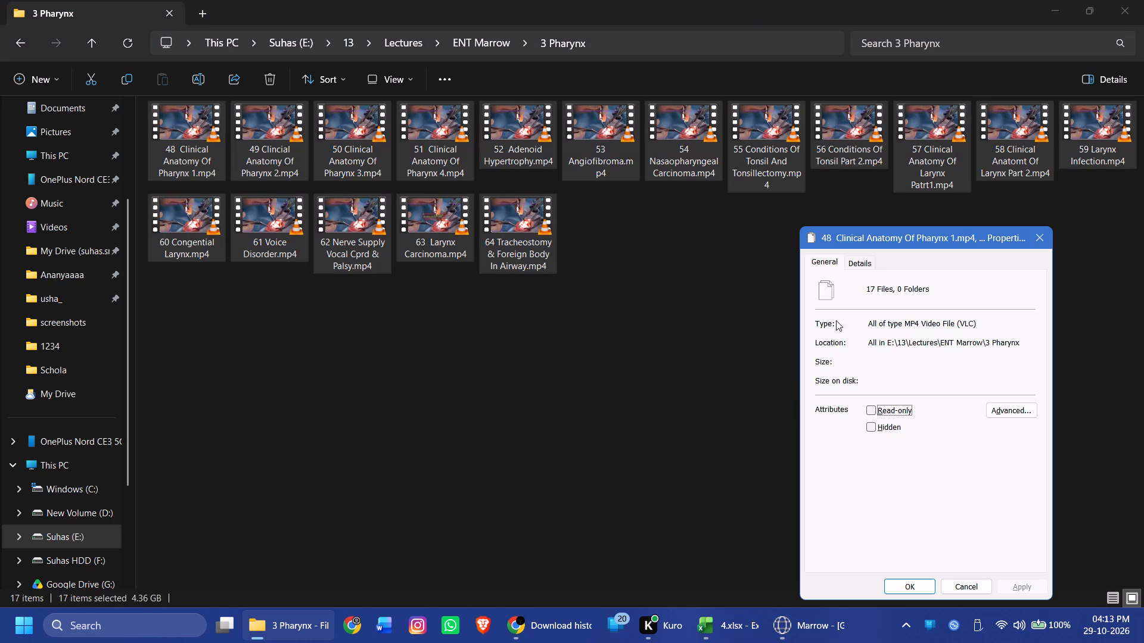
left_click(866, 264)
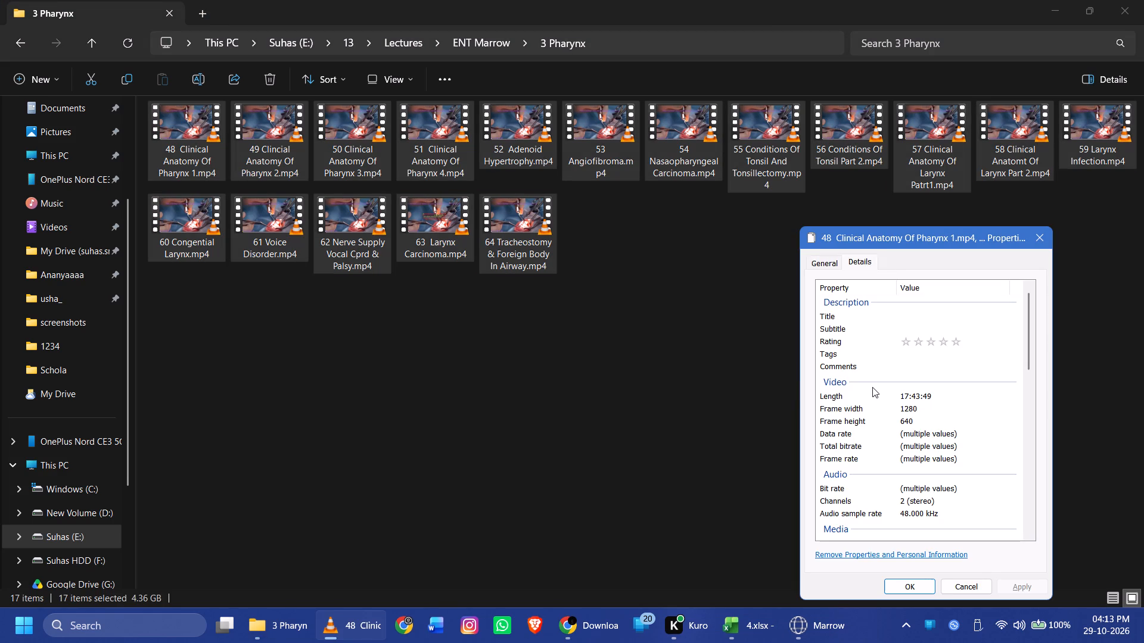
left_click(899, 403)
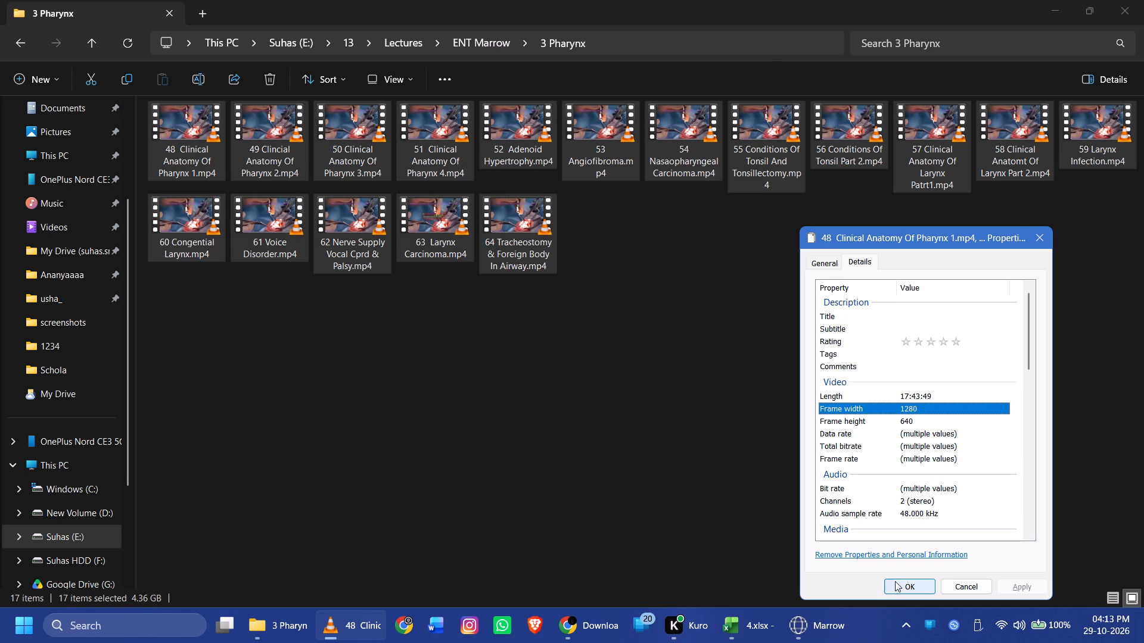
left_click(895, 581)
left_click(737, 451)
Back in the ENT sheet, merge and centre E5:E6 and enter 18 as the shared Pharynx and Larynx hours.
key("alt+Tab")
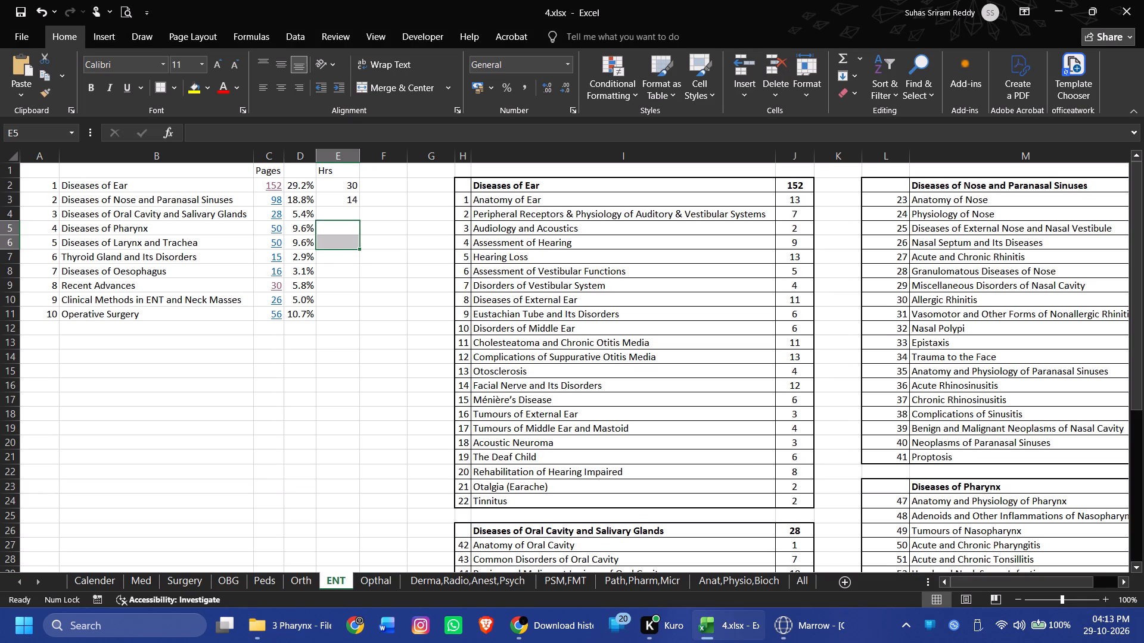
left_click(389, 85)
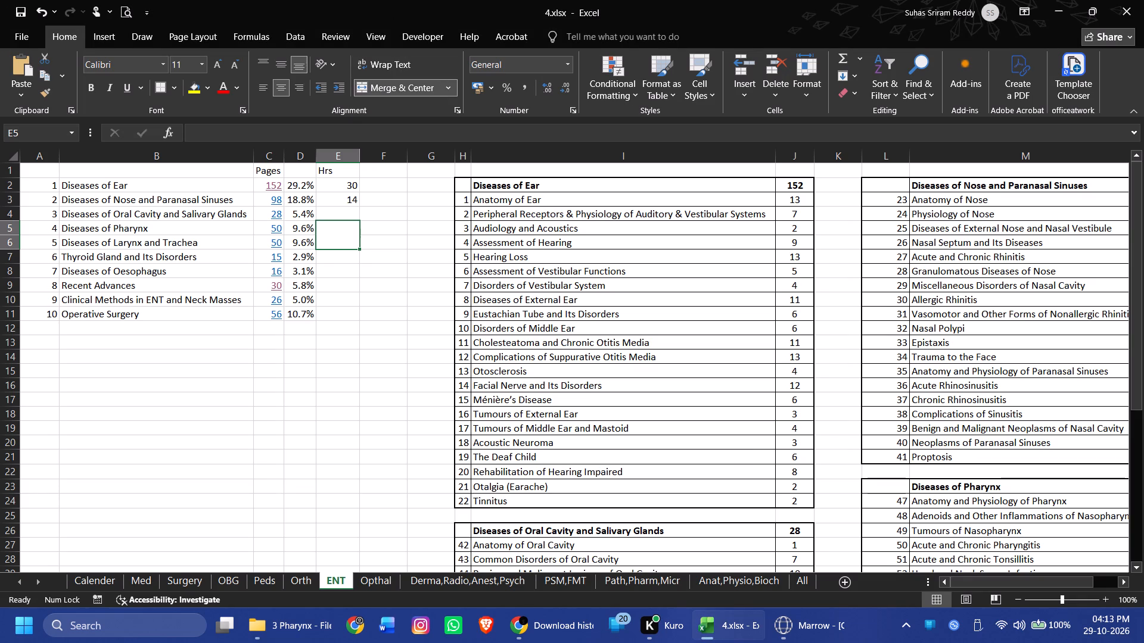
type("18")
key("Return")
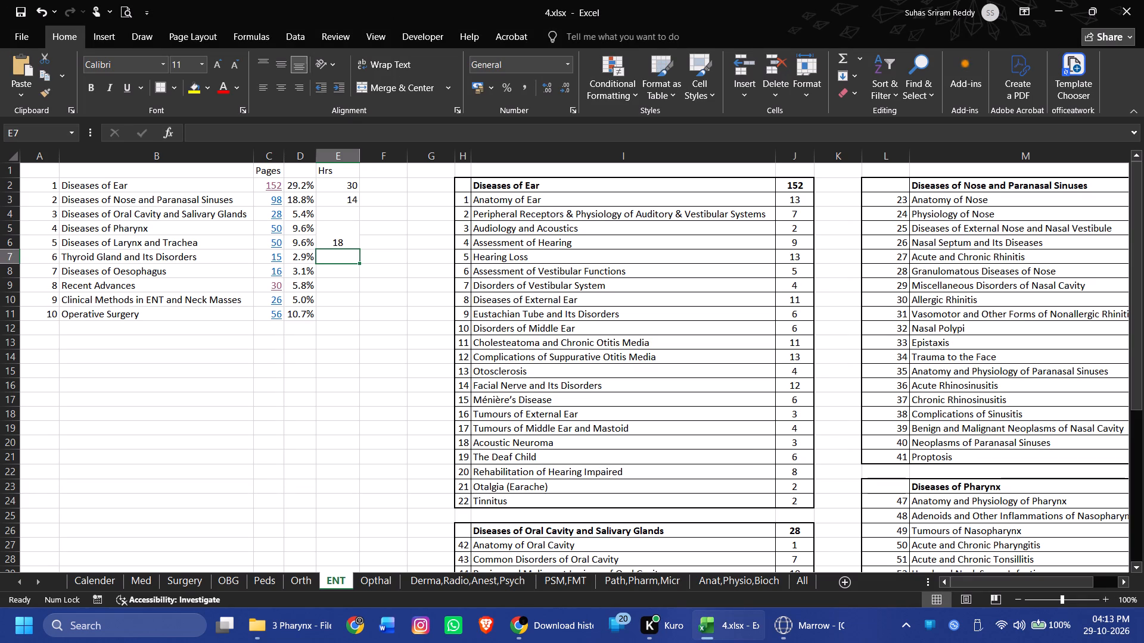
Centre the contents of the Hrs column cells E2:E11 horizontally.
left_click_drag(346, 183, 344, 276)
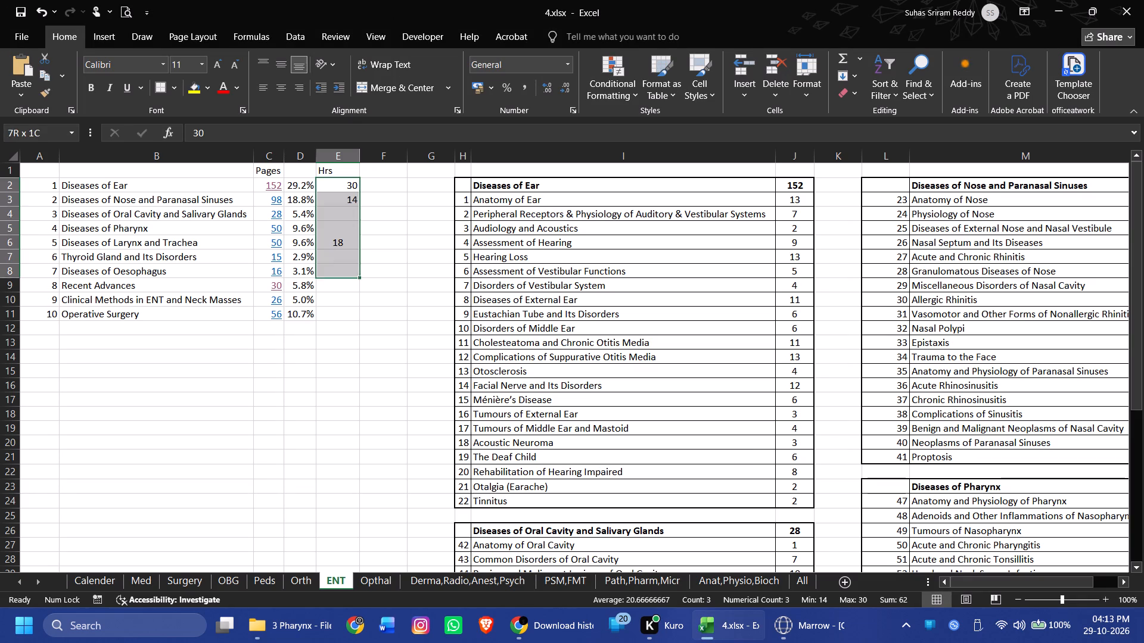
left_click_drag(344, 276, 342, 317)
left_click(285, 86)
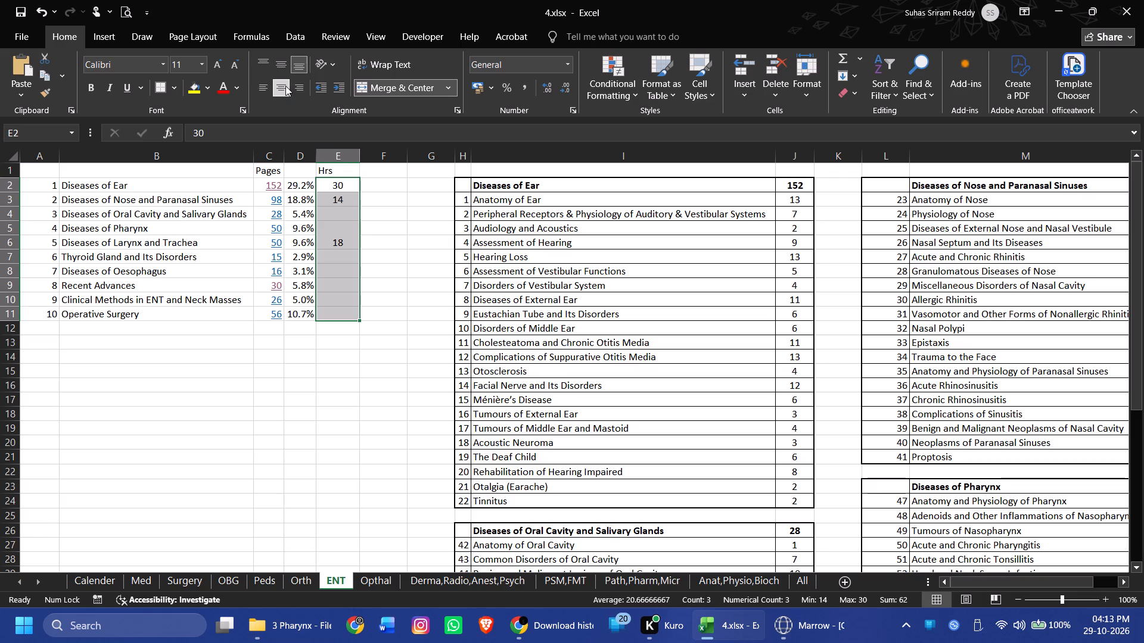
Centre the Hrs column cells E2:E11 vertically.
left_click(280, 67)
left_click(307, 391)
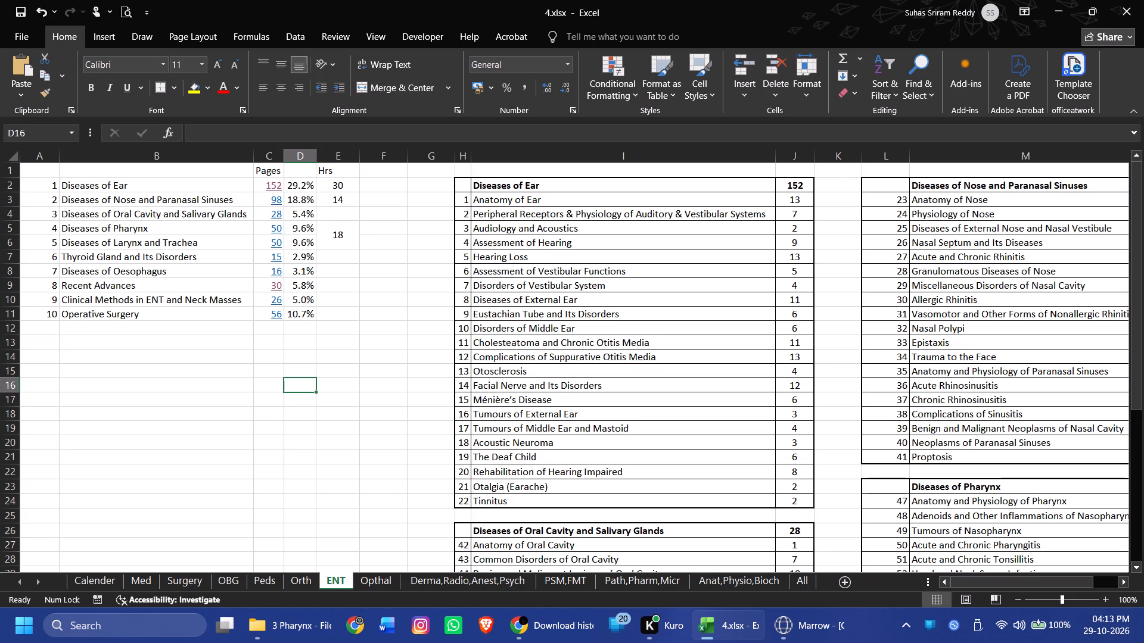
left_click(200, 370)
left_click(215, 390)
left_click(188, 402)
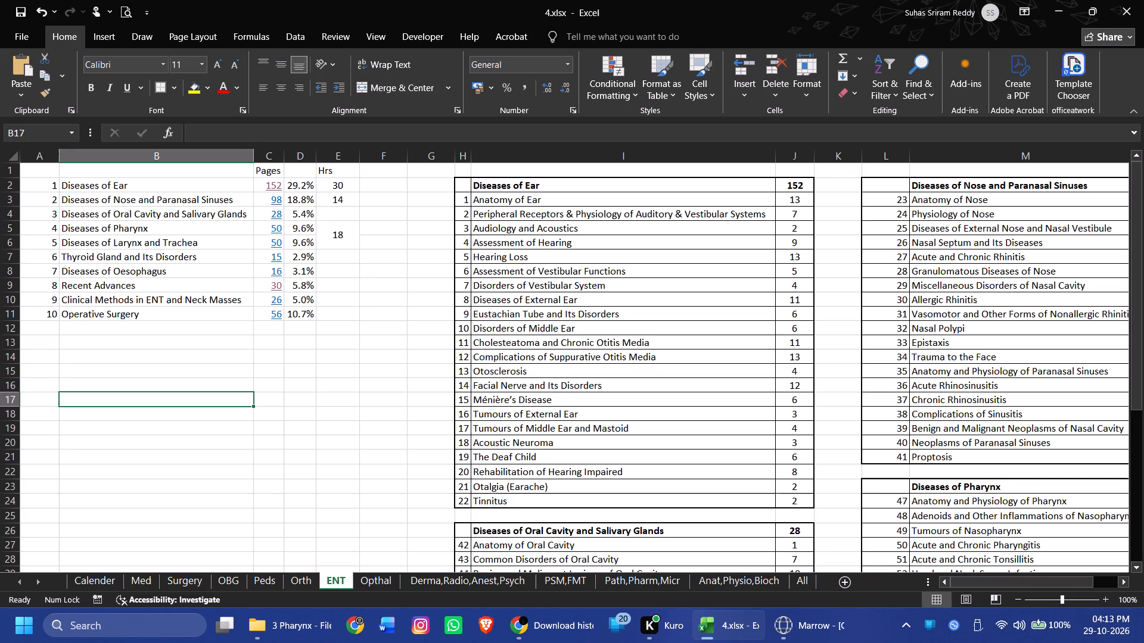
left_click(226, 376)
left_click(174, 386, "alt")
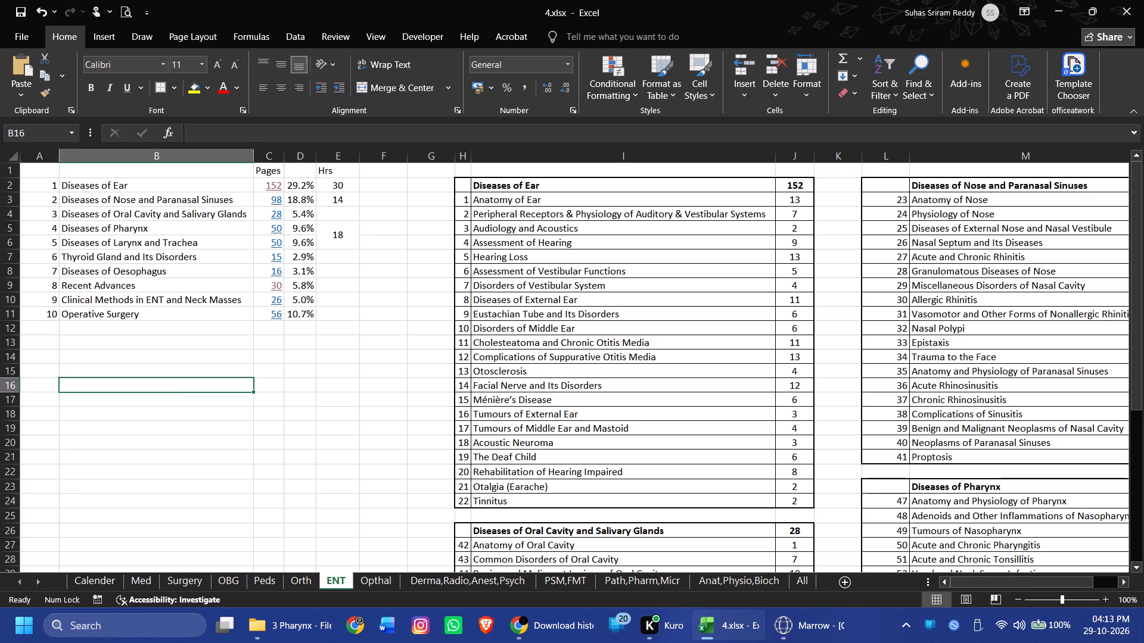
Switch to the Lectures folder, open ENT Doc and read the hours given in its Ear, Nose, Larynx and Pharynx subfolder names.
key("alt+Tab")
double_click(542, 386)
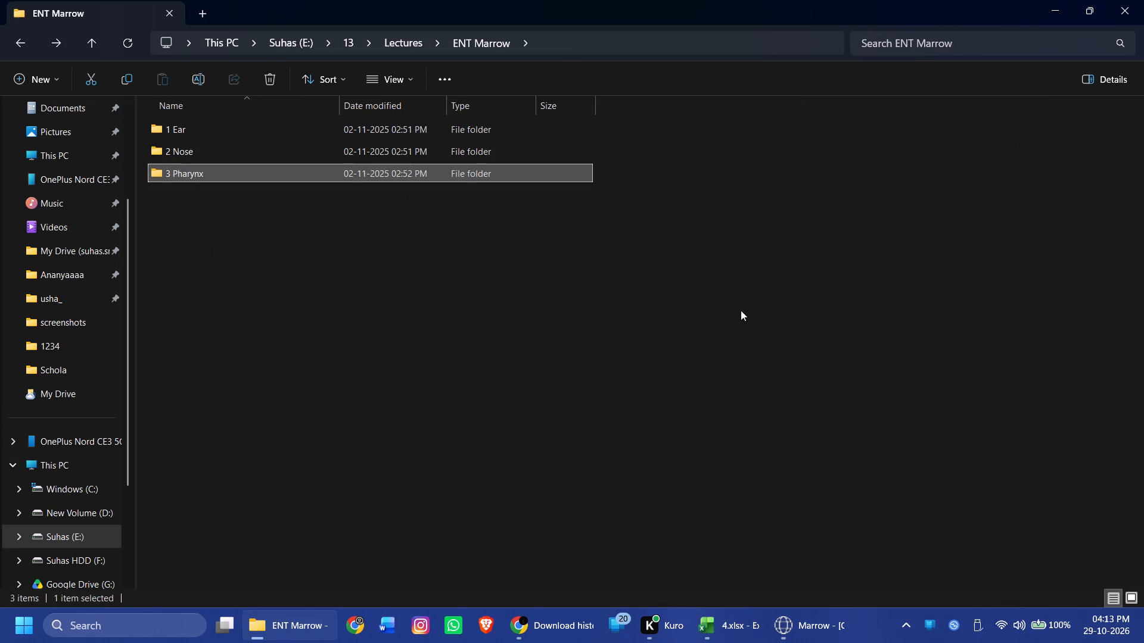
left_click(741, 310)
left_click(742, 310)
left_click(564, 427)
key("alt+Tab")
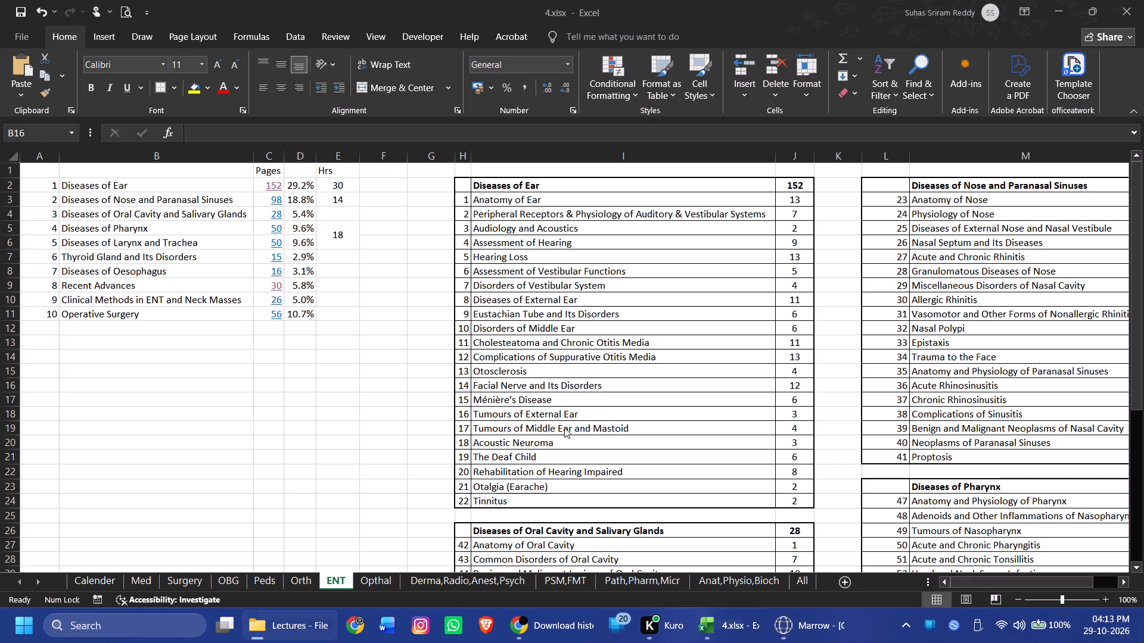
left_click(248, 423)
left_click(225, 374)
key("alt+Tab")
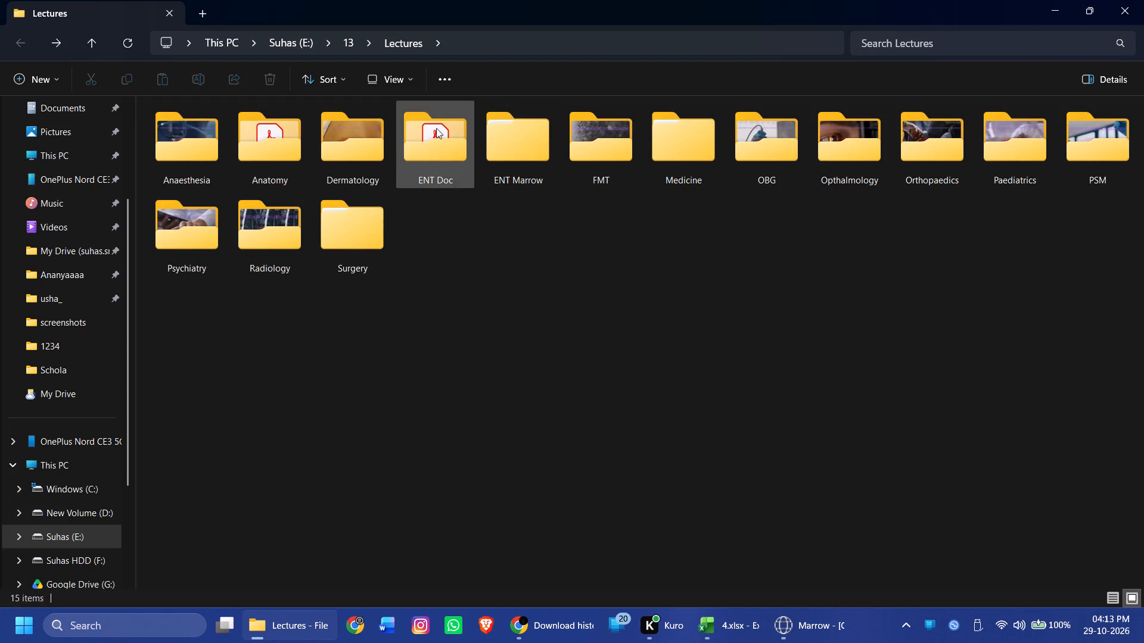
double_click(430, 128)
left_click(264, 141)
left_click(244, 146)
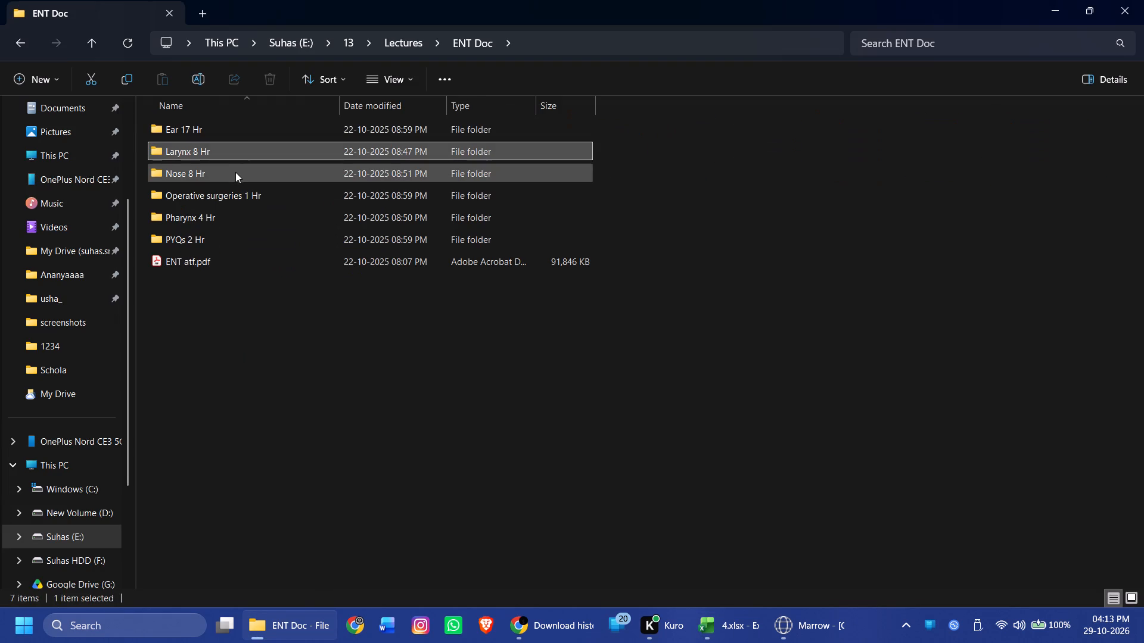
left_click(235, 172)
left_click(233, 141)
left_click(228, 157)
left_click(209, 208)
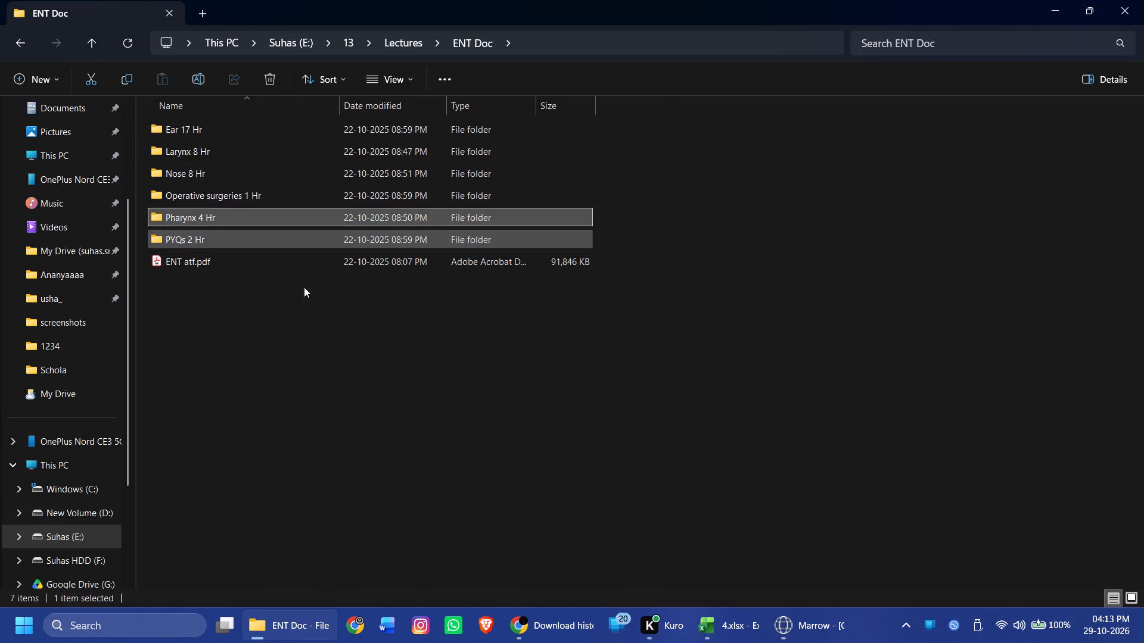
Back in the ENT sheet, unmerge the shared Pharynx and Larynx hours cell E5:E6.
key("alt+Tab")
left_click(344, 235)
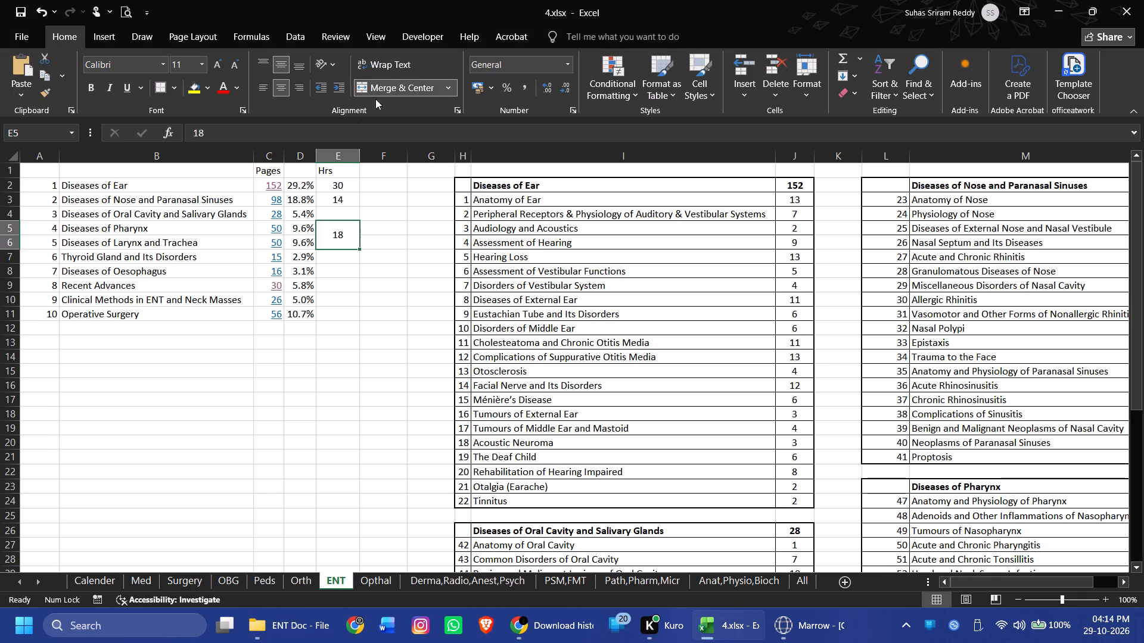
left_click(381, 90)
left_click(340, 457)
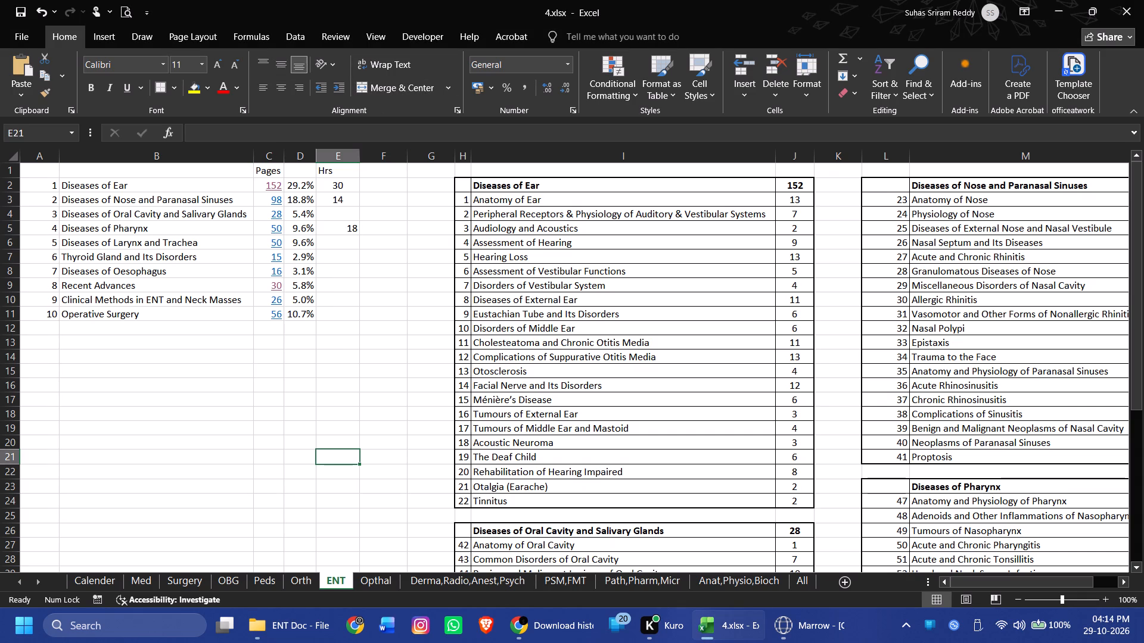
Return to File Explorer and open the 3 Pharynx folder of ENT Marrow.
key("alt+Tab")
left_click(495, 404)
left_click(495, 404)
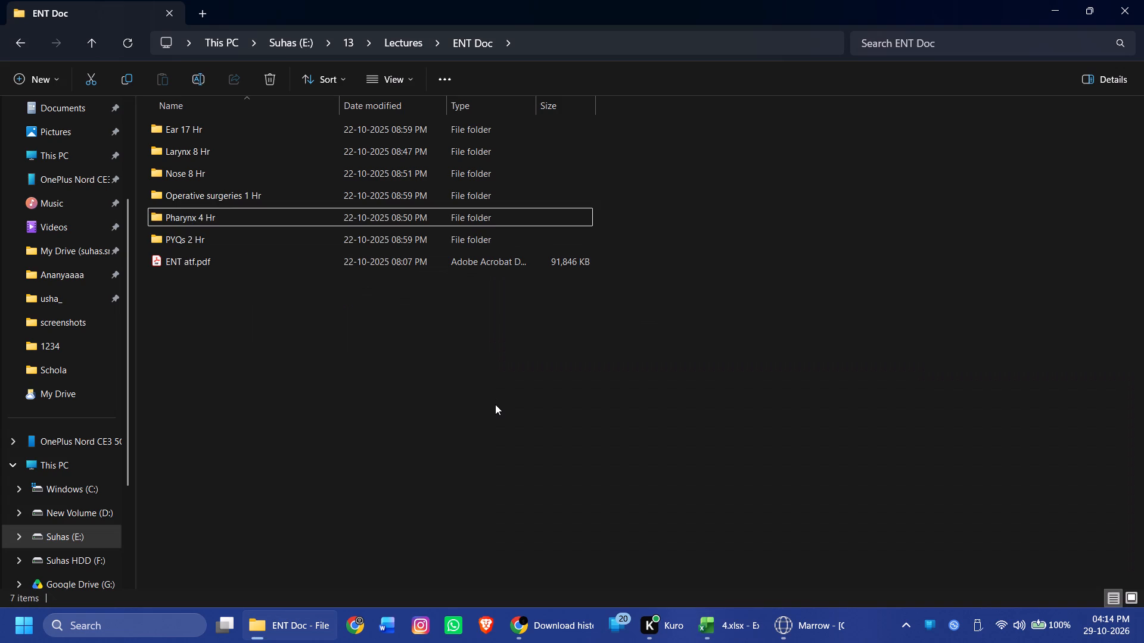
double_click(511, 135)
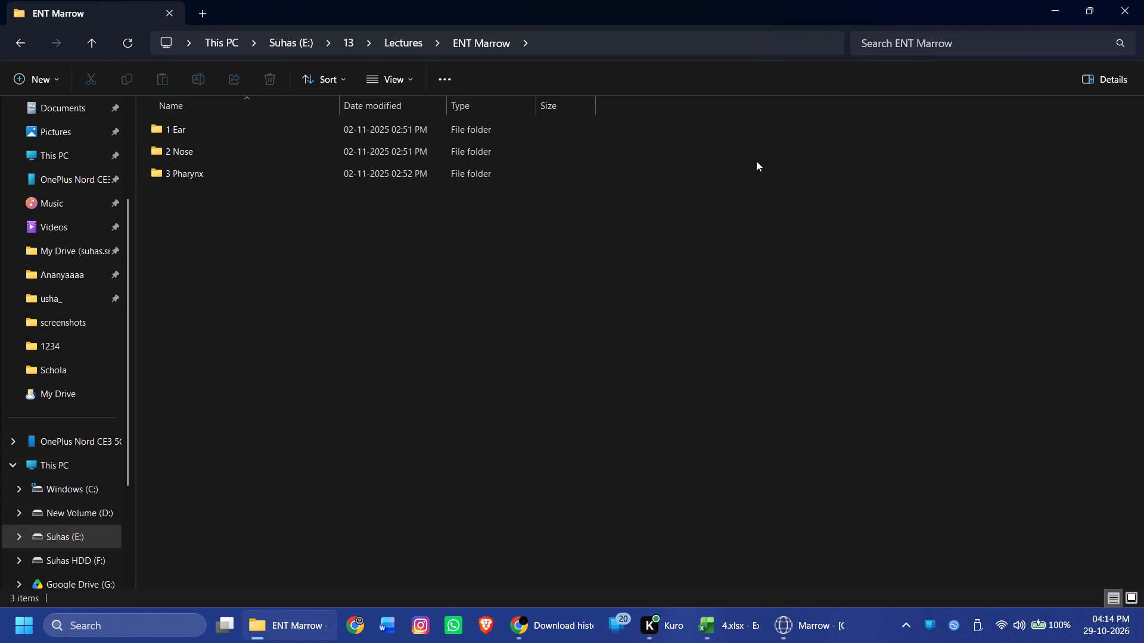
double_click(235, 184)
double_click(225, 172)
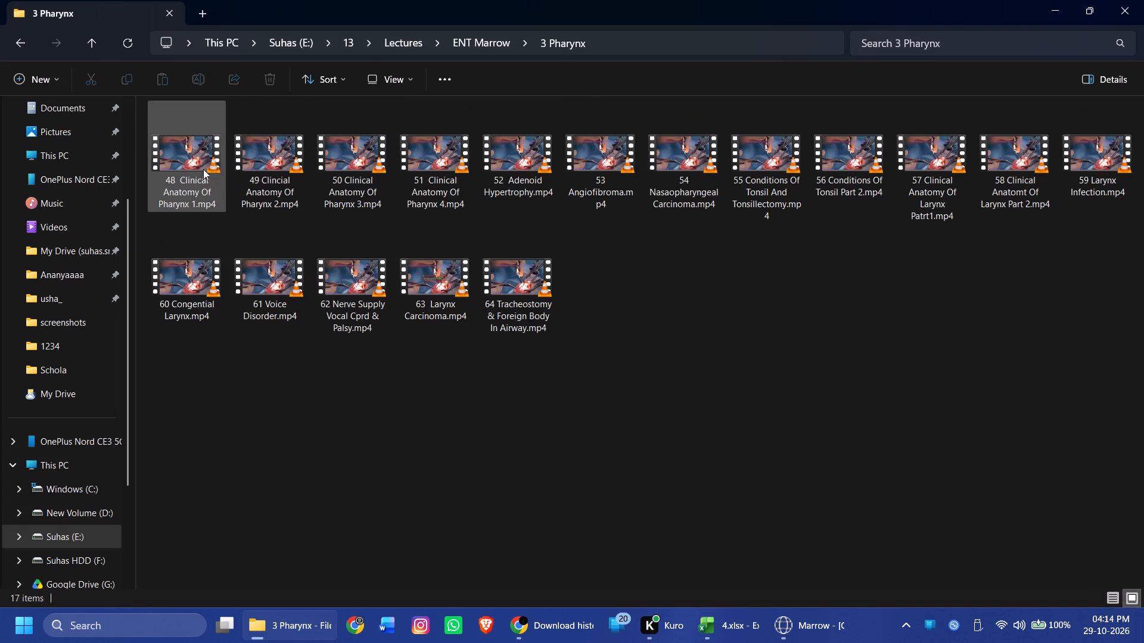
Select the pharynx lectures 48 to 56 and check their combined video length in the file properties.
left_click(202, 169)
left_click(250, 170, "ctrl")
left_click(347, 171, "ctrl")
left_click(411, 169, "ctrl")
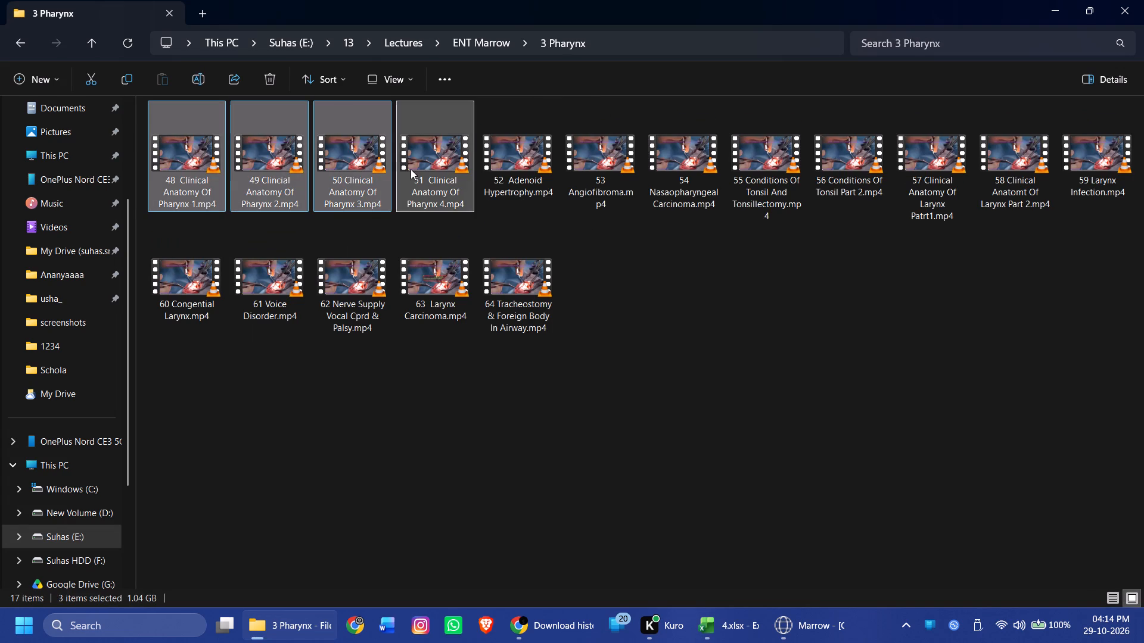
left_click(540, 167, "ctrl")
left_click(603, 165, "ctrl")
left_click(674, 164, "ctrl")
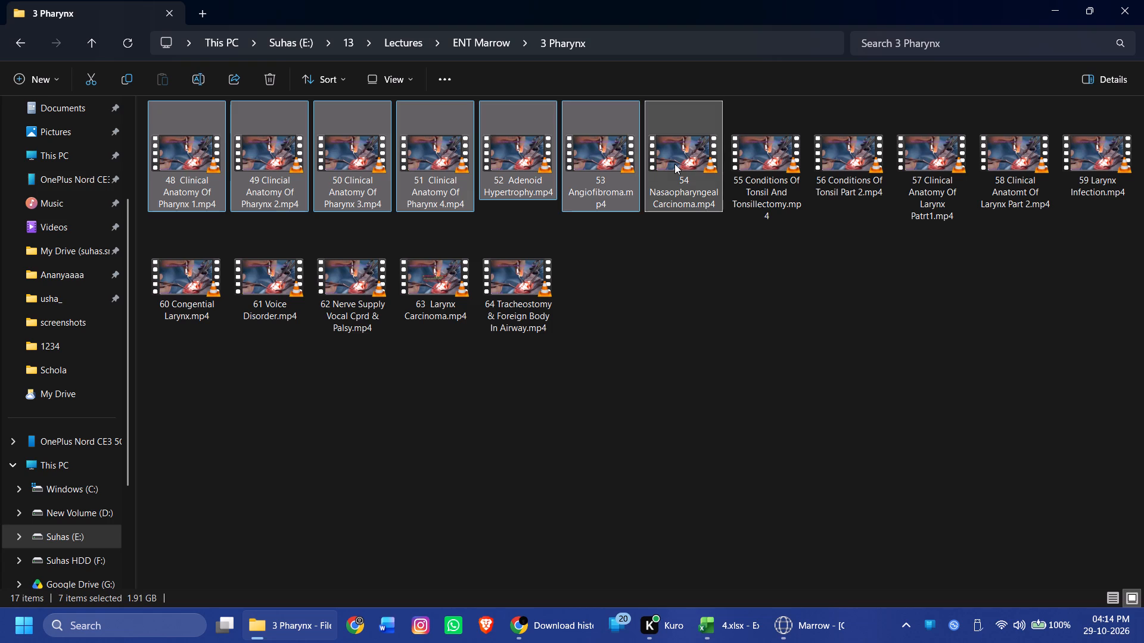
left_click(736, 162, "ctrl")
left_click(844, 156, "ctrl")
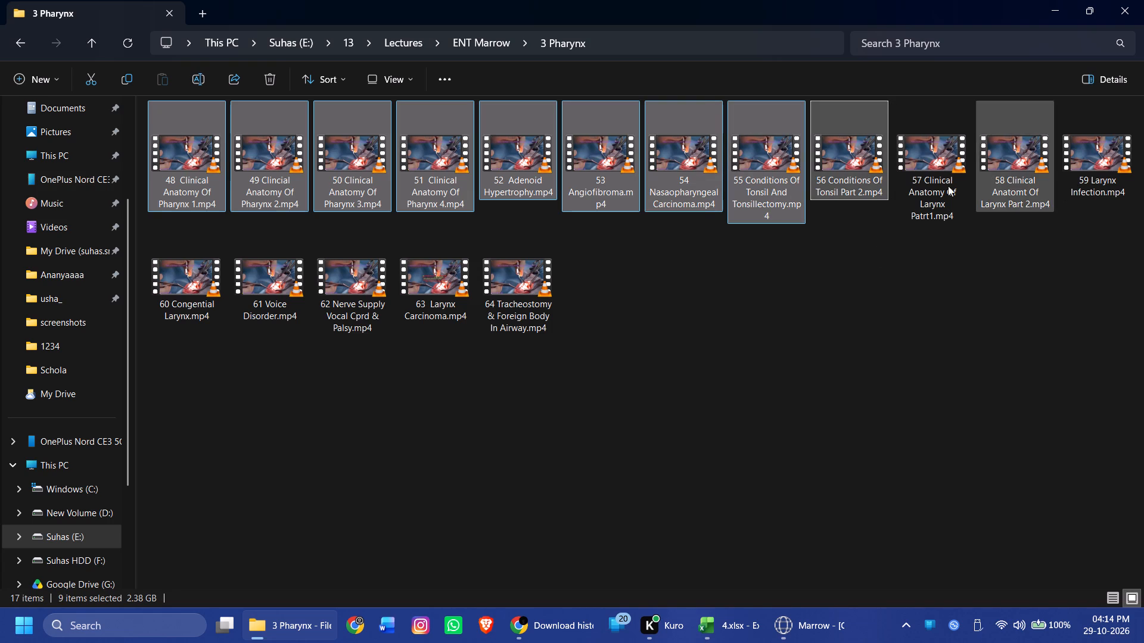
right_click(495, 149)
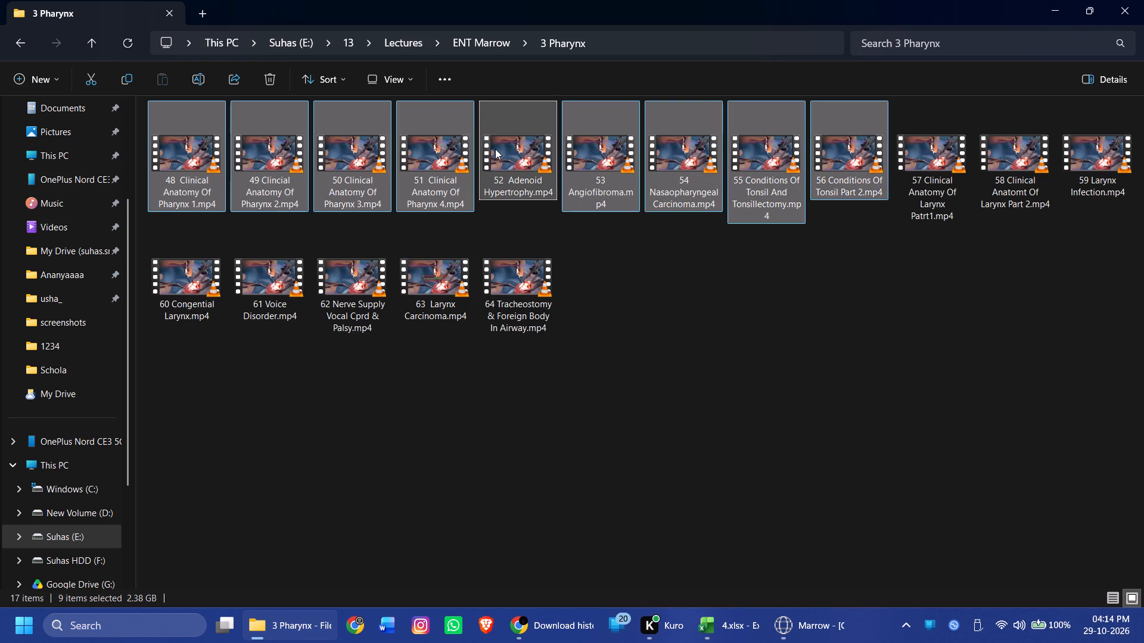
left_click(607, 279)
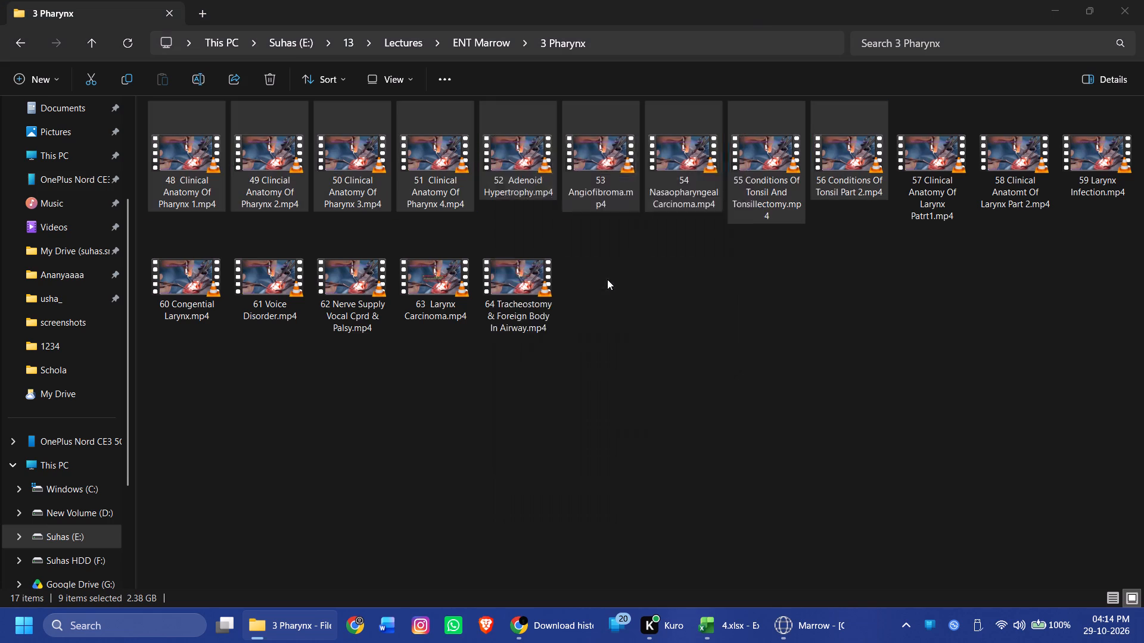
left_click(560, 193)
left_click(559, 189)
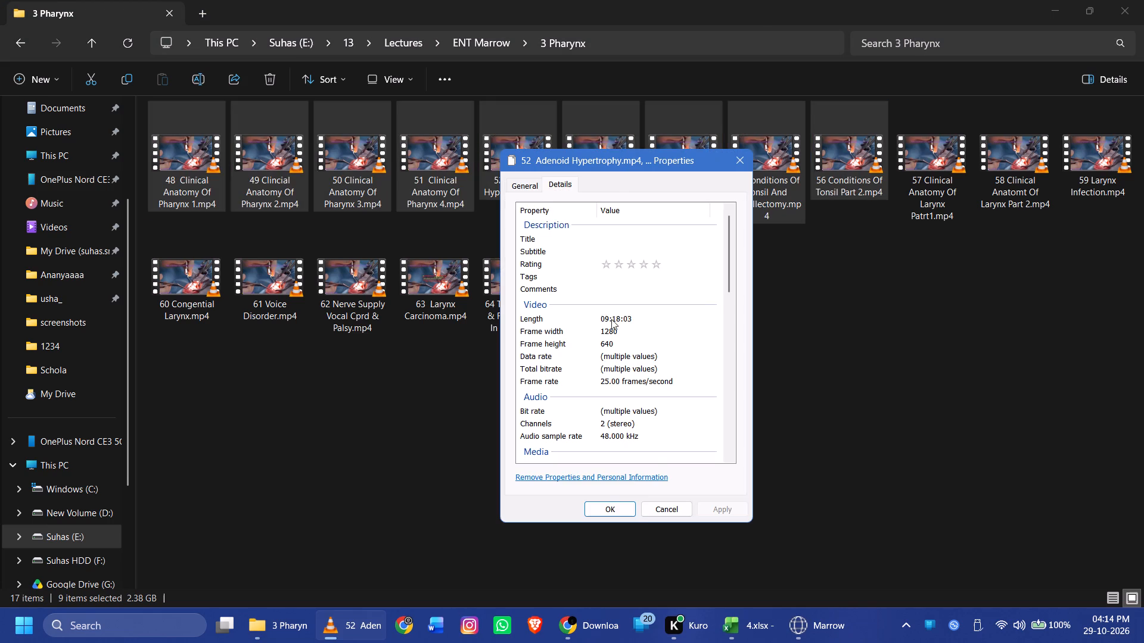
left_click(616, 316)
left_click(669, 517)
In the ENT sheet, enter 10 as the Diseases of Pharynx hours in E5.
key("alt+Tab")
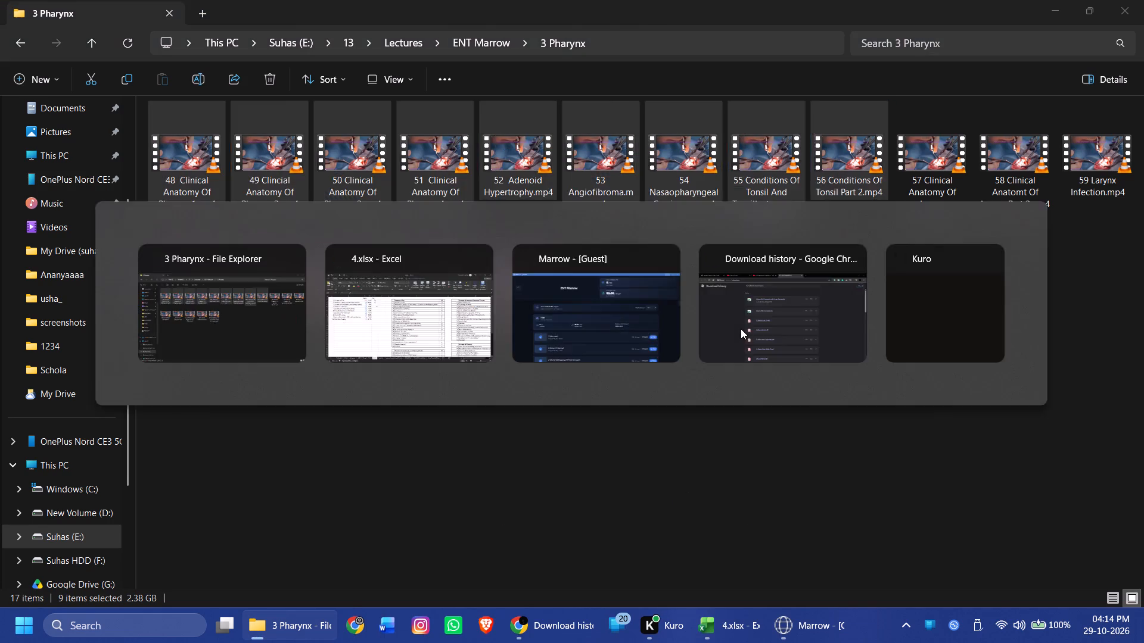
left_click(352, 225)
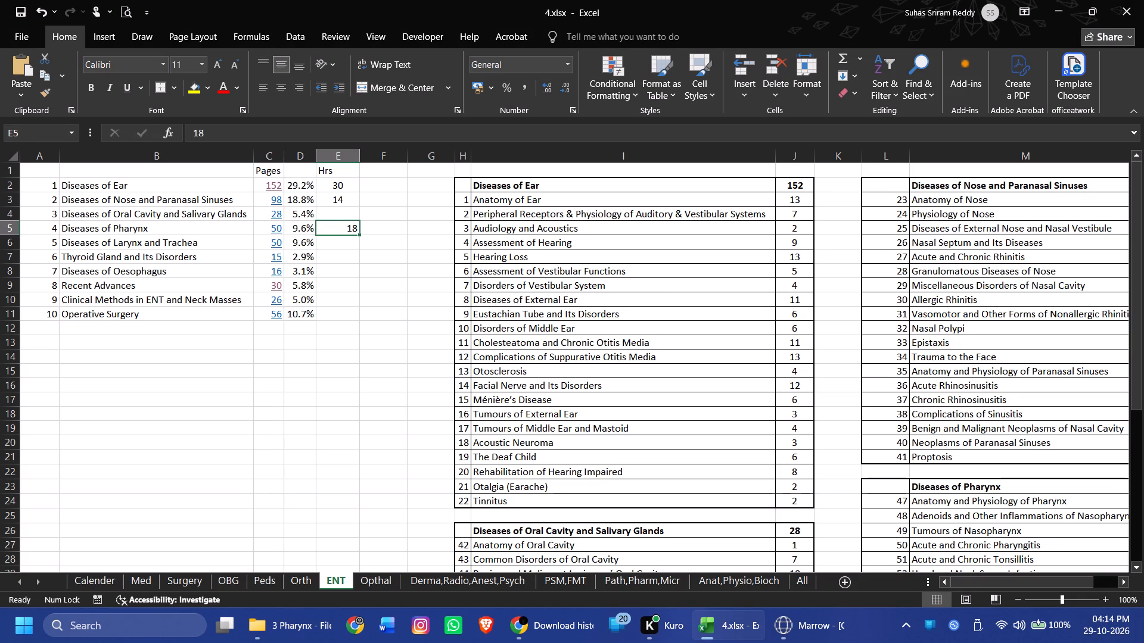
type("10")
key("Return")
In the 3 Pharynx folder, select the larynx lectures 57 to 64 and check their combined video length in the file properties.
key("alt+Tab")
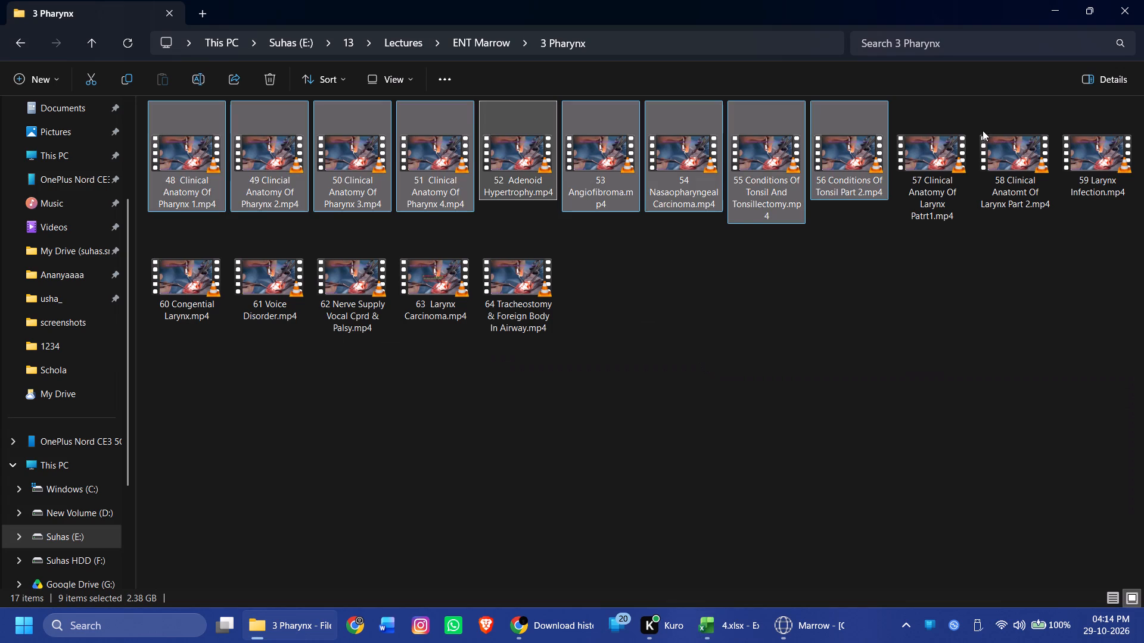
left_click(953, 129)
key("ctrl+shift+Right")
key("ctrl+shift+Right")
key("ctrl+shift+Right")
key("ctrl+shift+Right")
key("ctrl+shift+Right")
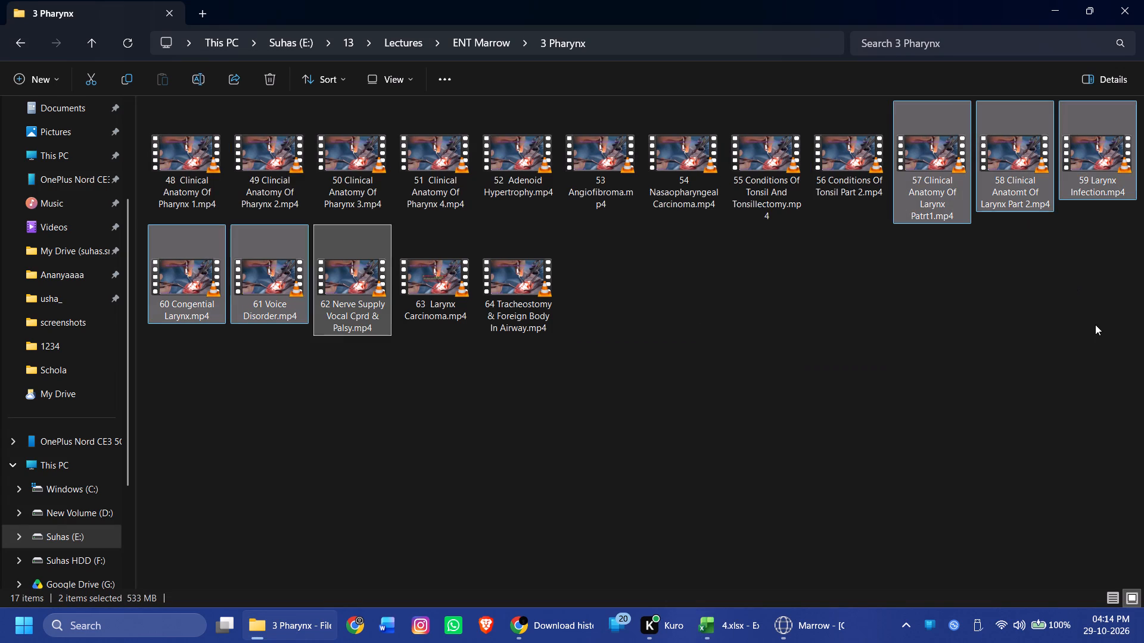
key("ctrl+shift+Right")
key("ctrl+shift+Right")
key("ctrl+shift+Right")
key("ctrl+alt+Return")
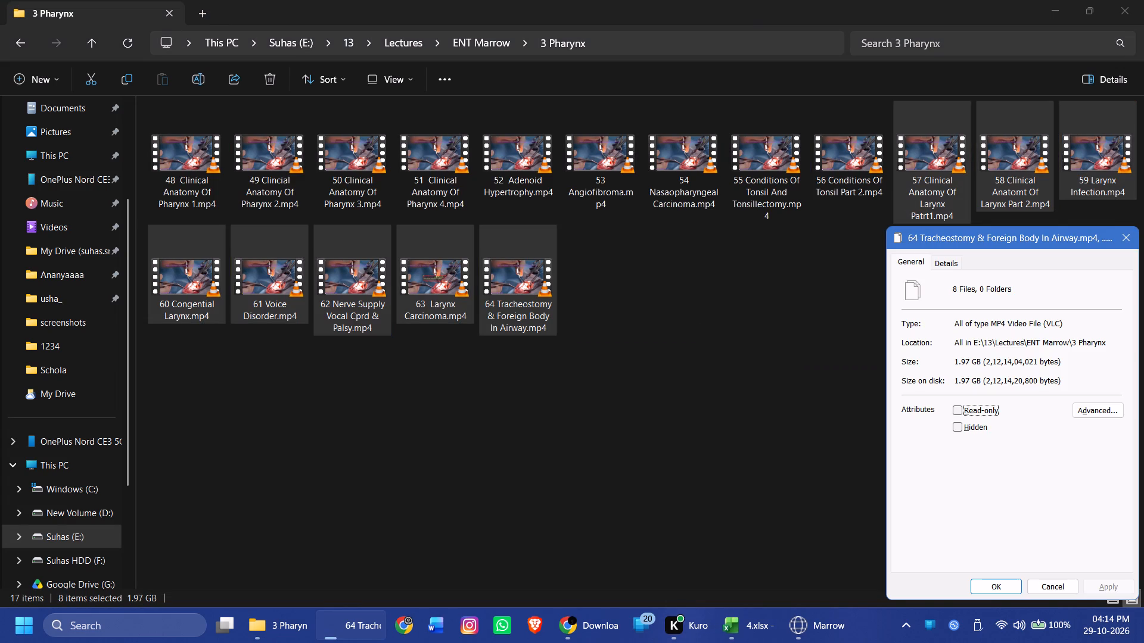
left_click(949, 255)
left_click(1021, 398)
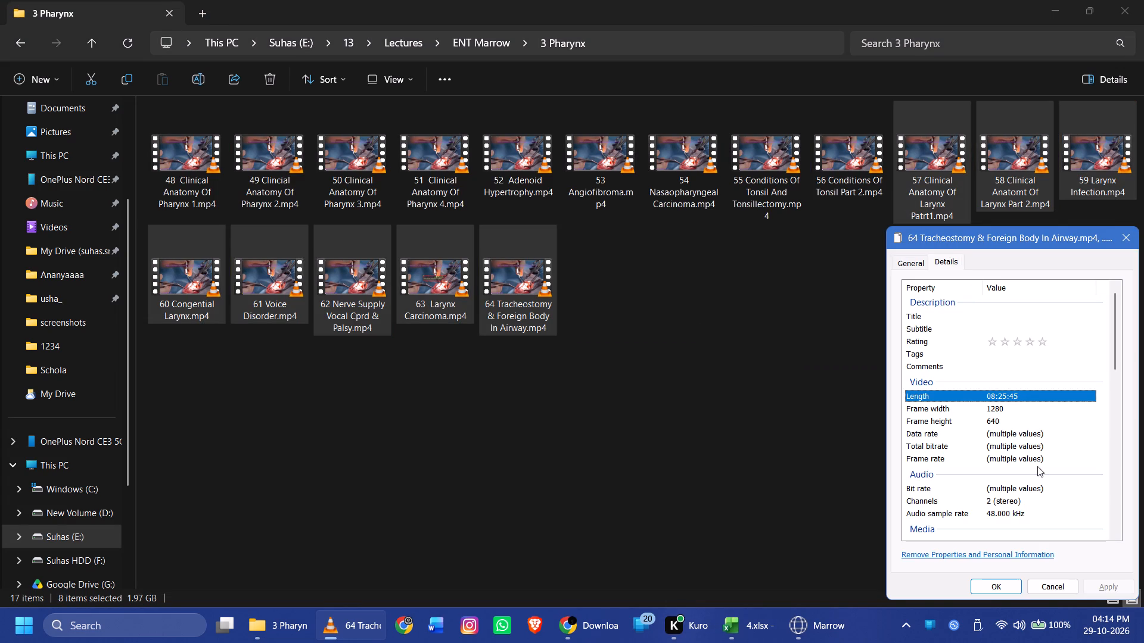
left_click(1002, 586)
left_click(841, 371)
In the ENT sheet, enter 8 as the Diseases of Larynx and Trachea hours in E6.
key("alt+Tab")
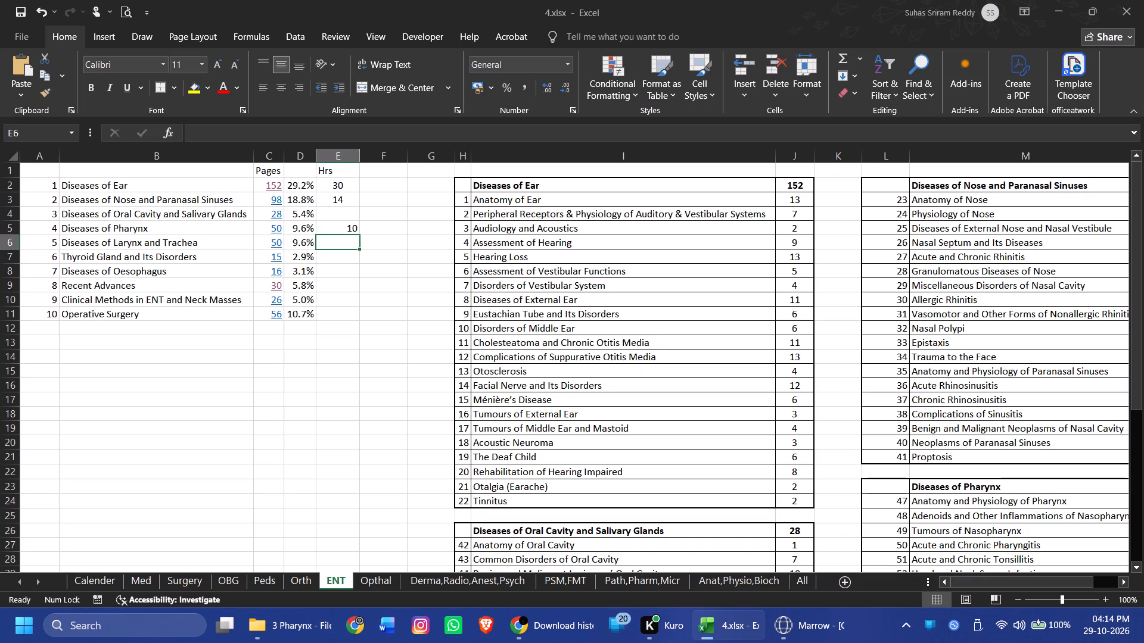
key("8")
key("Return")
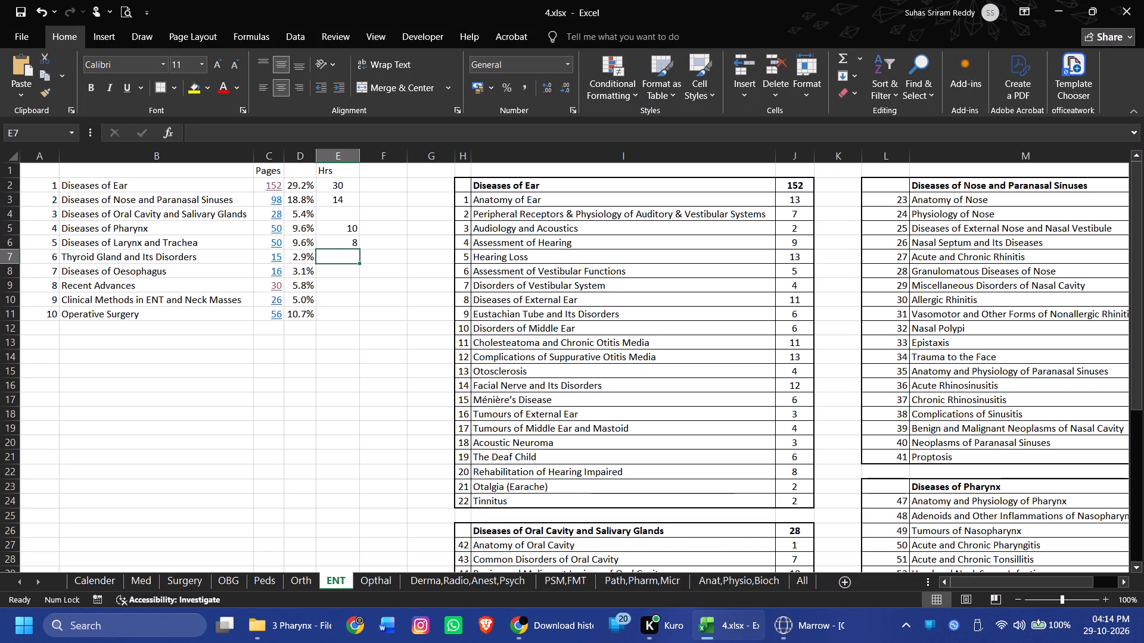
Set the hours to 9 for both Diseases of Pharynx in E5 and Diseases of Larynx and Trachea in E6.
double_click(340, 232)
key("Right")
key("Right")
key("Right")
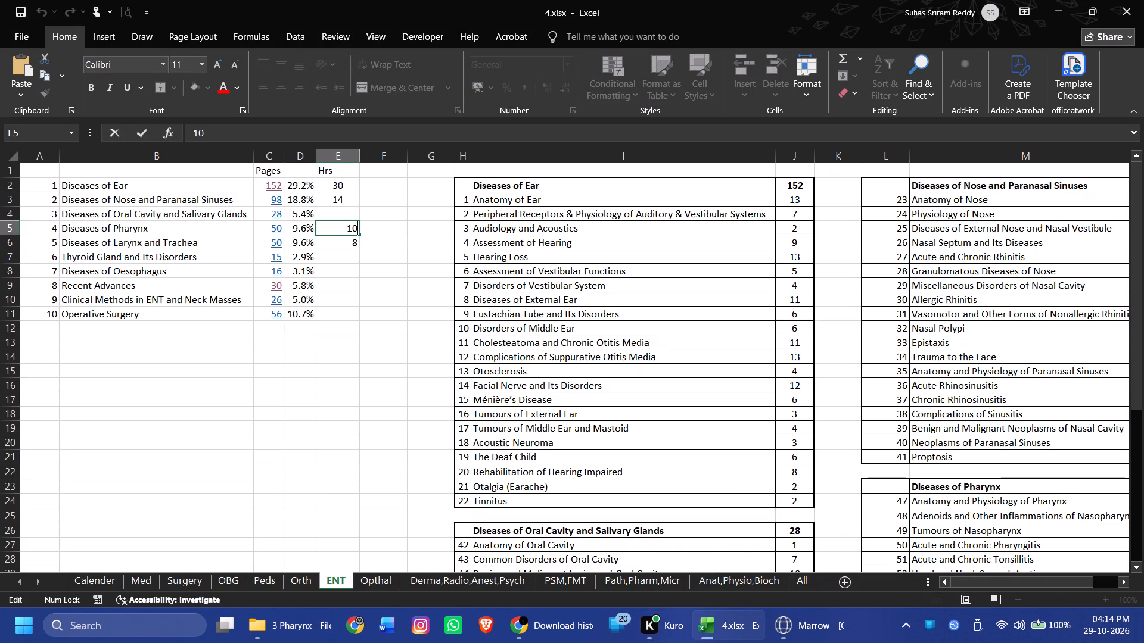
key("BackSpace")
key("BackSpace")
key("9")
key("Return")
key("9")
key("Return")
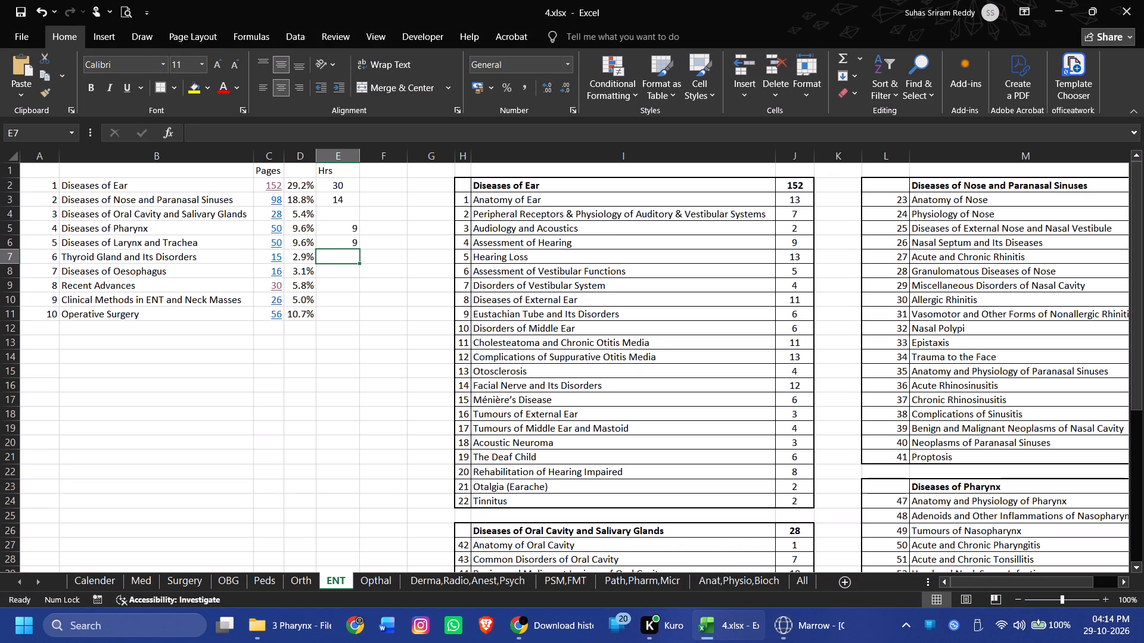
Centre the contents of the Hrs column cells E2:E11 horizontally.
left_click_drag(348, 191, 350, 287)
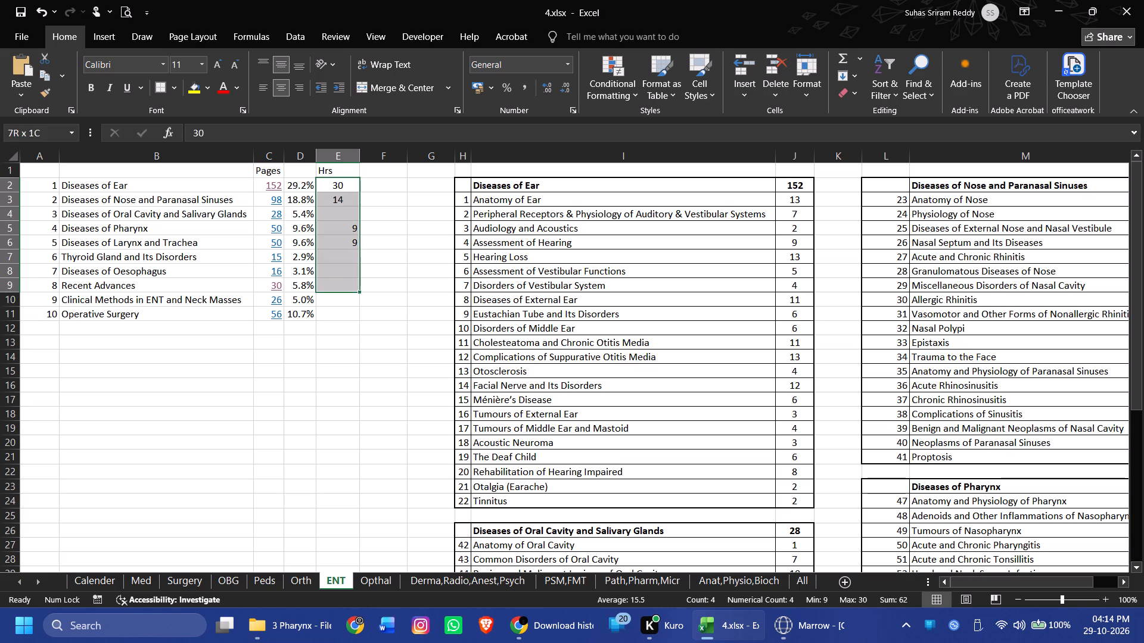
left_click_drag(350, 287, 350, 310)
left_click(279, 82)
left_click(279, 82)
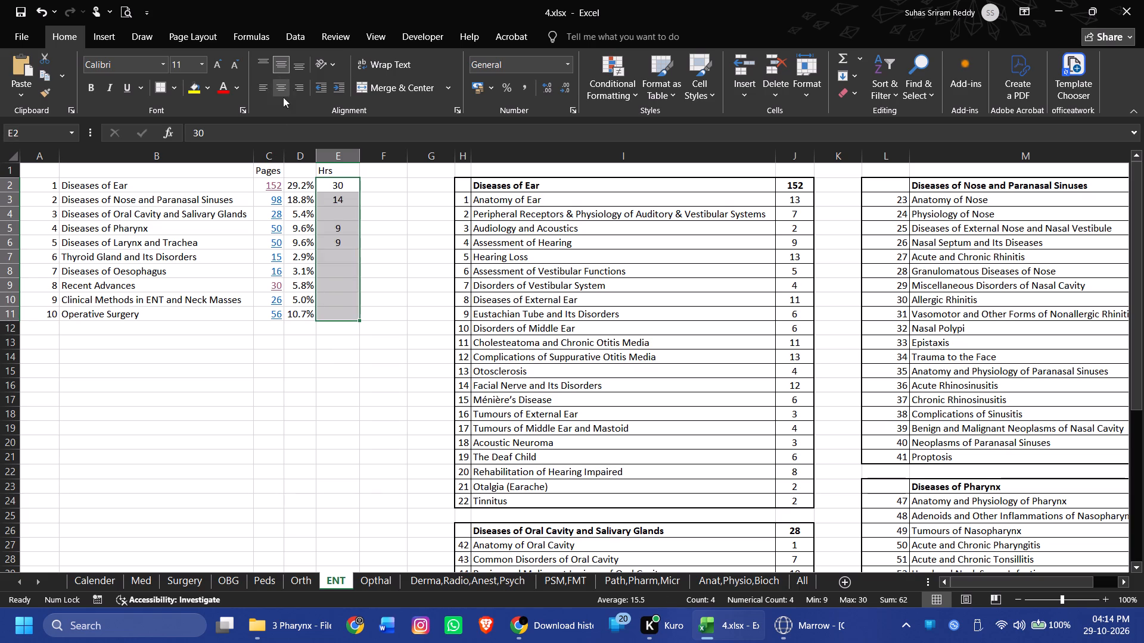
left_click(351, 431)
AutoFit the Hrs column E and widen it slightly beyond its contents.
double_click(360, 149)
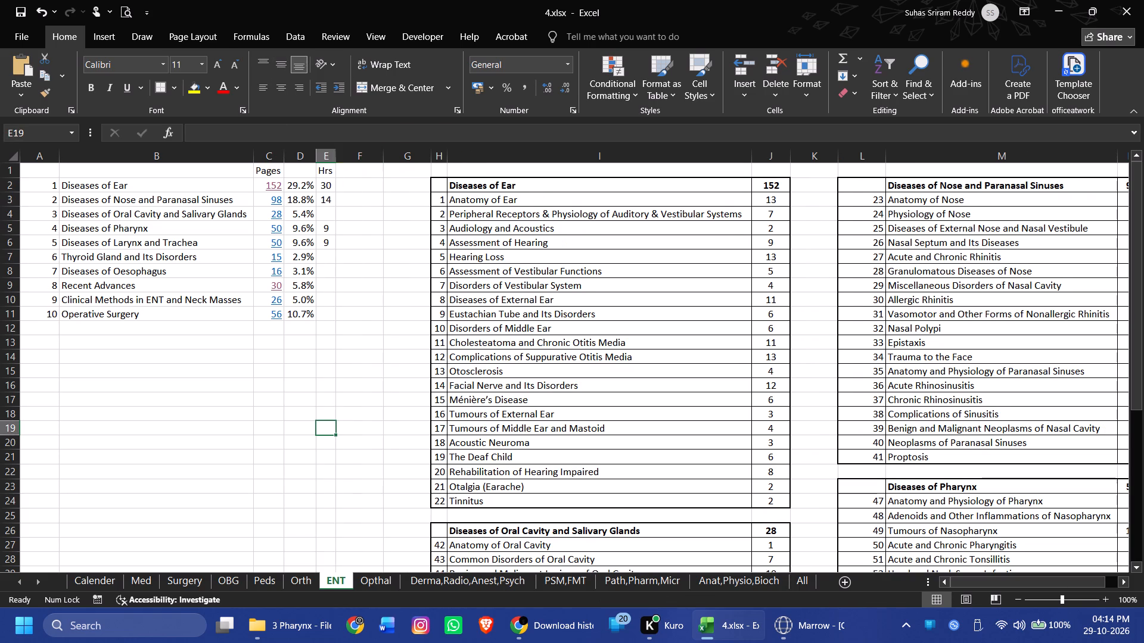
left_click_drag(340, 149, 353, 152)
left_click(262, 399)
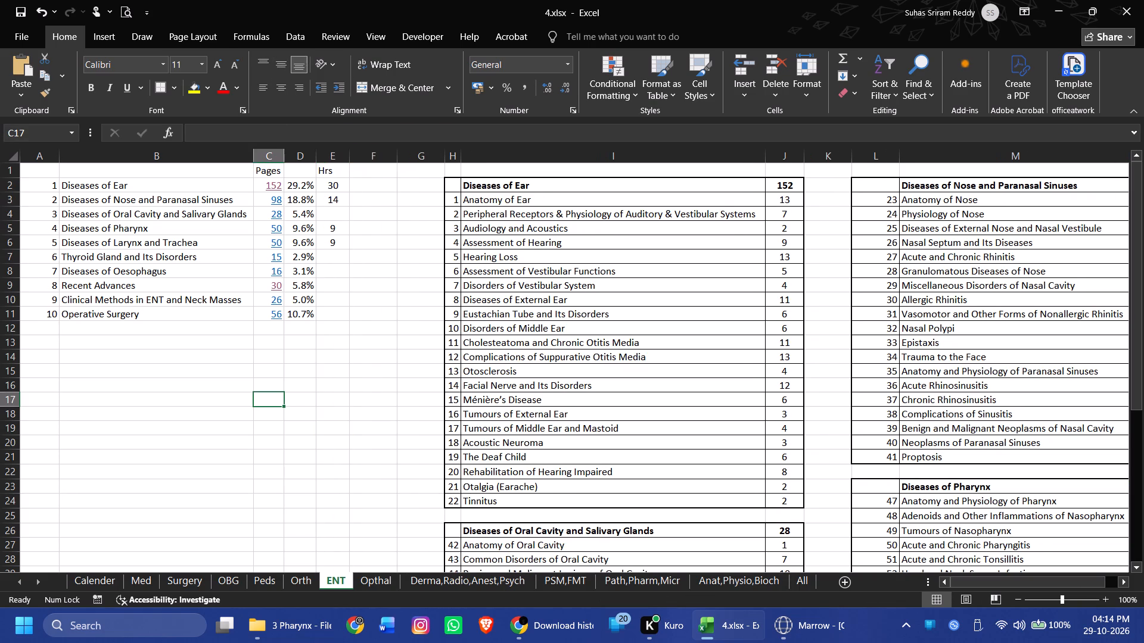
left_click(300, 151)
left_click(225, 401)
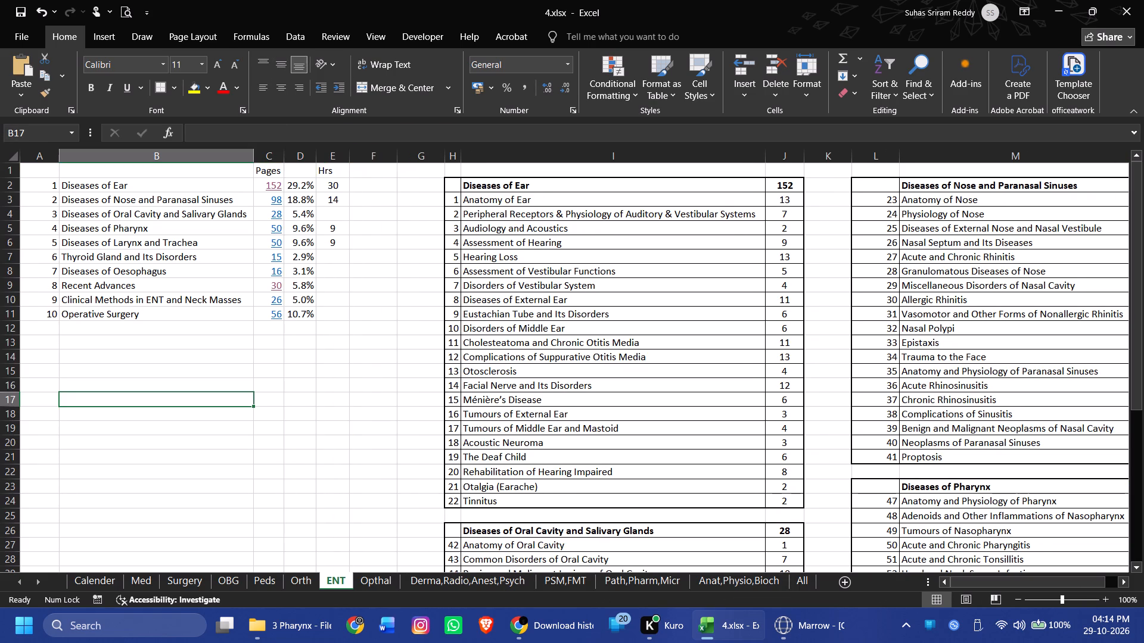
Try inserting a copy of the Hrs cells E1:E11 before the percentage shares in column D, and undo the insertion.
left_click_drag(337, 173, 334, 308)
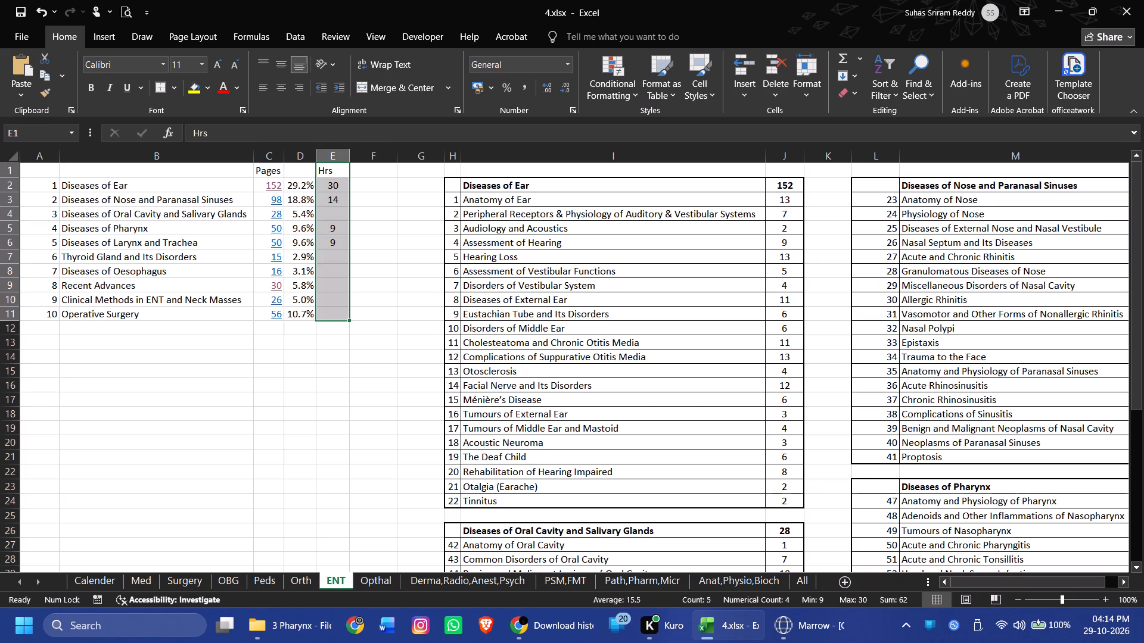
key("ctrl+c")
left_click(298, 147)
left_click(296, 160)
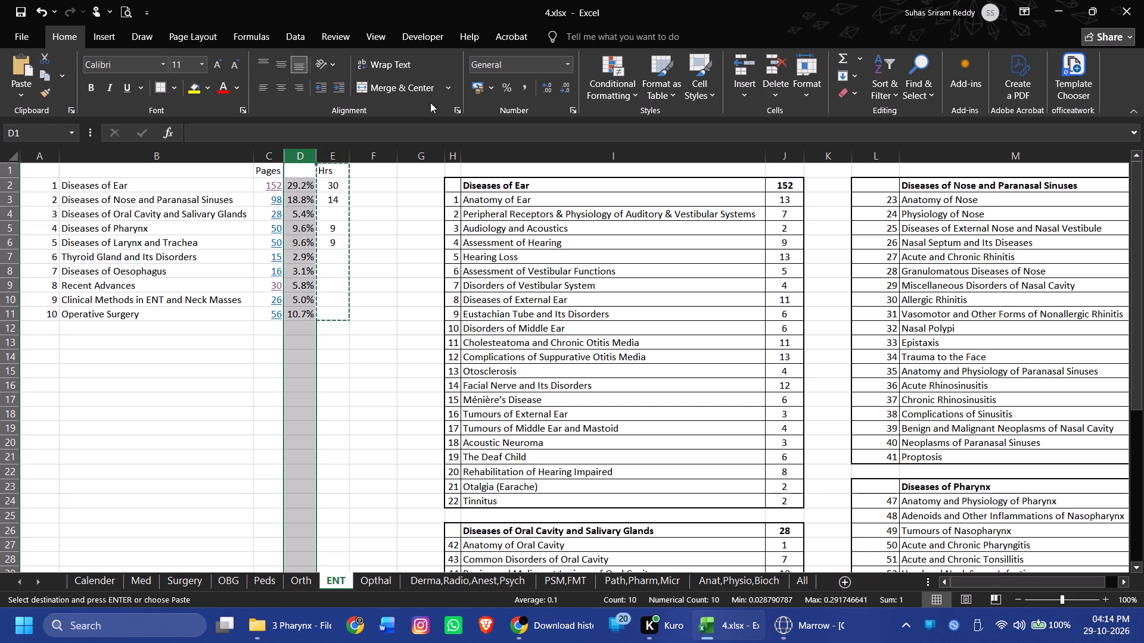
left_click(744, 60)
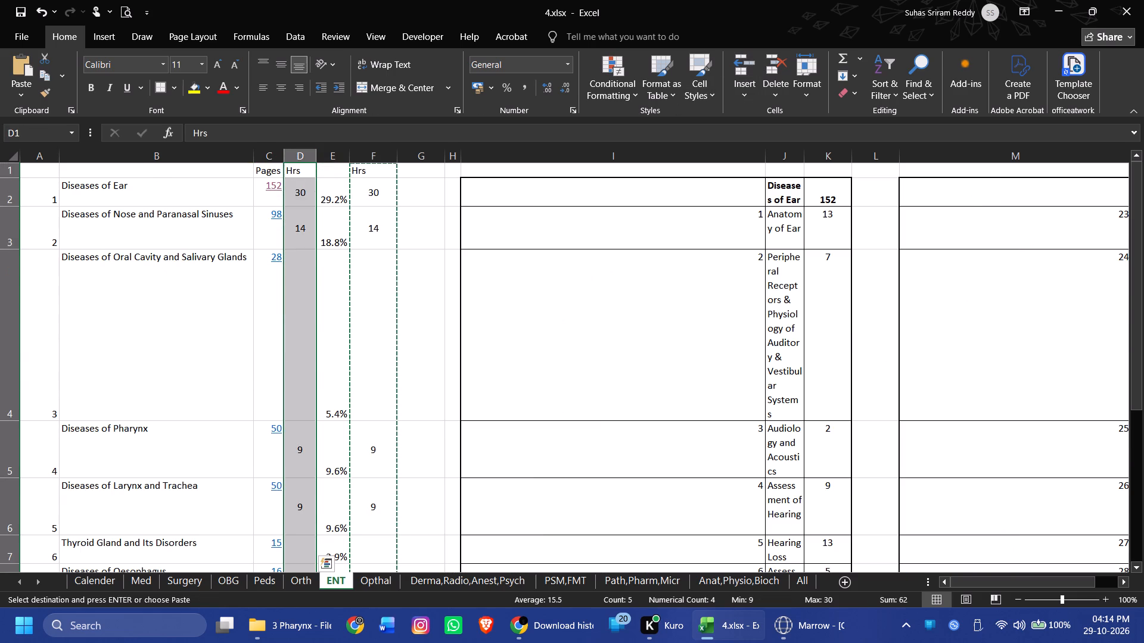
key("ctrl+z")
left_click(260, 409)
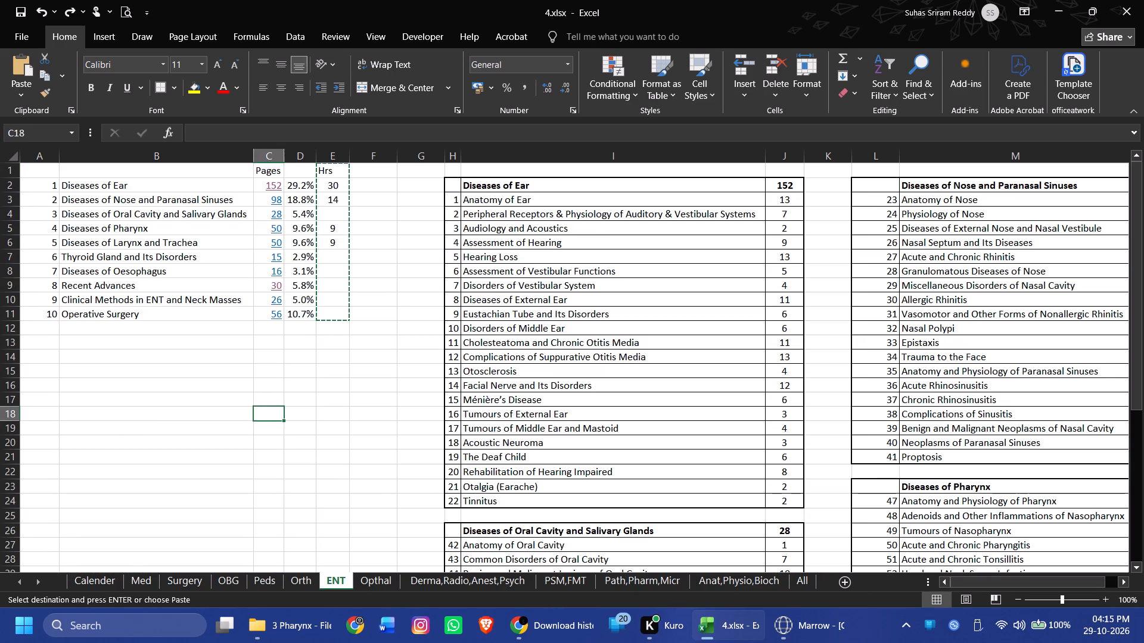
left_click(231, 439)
Rearrange the ENT summary so the Hrs entries sit in column D beside Pages and the percentage shares in column E.
left_click_drag(299, 172, 336, 312)
left_click_drag(349, 269, 363, 269)
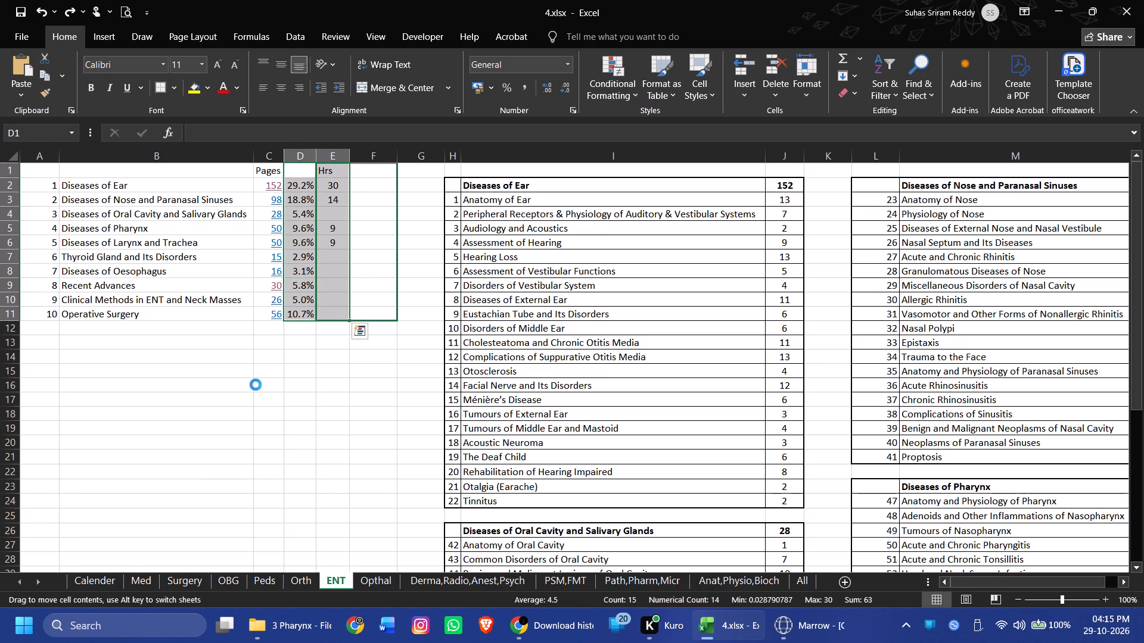
left_click(283, 382)
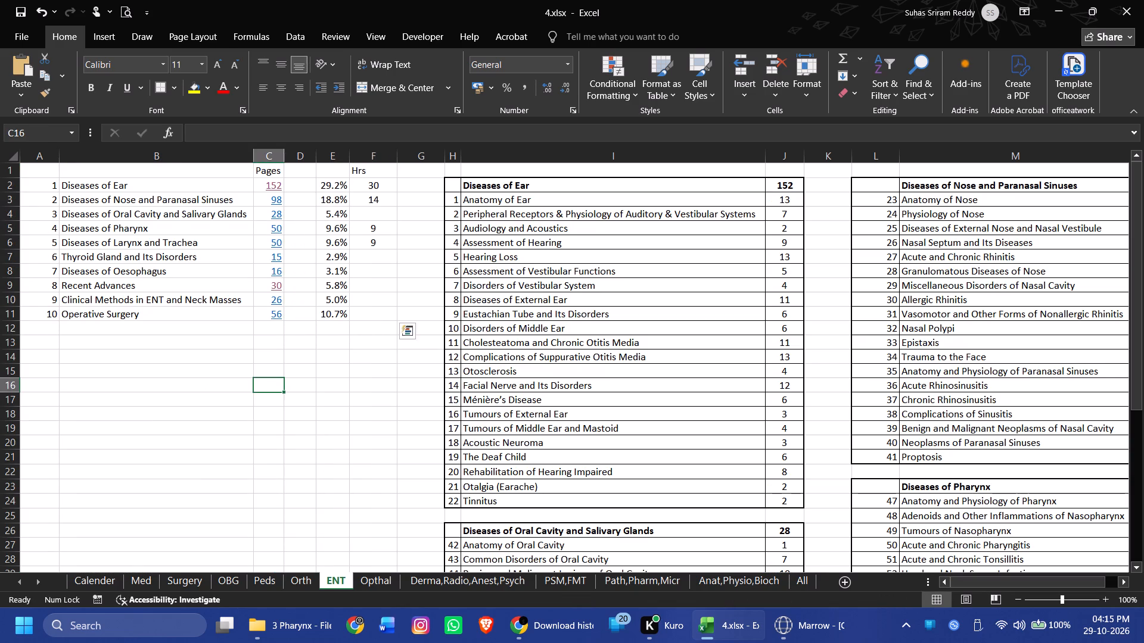
left_click_drag(375, 170, 370, 246)
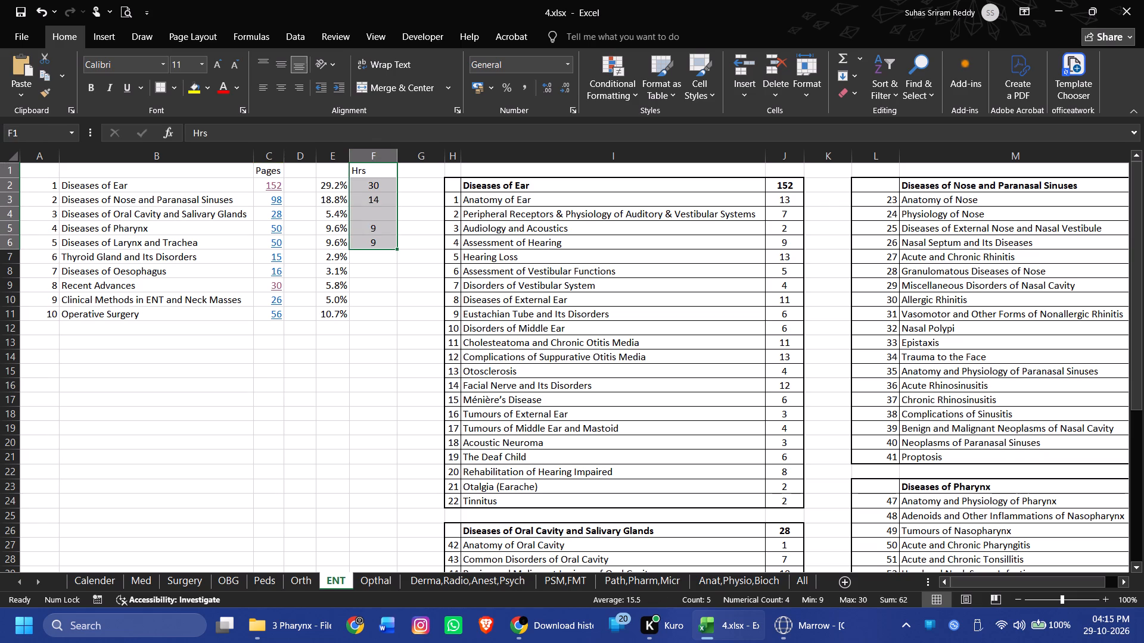
left_click_drag(350, 209, 303, 209)
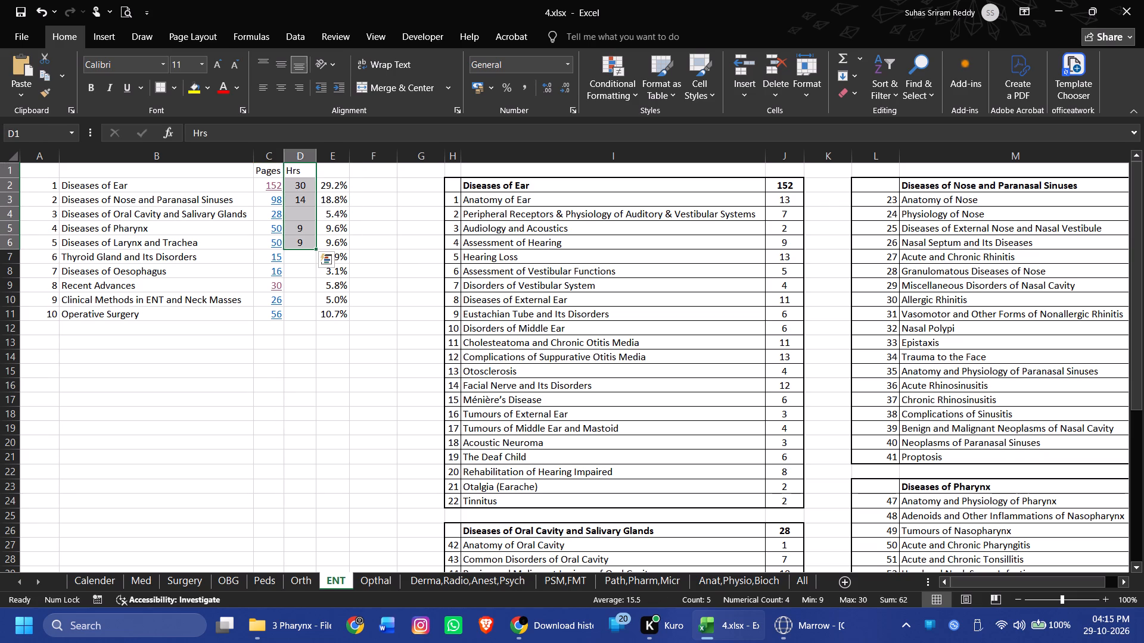
Narrow the Hrs column D slightly and centre its contents horizontally.
left_click(315, 158)
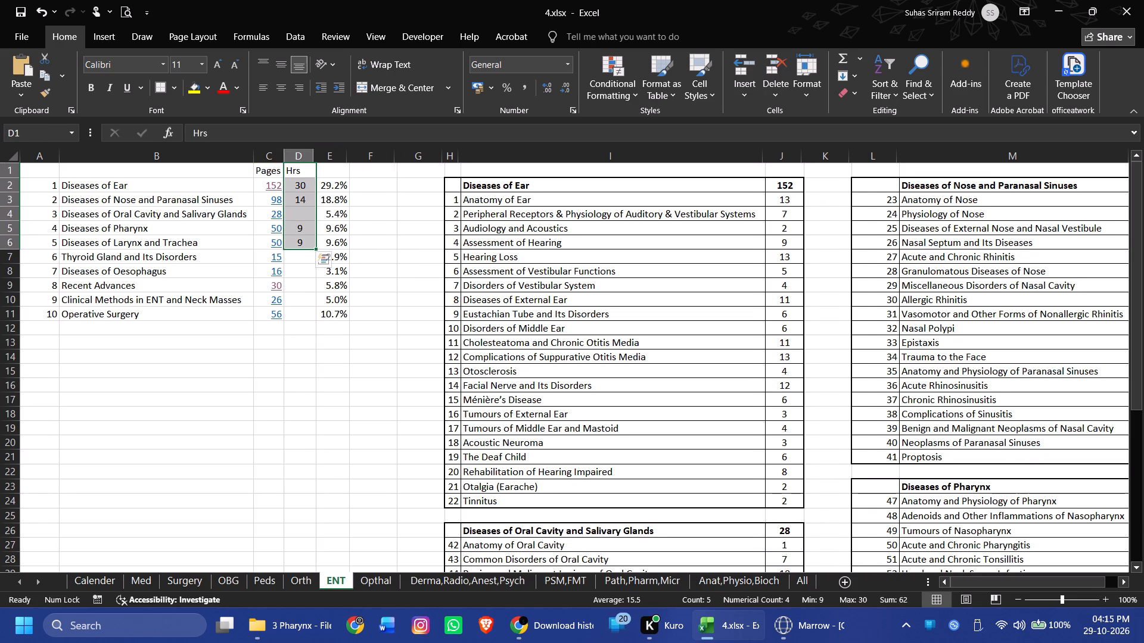
left_click(298, 157)
left_click(282, 86)
left_click(301, 401)
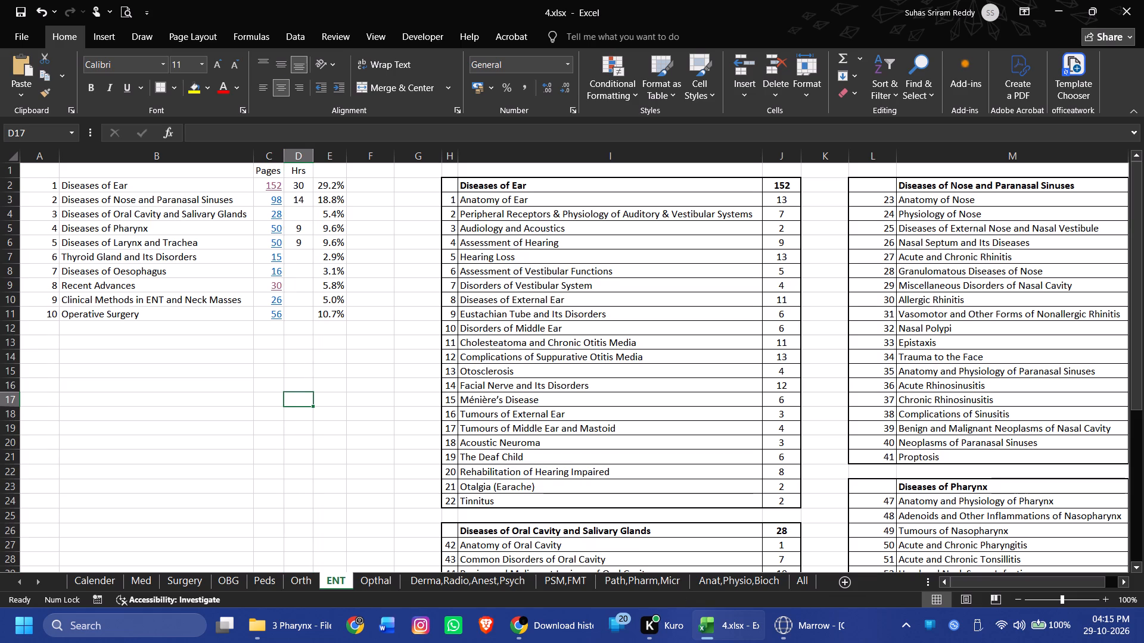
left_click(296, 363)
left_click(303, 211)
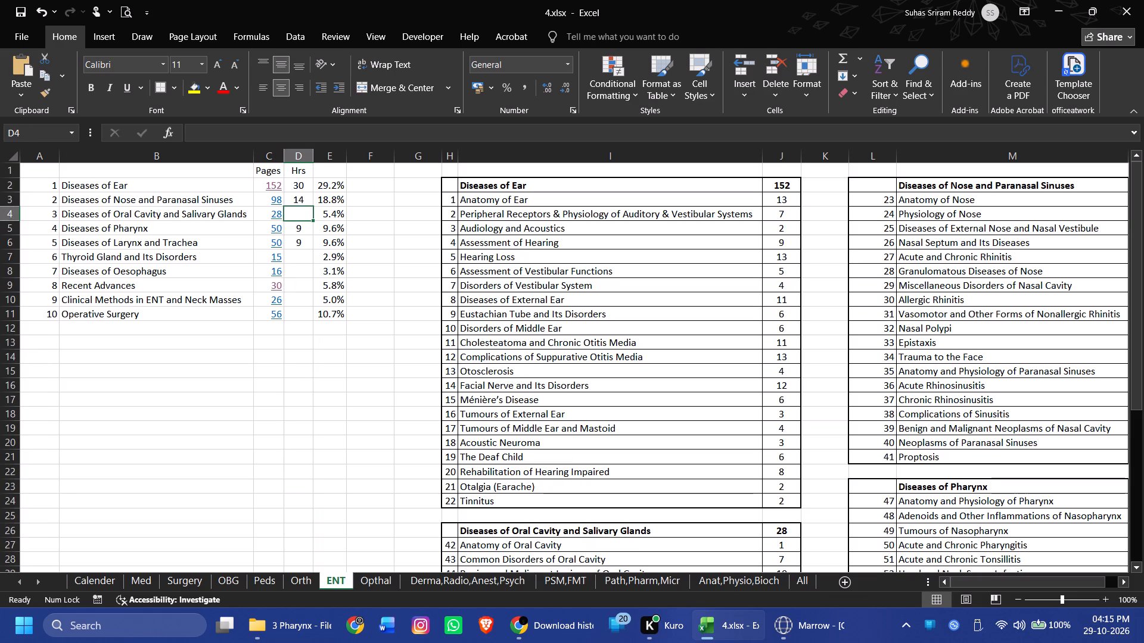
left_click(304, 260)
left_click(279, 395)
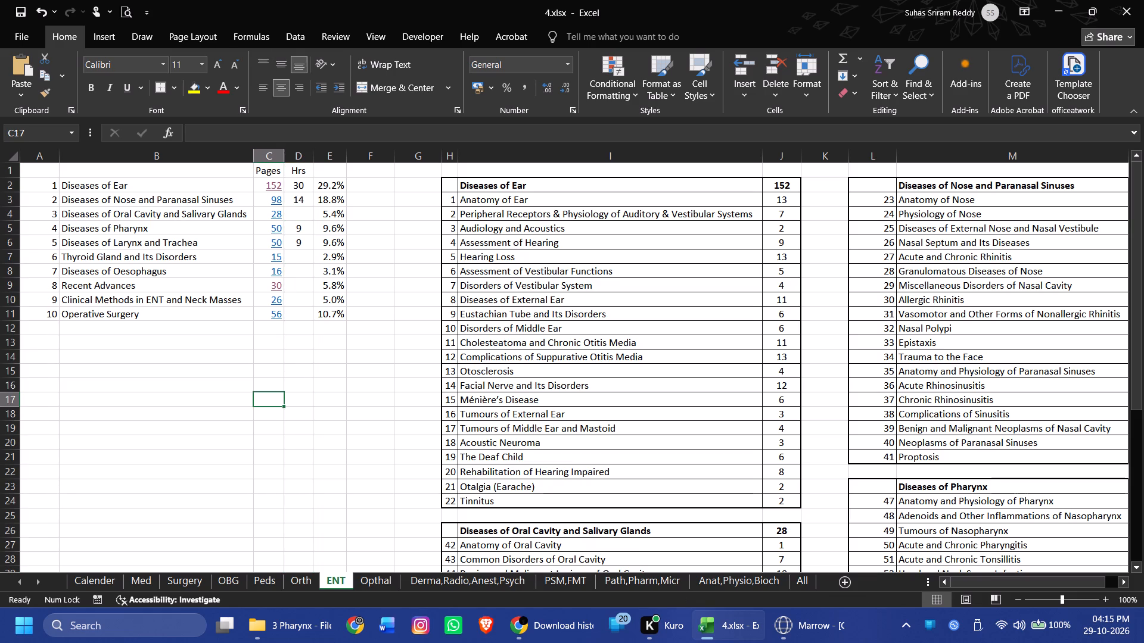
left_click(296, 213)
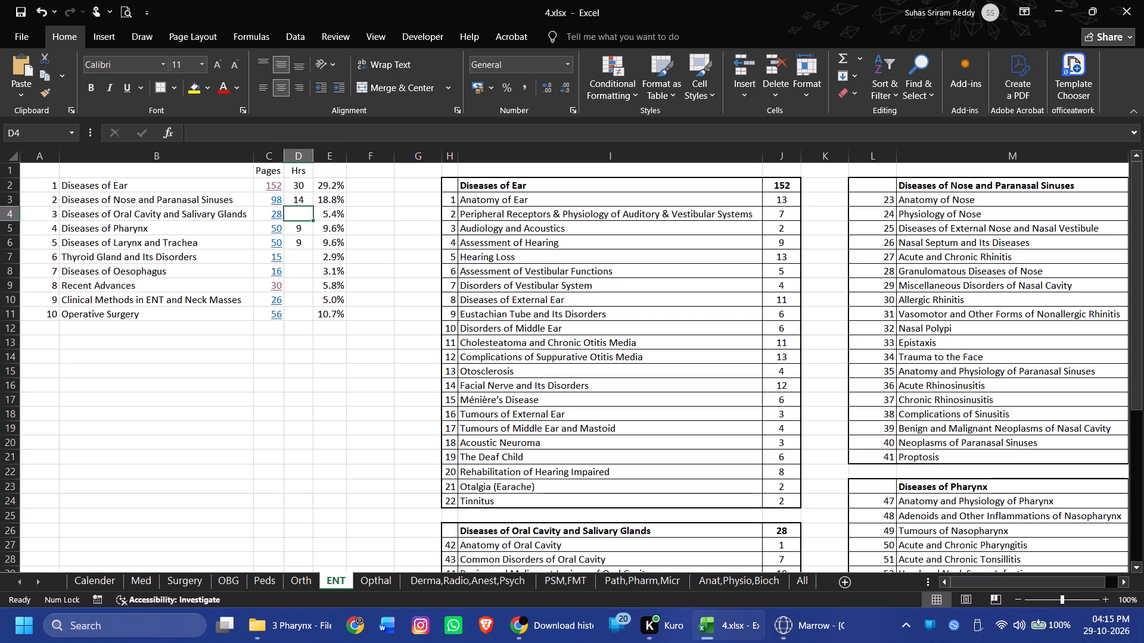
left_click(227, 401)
Begin a formula in D4 dividing the page count in C4 by the sum of the Pages range C2:C11.
left_click(295, 212)
key("equal")
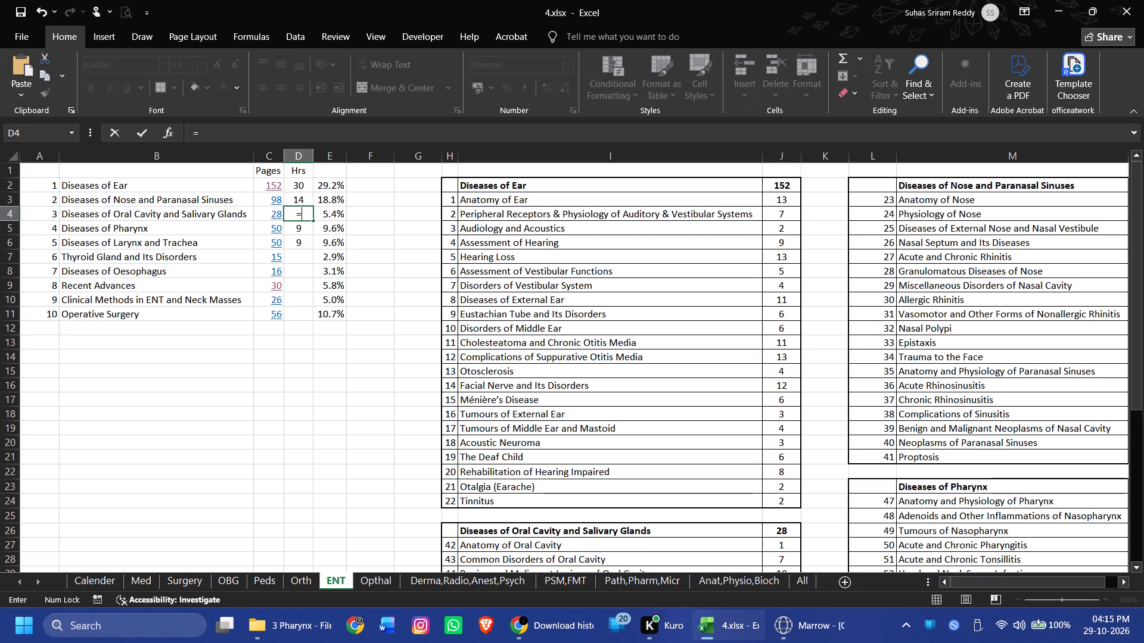
left_click(259, 210)
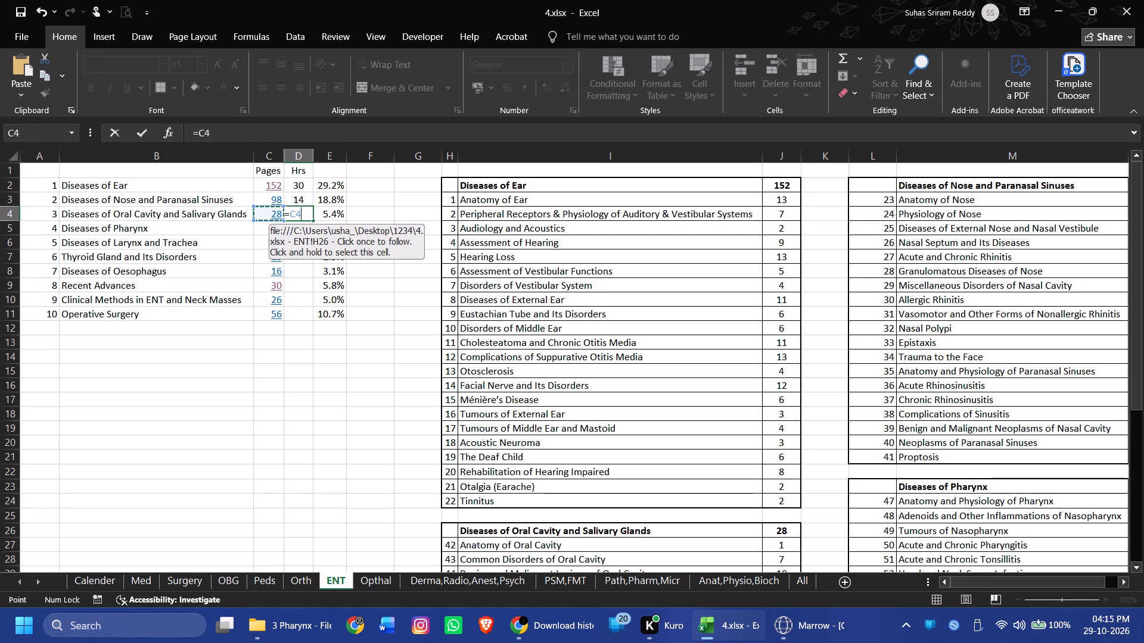
left_click(250, 134)
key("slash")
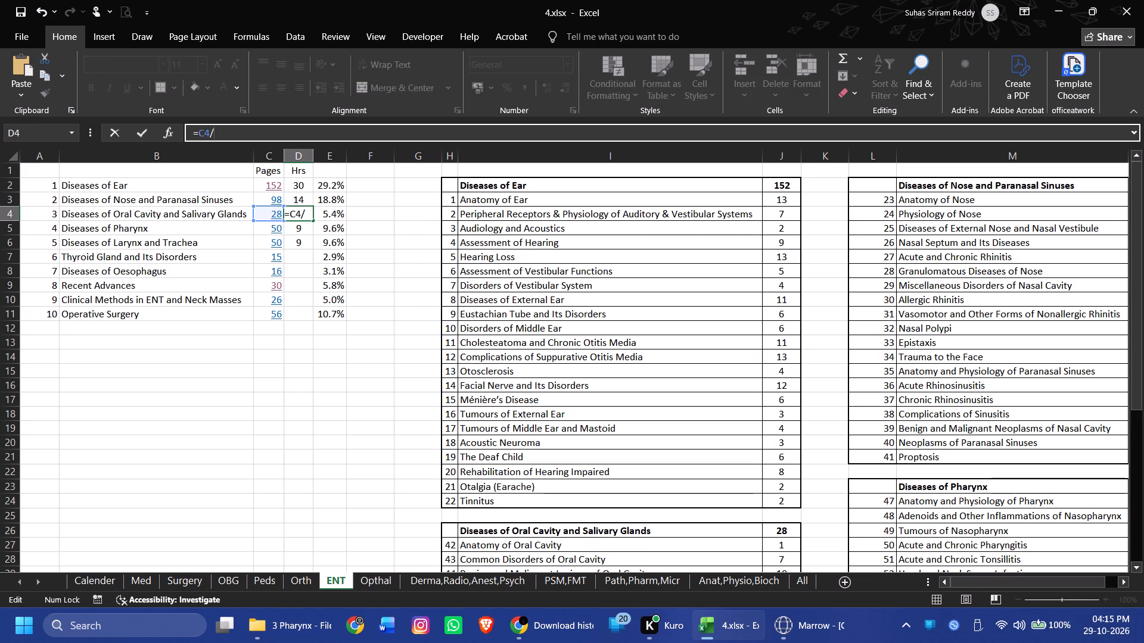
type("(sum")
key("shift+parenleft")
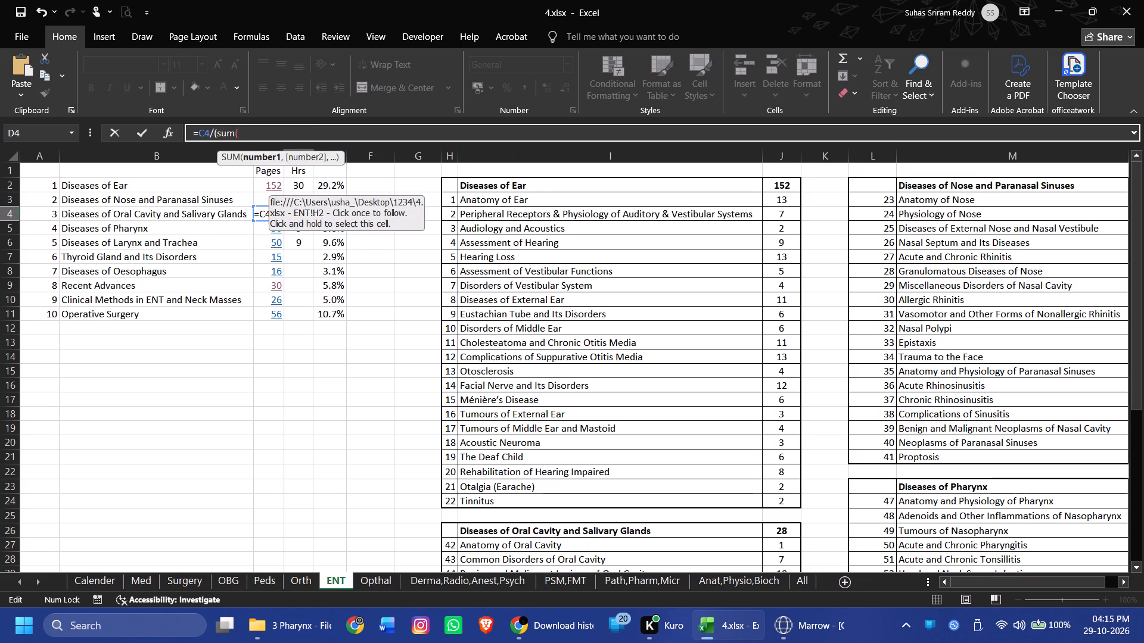
left_click_drag(262, 184, 263, 286)
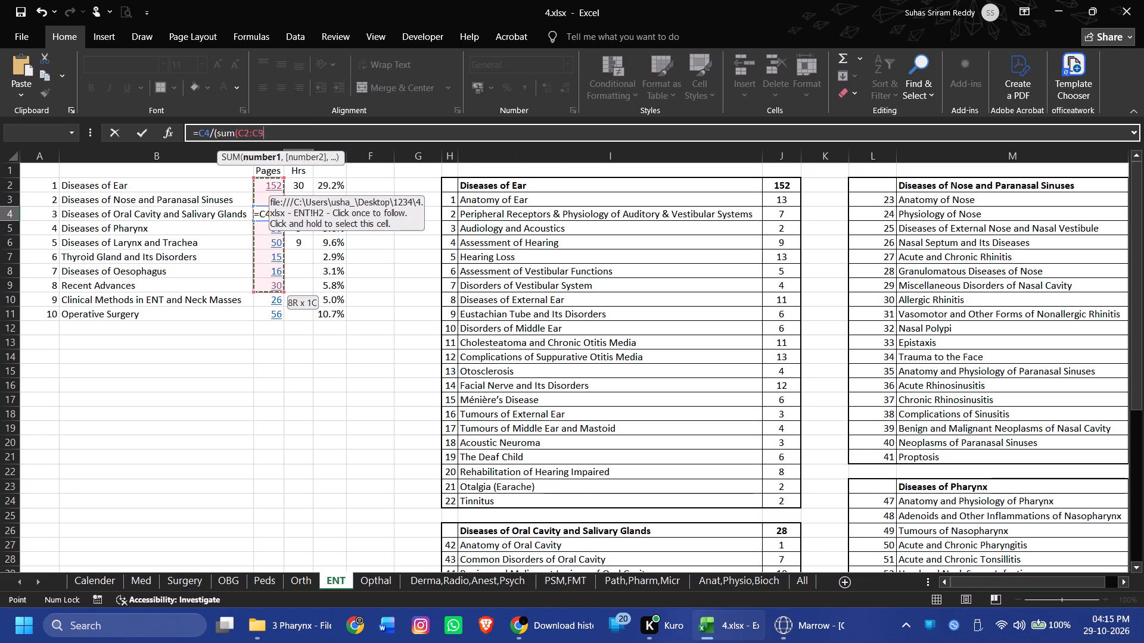
left_click_drag(263, 286, 264, 311)
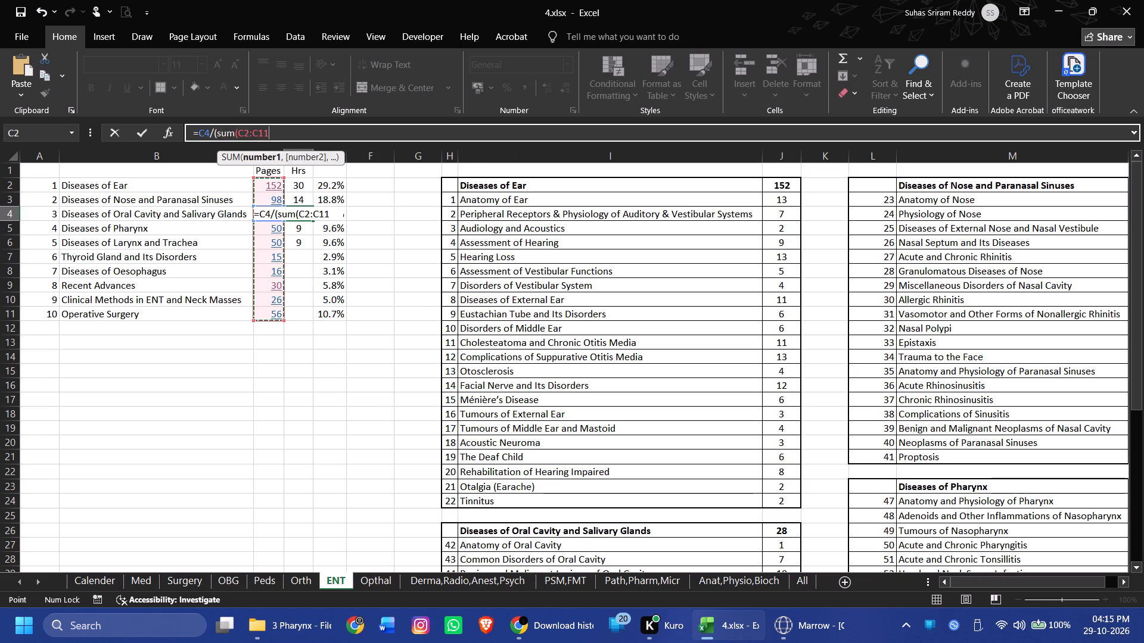
Make the end reference of the summed range absolute as $C$11 in the D4 formula.
key("super+p")
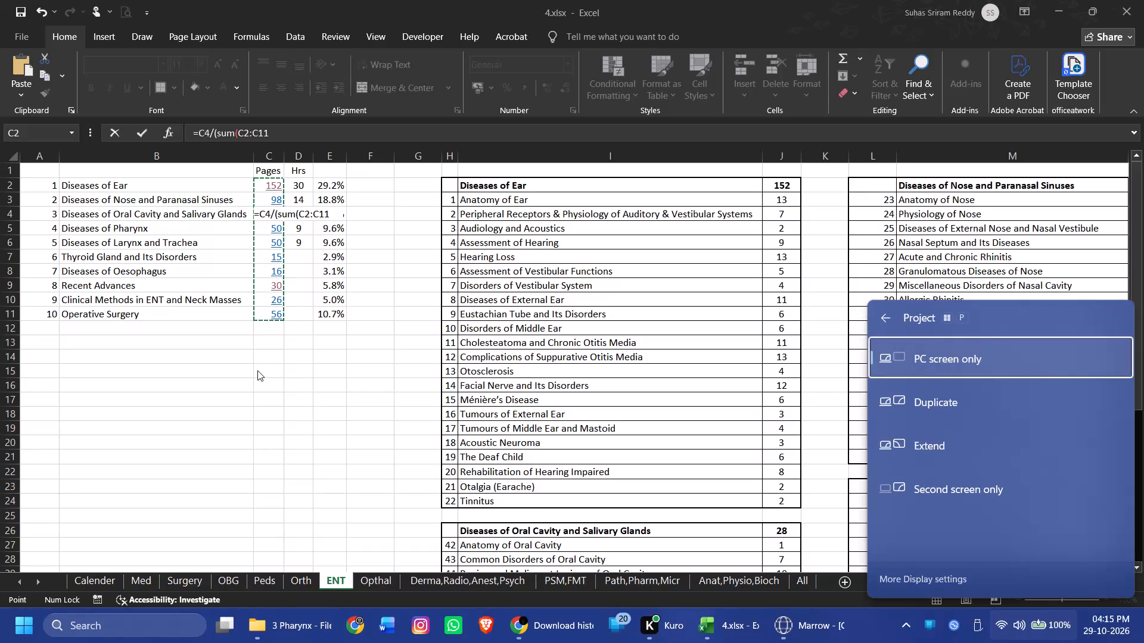
left_click(332, 127)
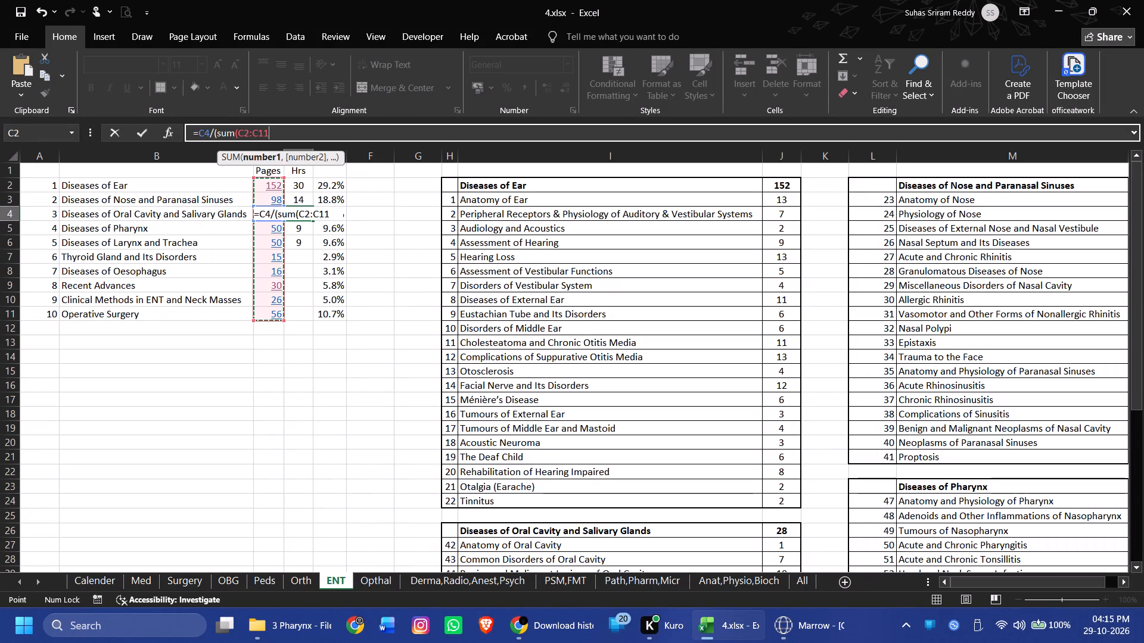
left_click(332, 127)
key("super+p")
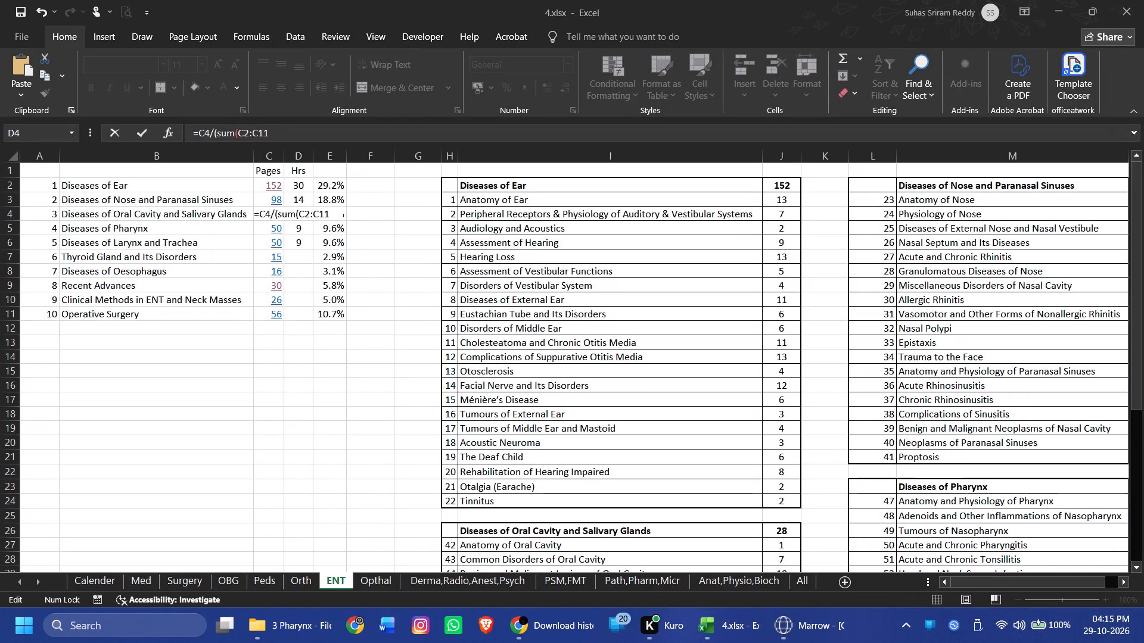
left_click(332, 127)
key("F4")
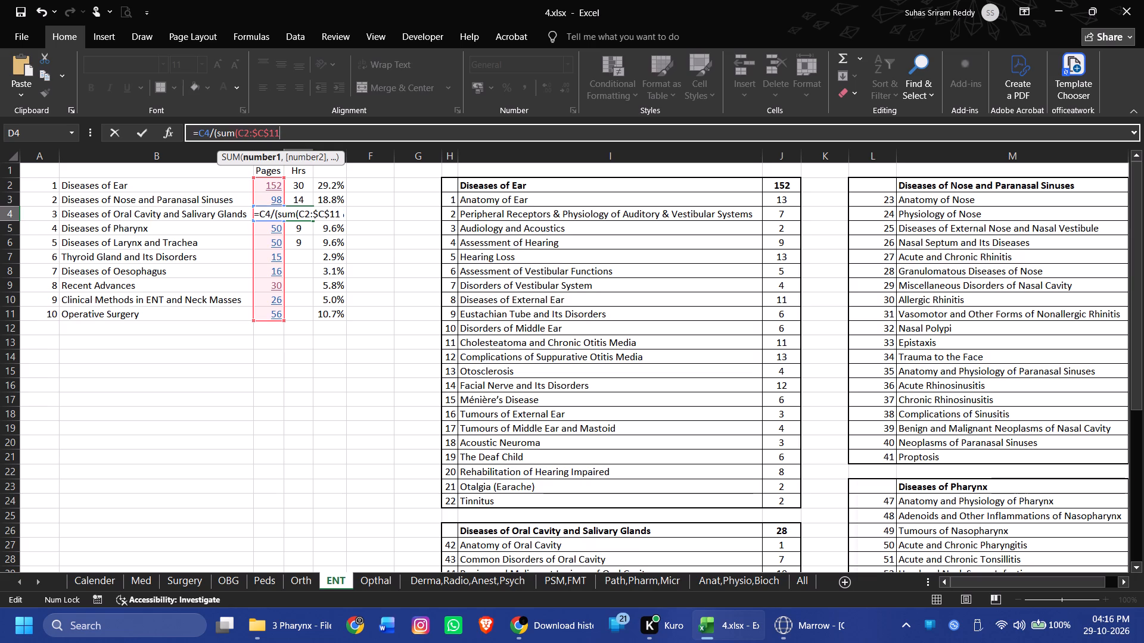
Close both parentheses around the sum in the D4 formula and append a multiplication operator for the next factor.
key("shift+parenright")
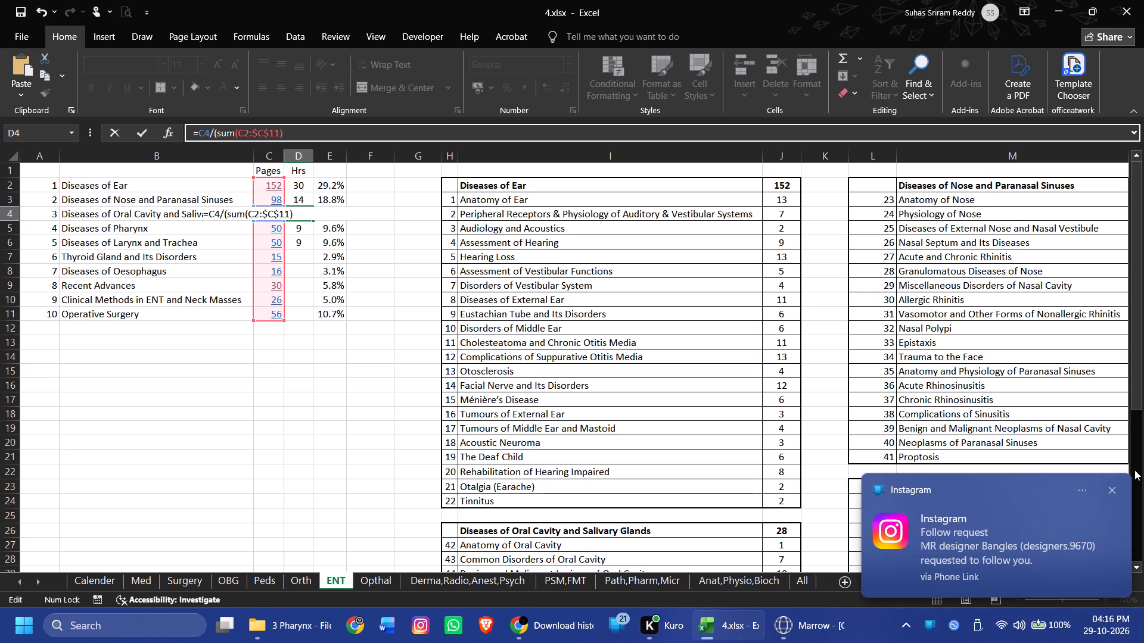
left_click(1109, 487)
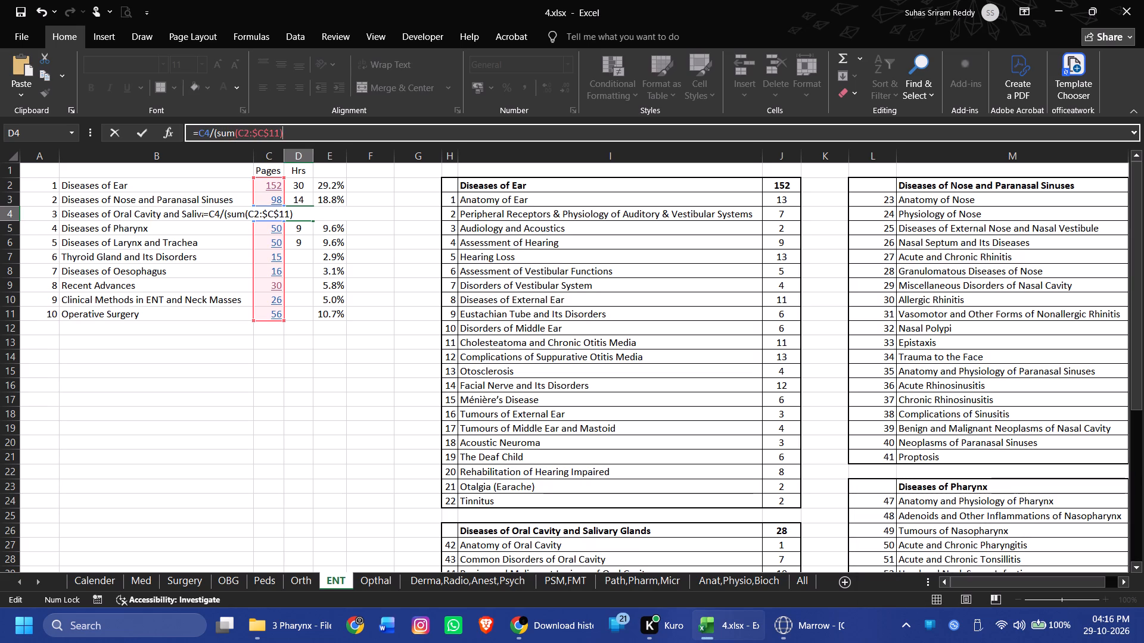
left_click(335, 130)
key("asterisk")
key("BackSpace")
key("shift+parenright")
key("asterisk")
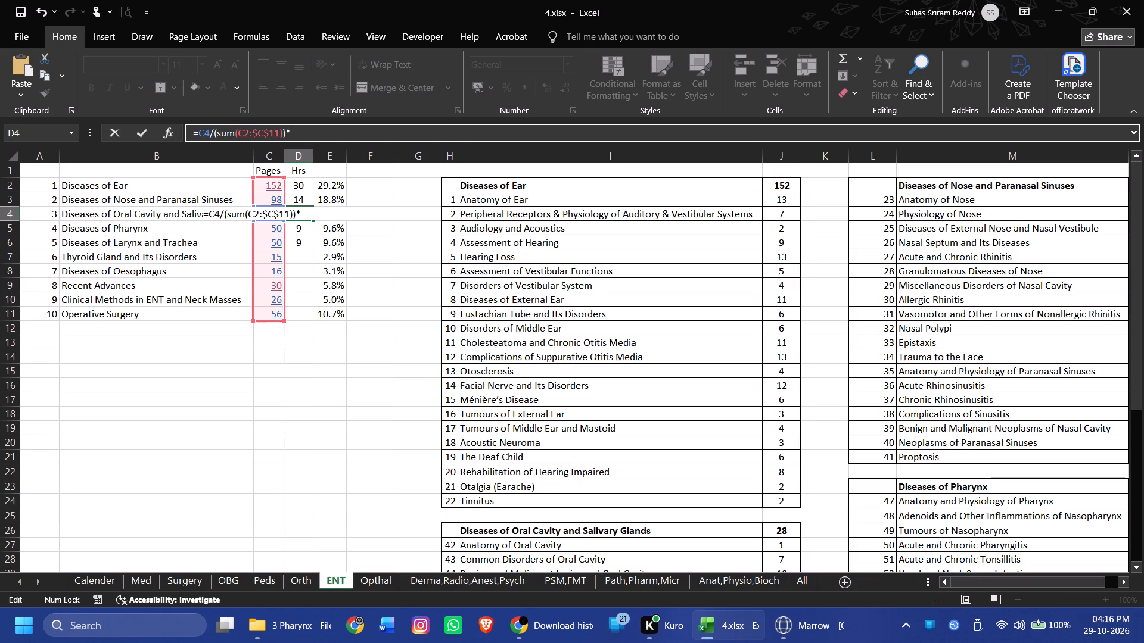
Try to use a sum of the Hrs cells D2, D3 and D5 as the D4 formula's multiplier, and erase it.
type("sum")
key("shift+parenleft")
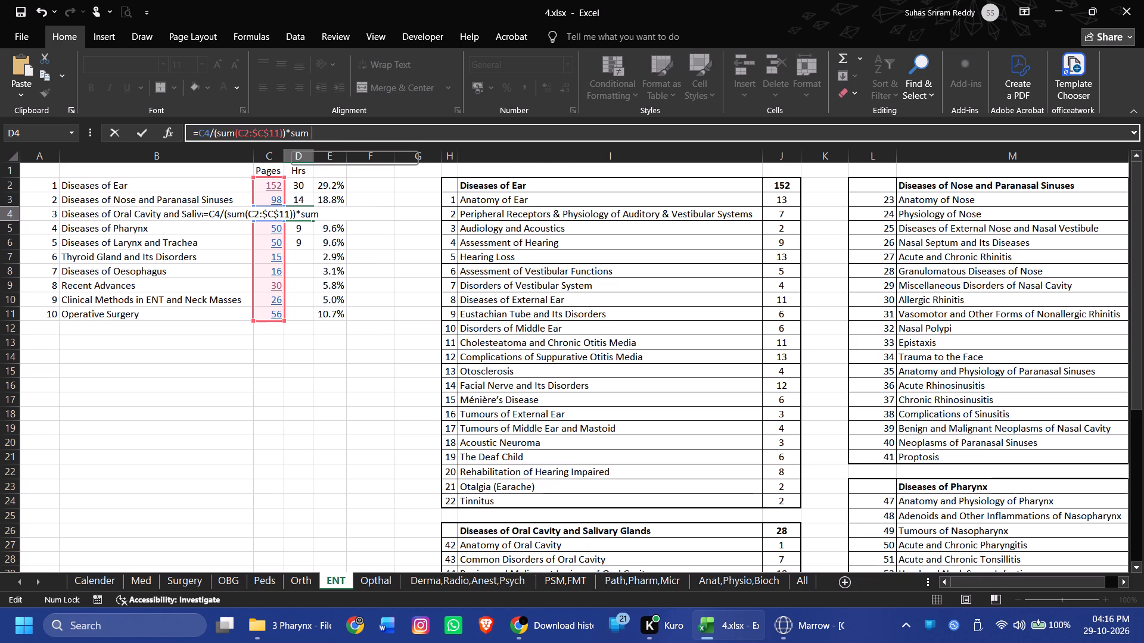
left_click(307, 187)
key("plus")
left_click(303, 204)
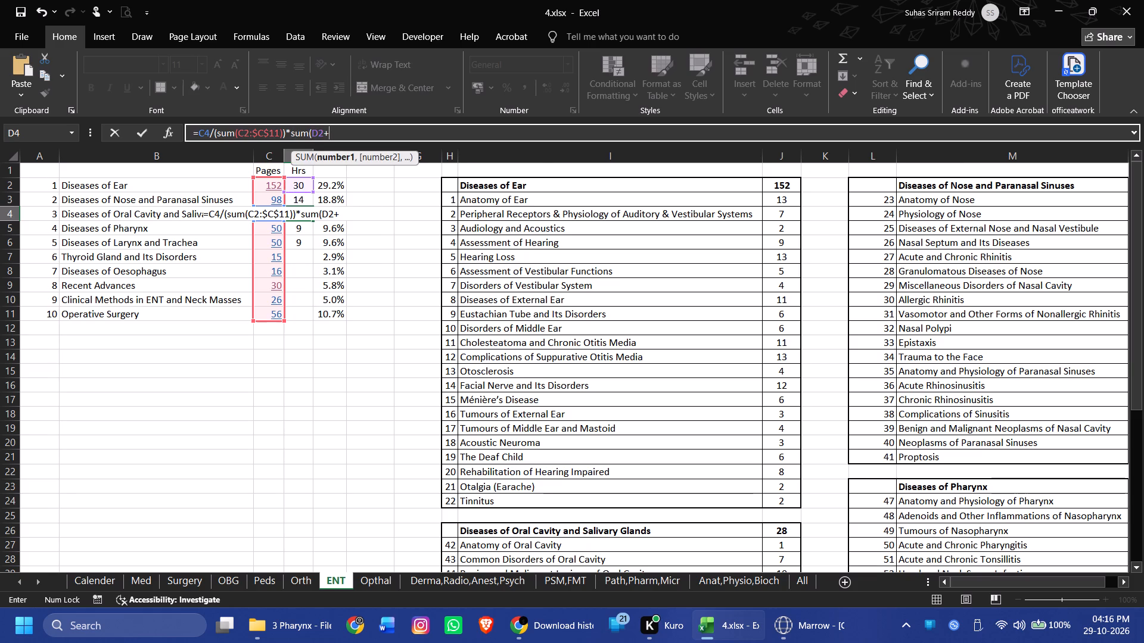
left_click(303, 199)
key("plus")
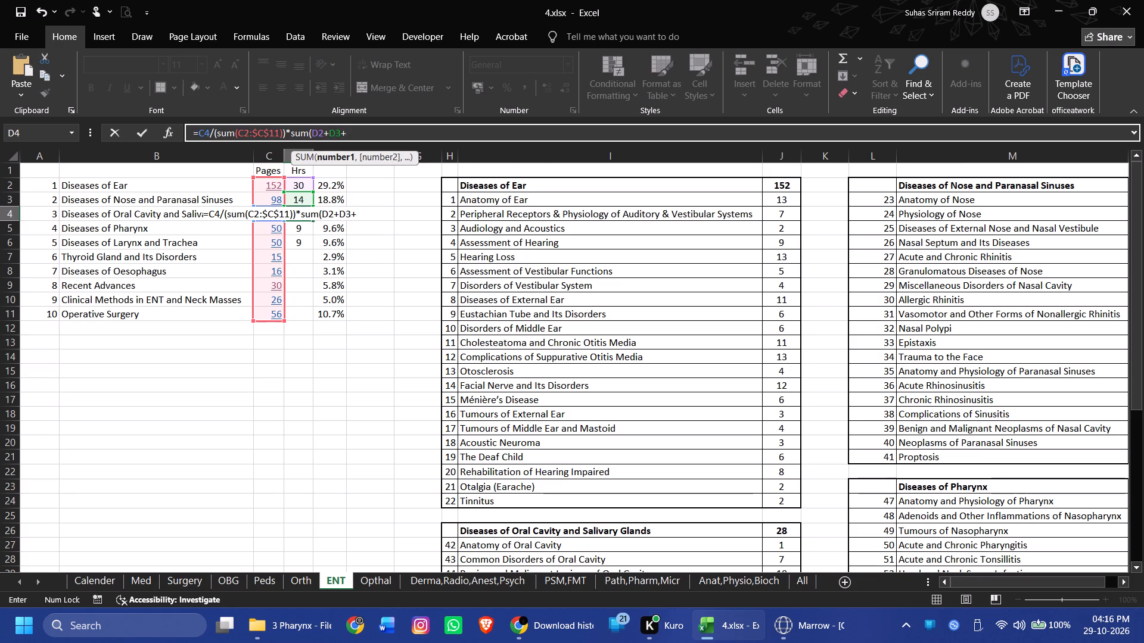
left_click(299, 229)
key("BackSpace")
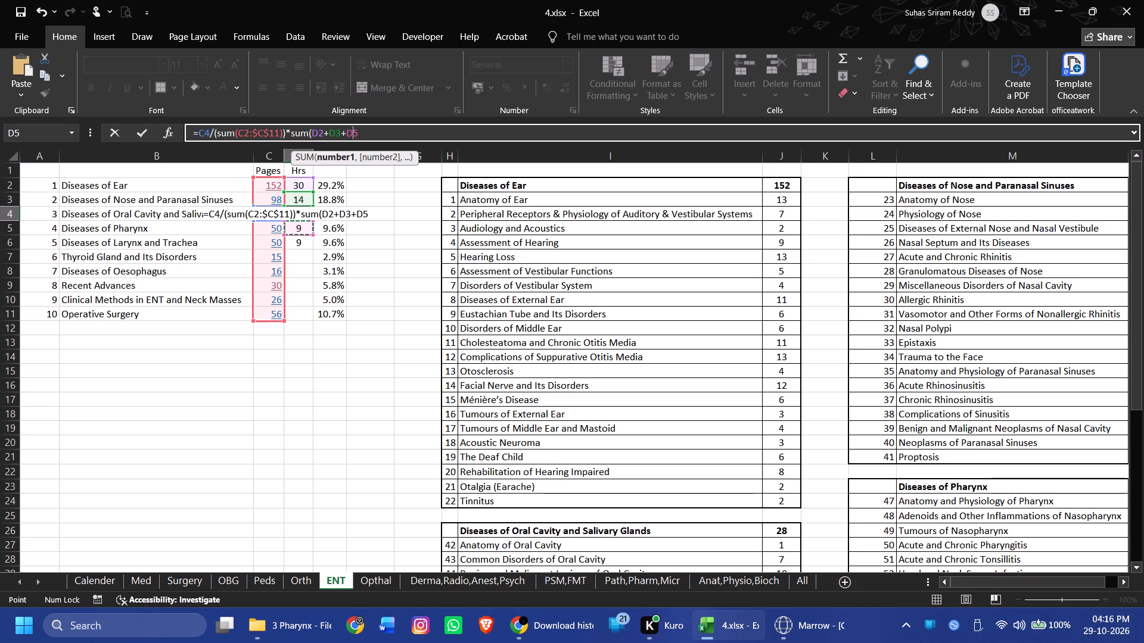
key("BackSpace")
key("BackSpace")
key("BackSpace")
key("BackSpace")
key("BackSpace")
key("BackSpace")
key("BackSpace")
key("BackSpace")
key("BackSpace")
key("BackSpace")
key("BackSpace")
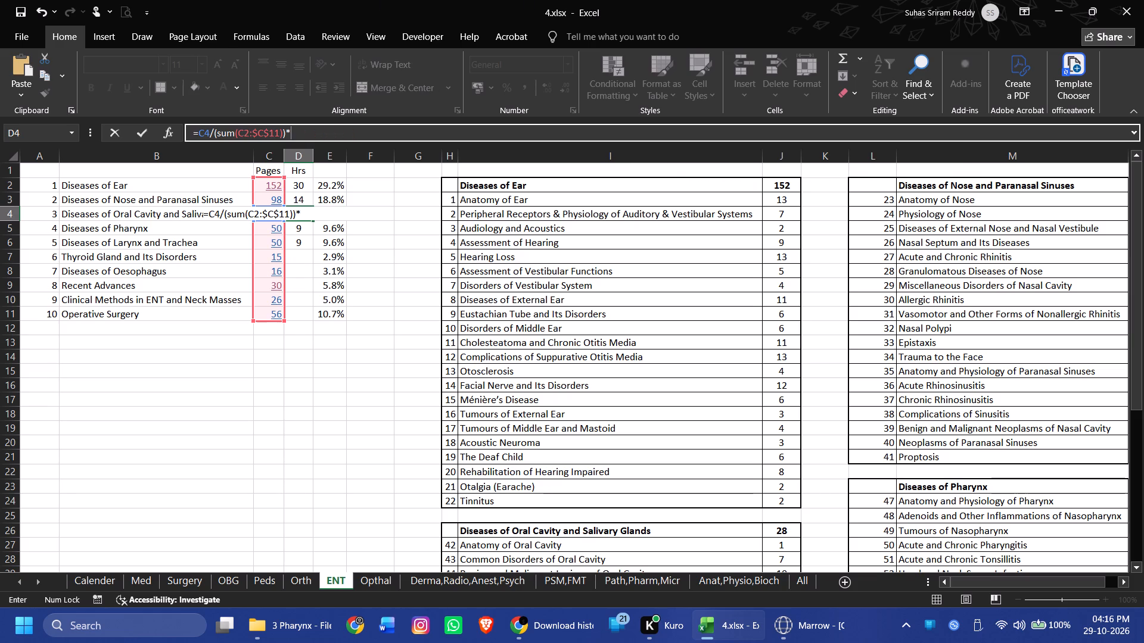
Switch to Calculator, add 30, 14 and 18 to total the known hours, and return to the workbook.
left_click(10, 642)
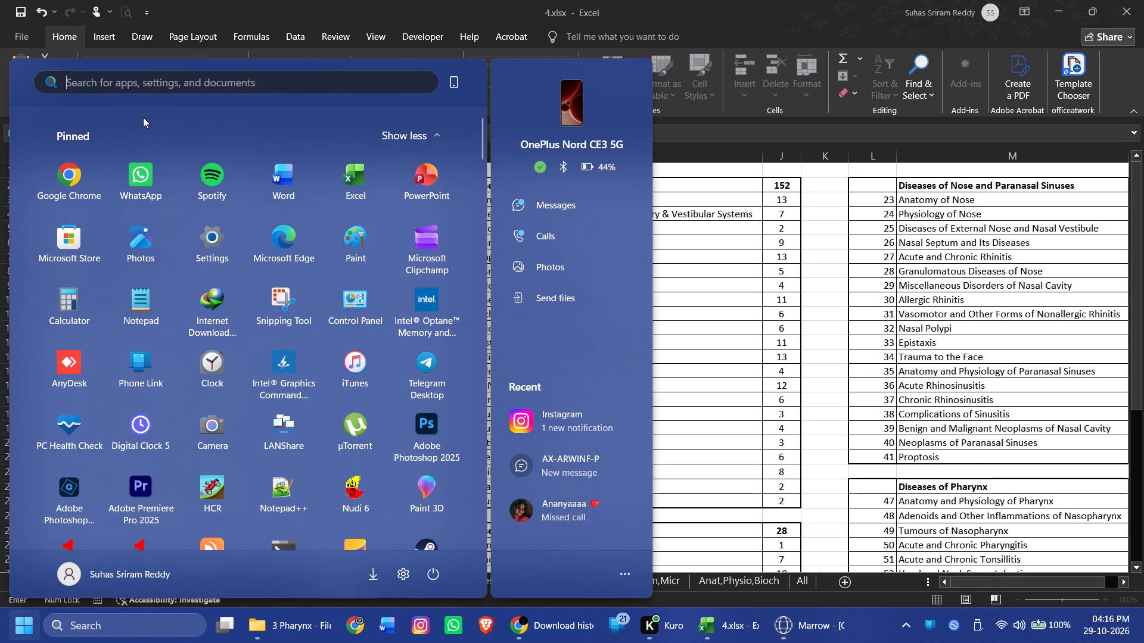
left_click(72, 280)
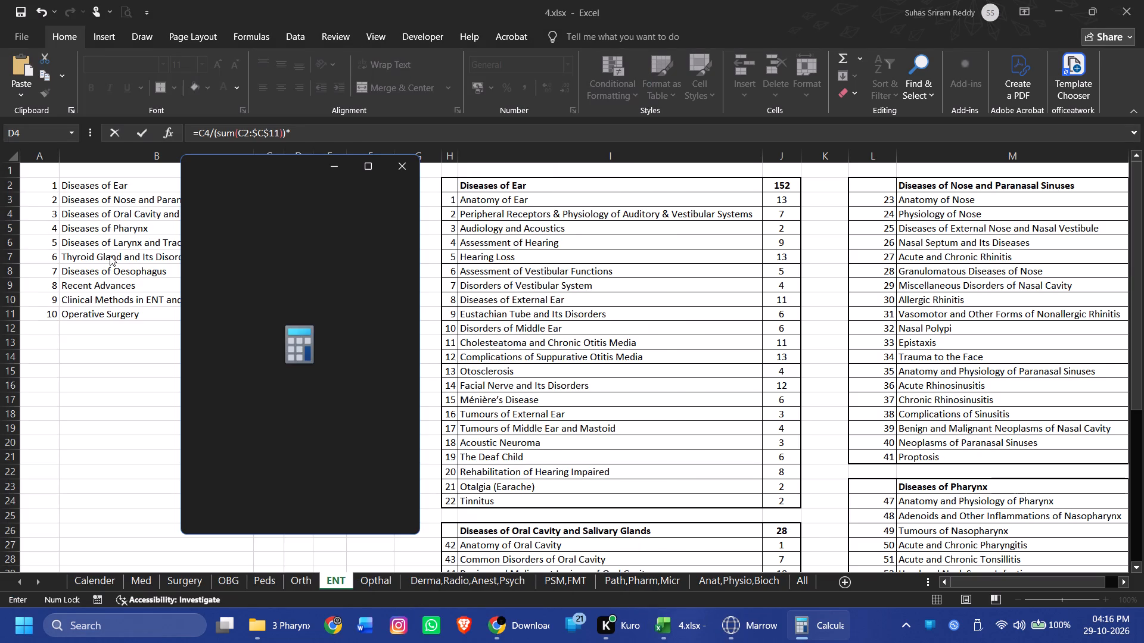
left_click_drag(277, 166, 532, 118)
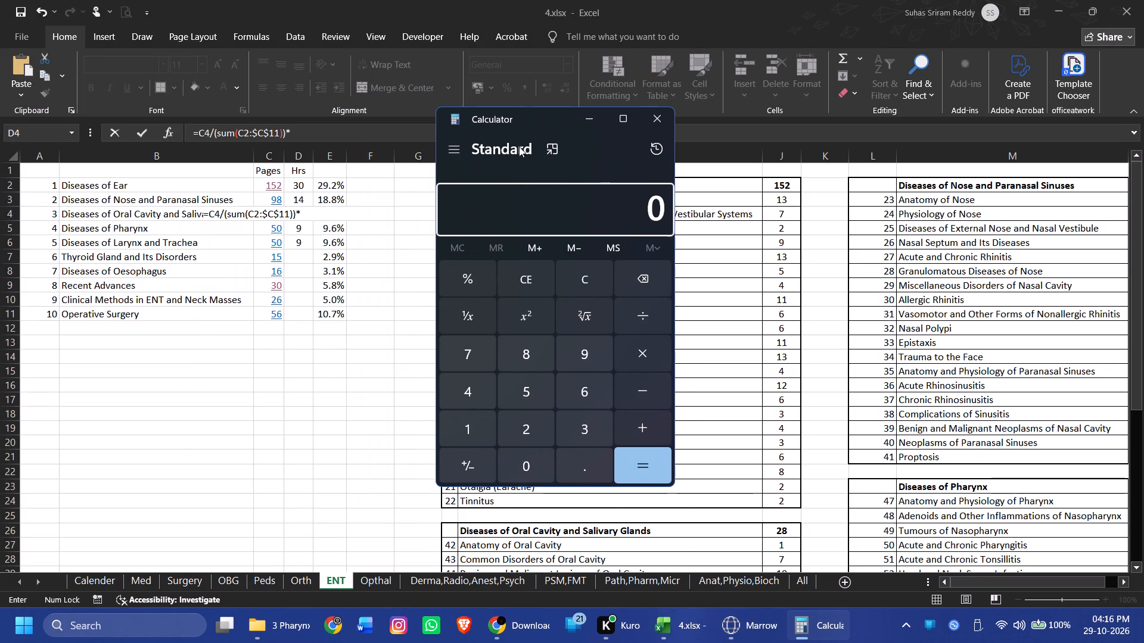
type("30+")
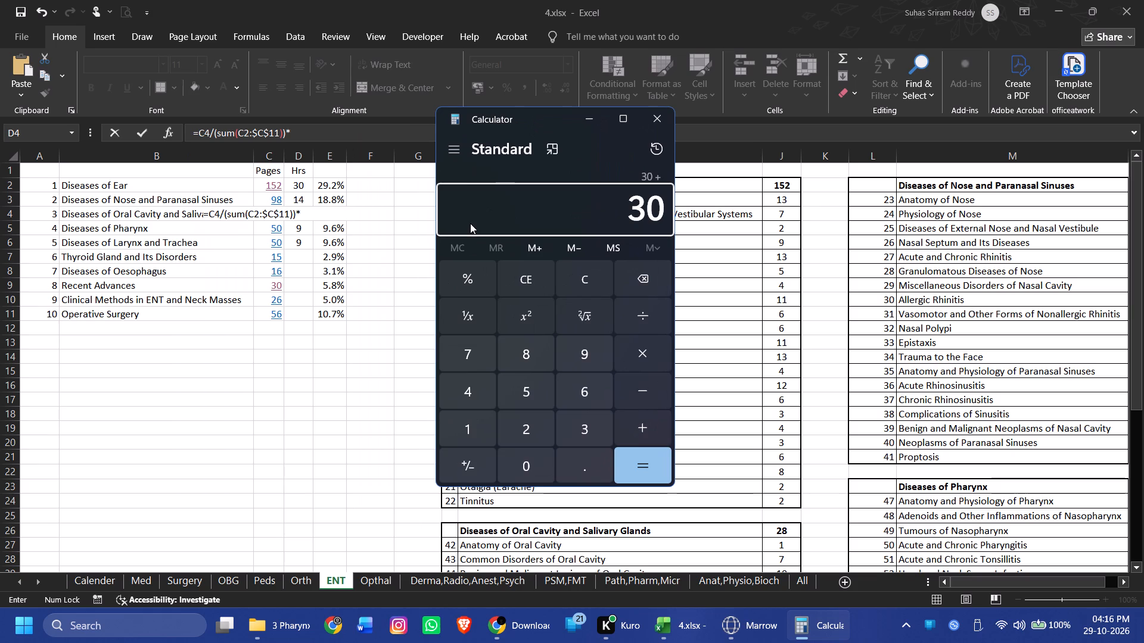
type("14+18")
key("Return")
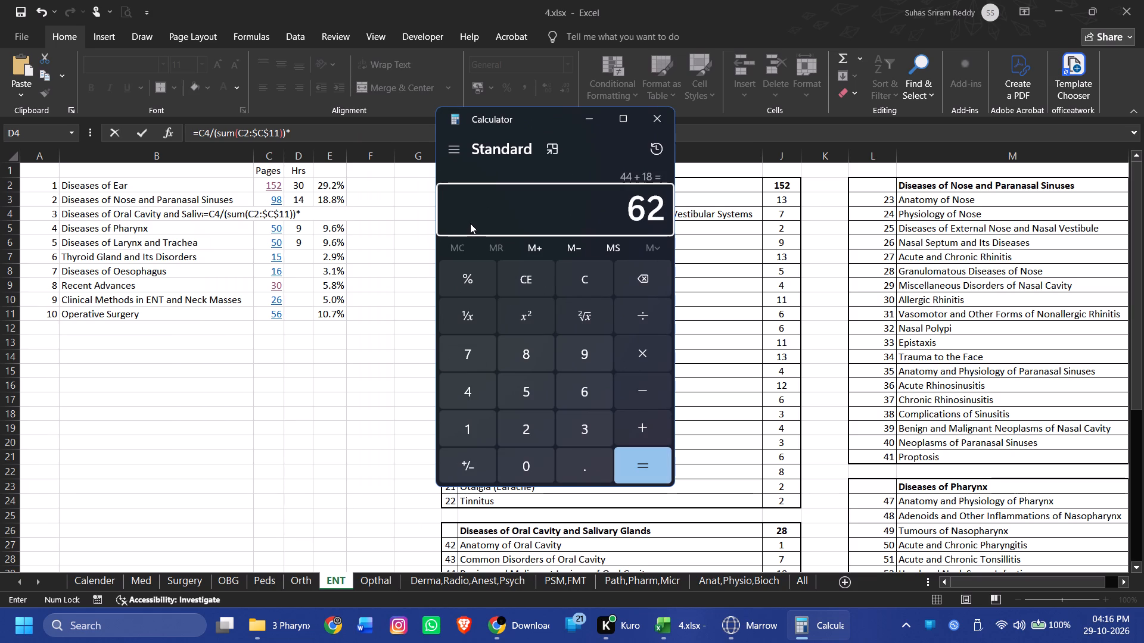
left_click(570, 272)
left_click(666, 118)
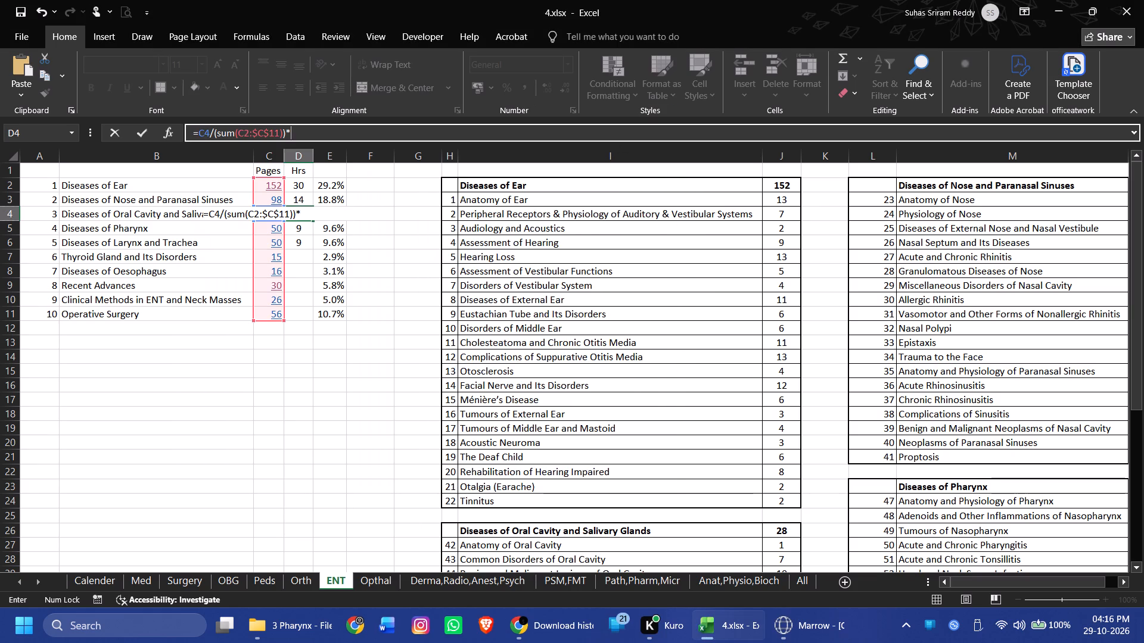
Complete the D4 formula with 62 as the multiplier.
type("62")
key("Return")
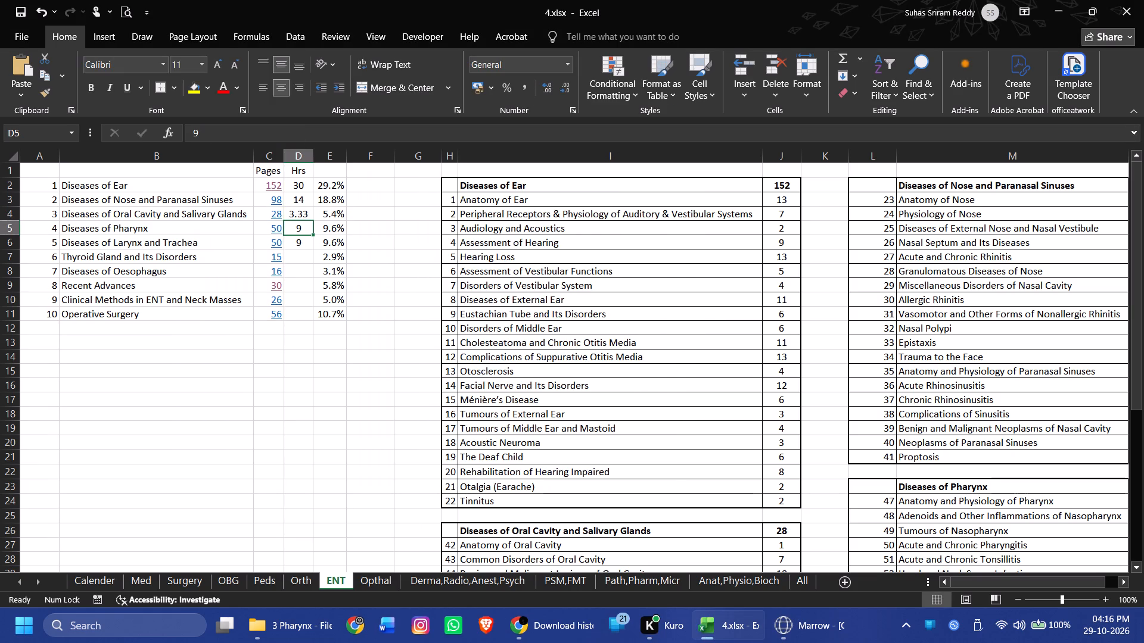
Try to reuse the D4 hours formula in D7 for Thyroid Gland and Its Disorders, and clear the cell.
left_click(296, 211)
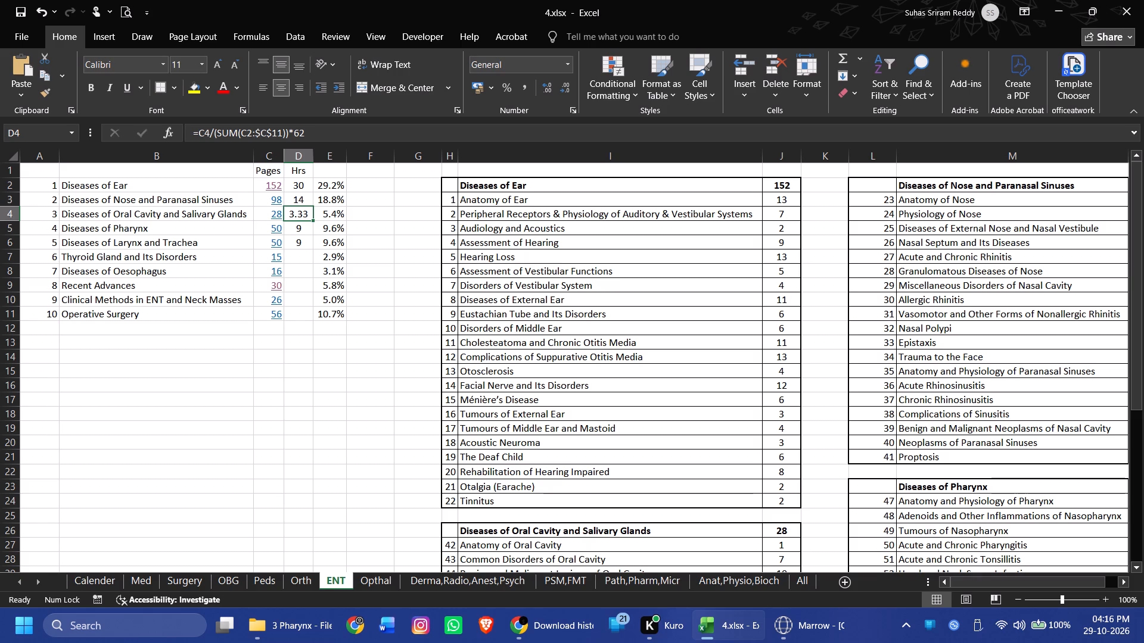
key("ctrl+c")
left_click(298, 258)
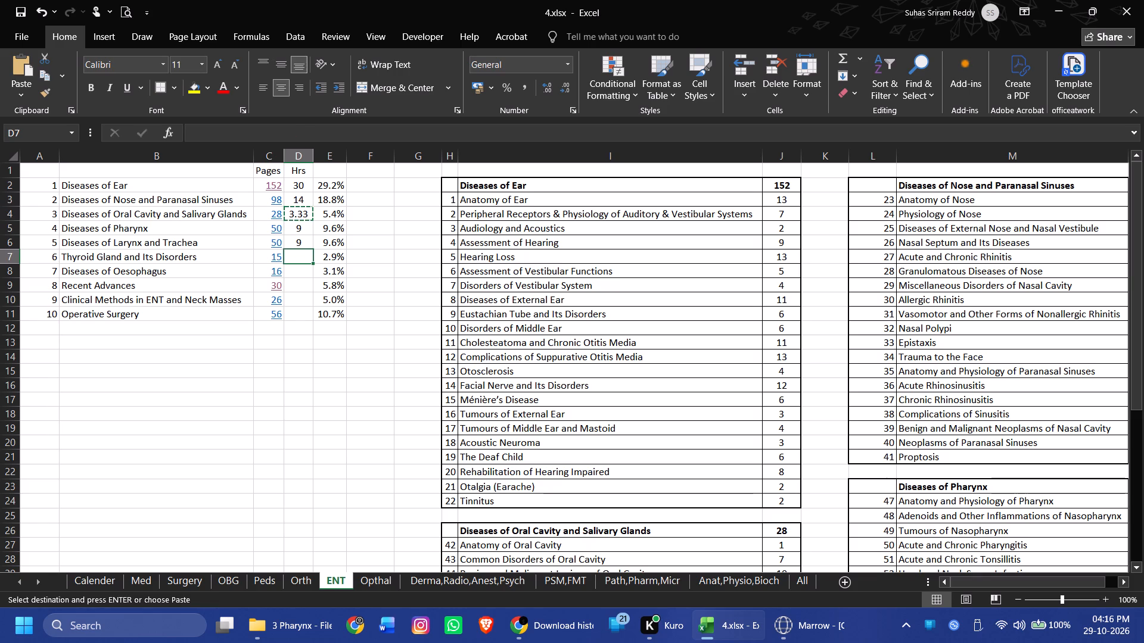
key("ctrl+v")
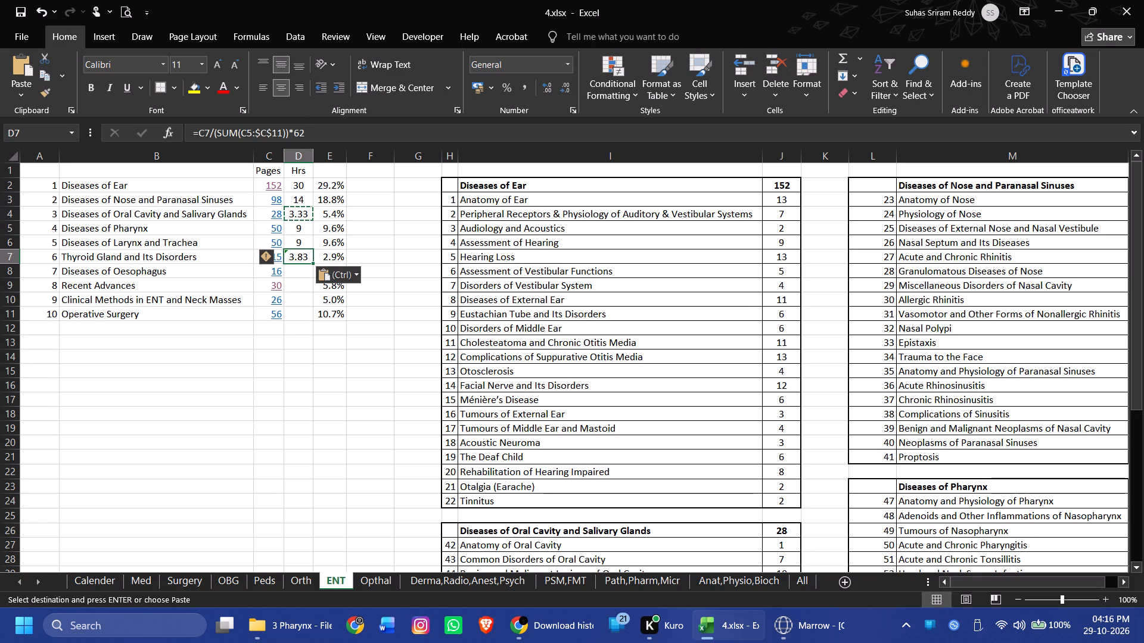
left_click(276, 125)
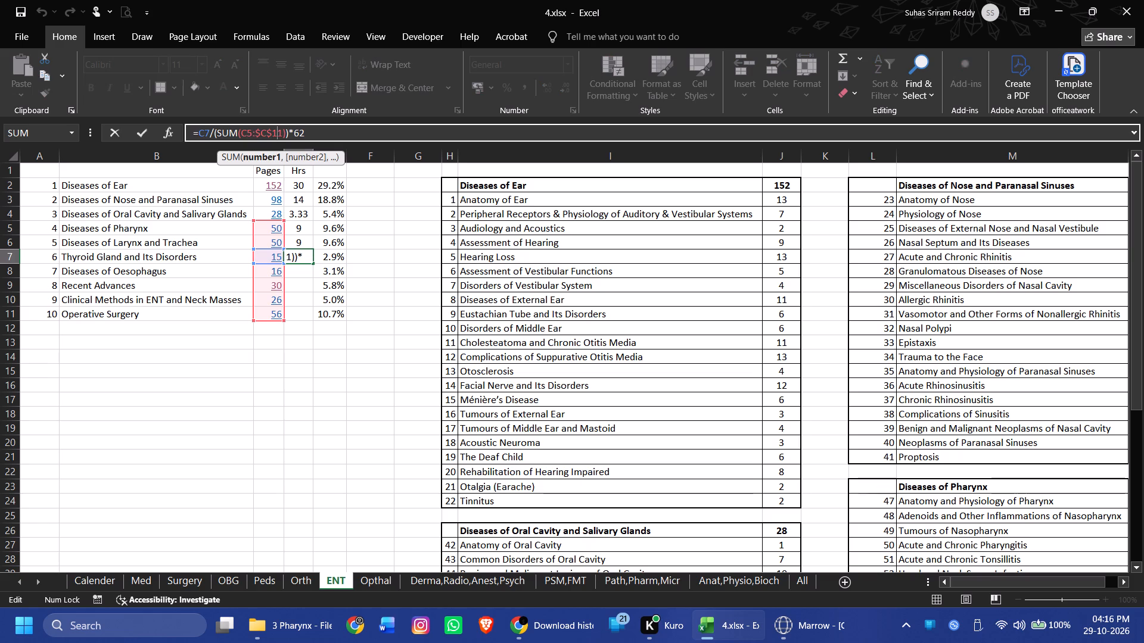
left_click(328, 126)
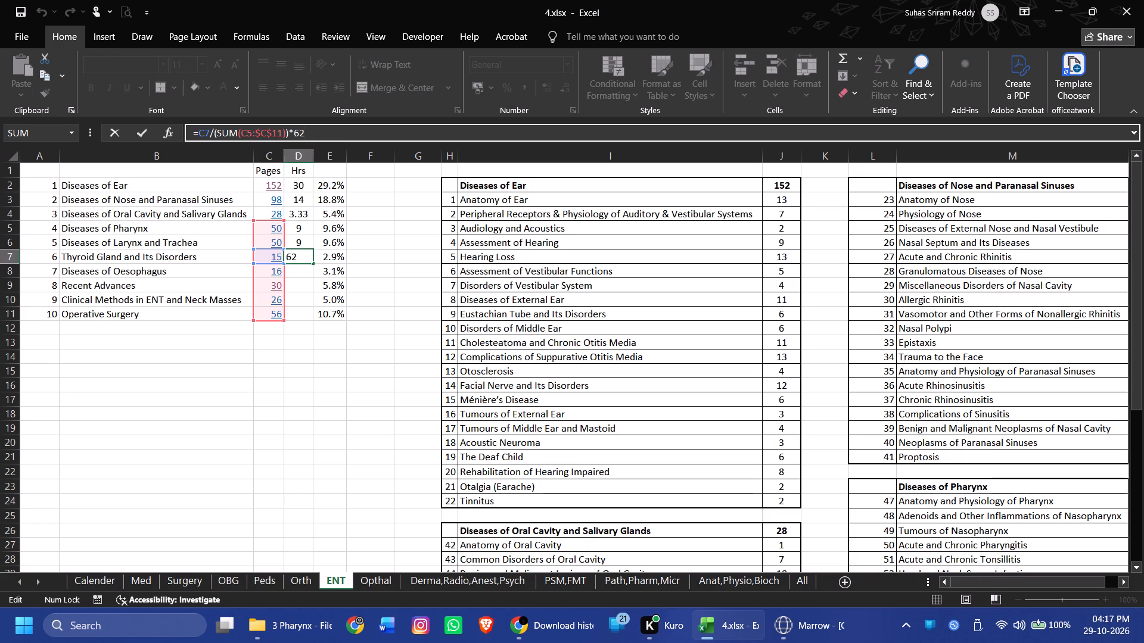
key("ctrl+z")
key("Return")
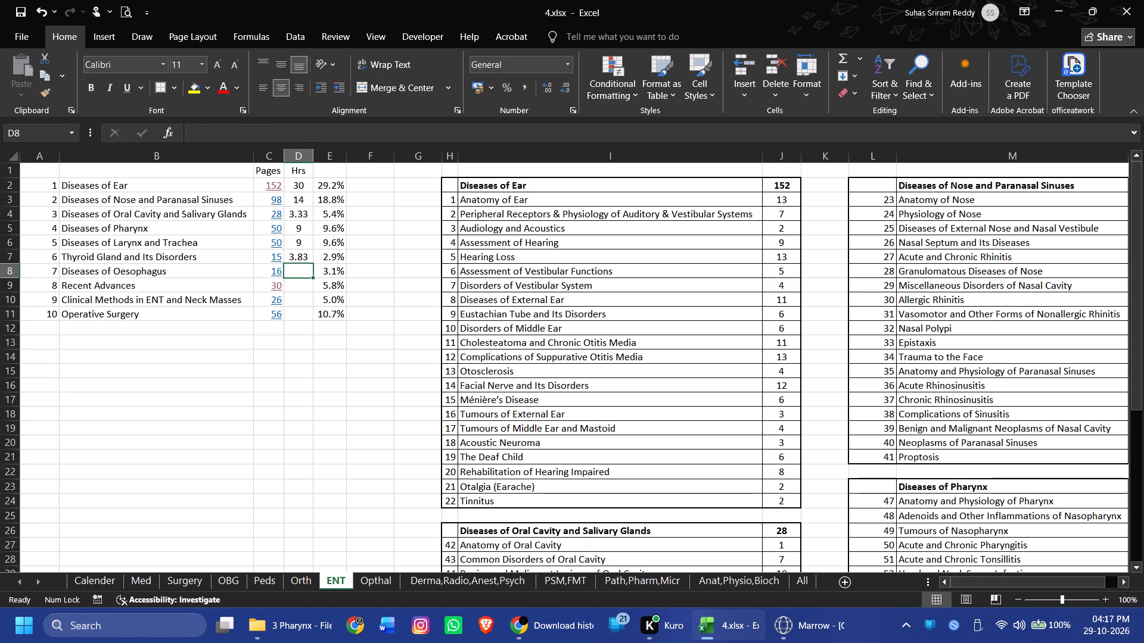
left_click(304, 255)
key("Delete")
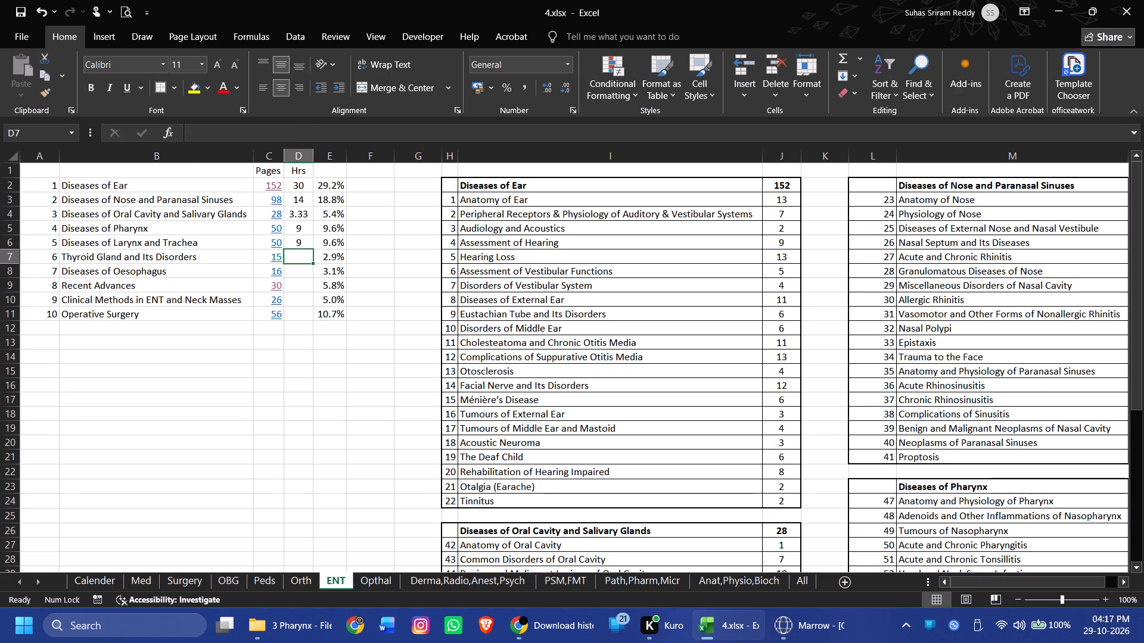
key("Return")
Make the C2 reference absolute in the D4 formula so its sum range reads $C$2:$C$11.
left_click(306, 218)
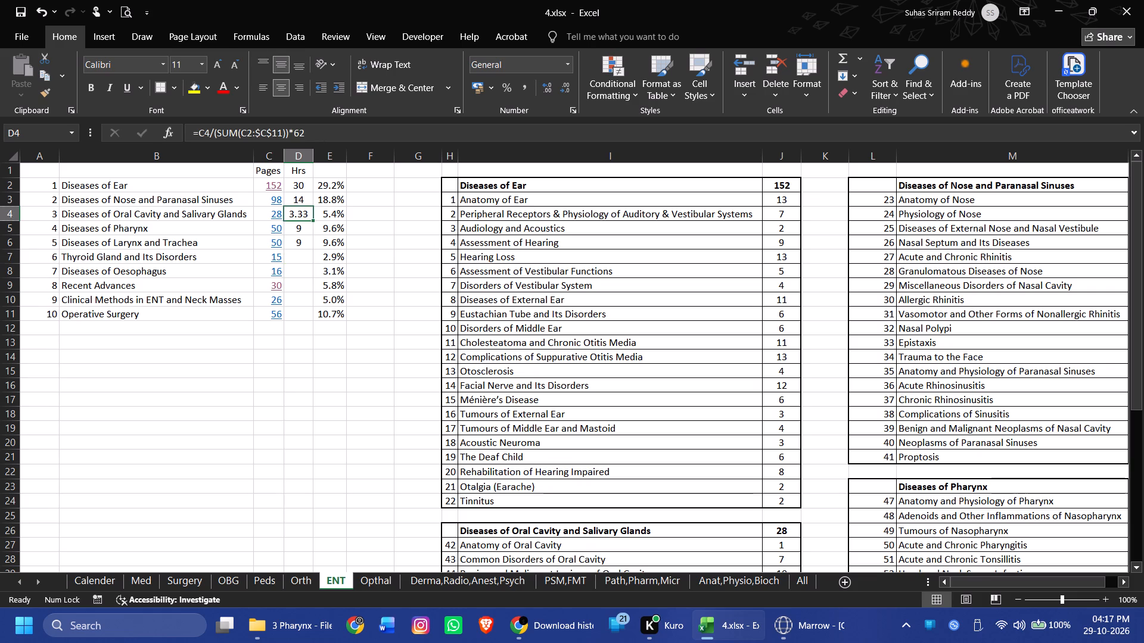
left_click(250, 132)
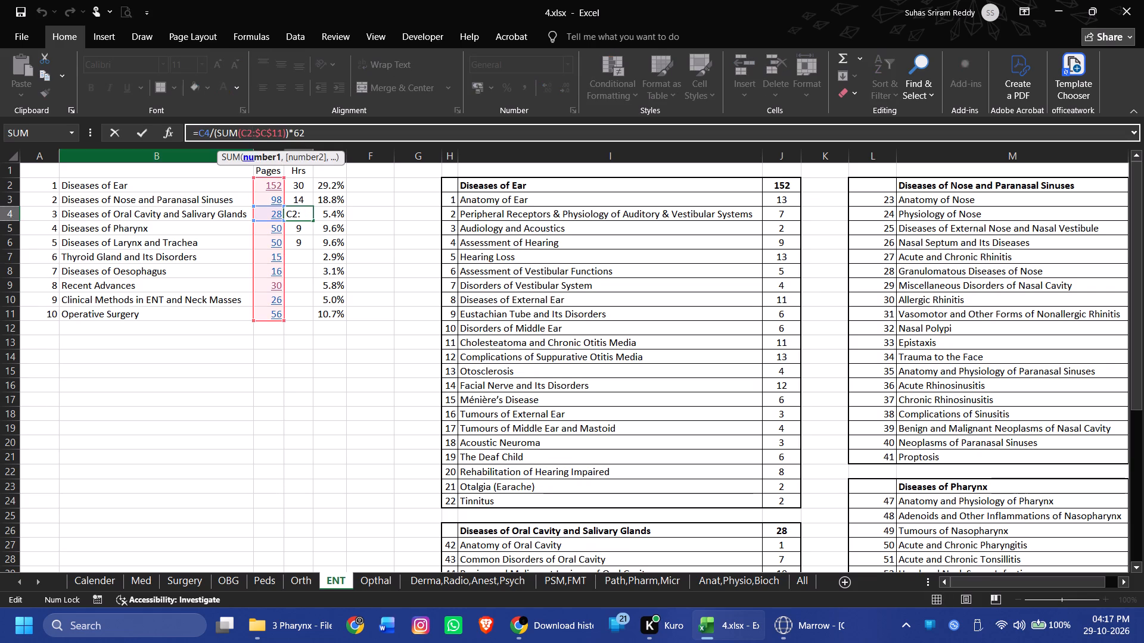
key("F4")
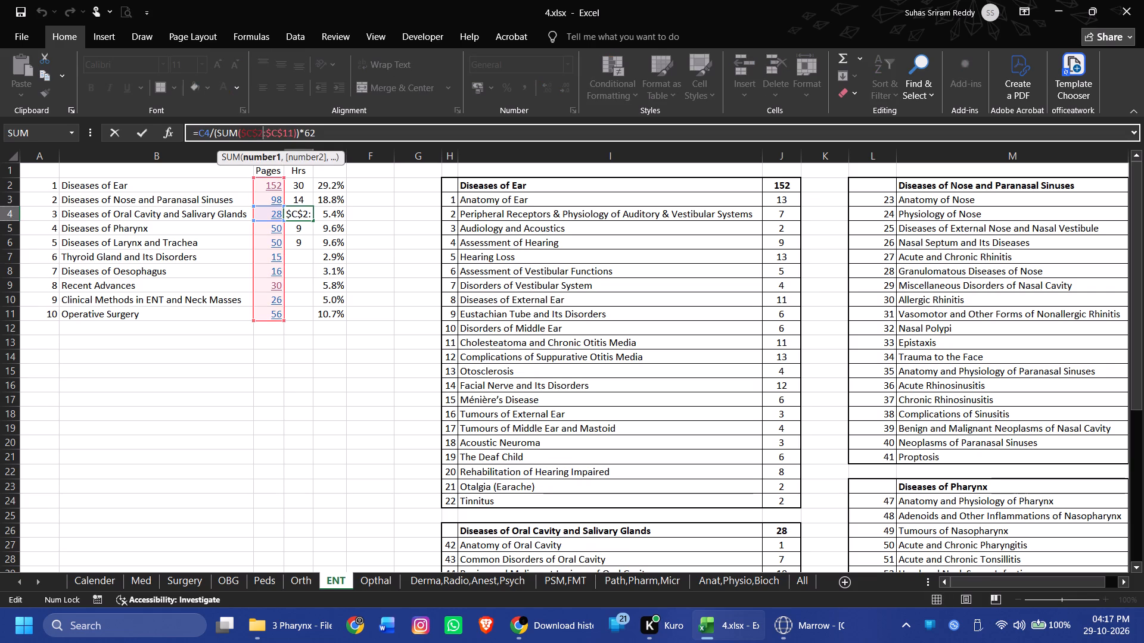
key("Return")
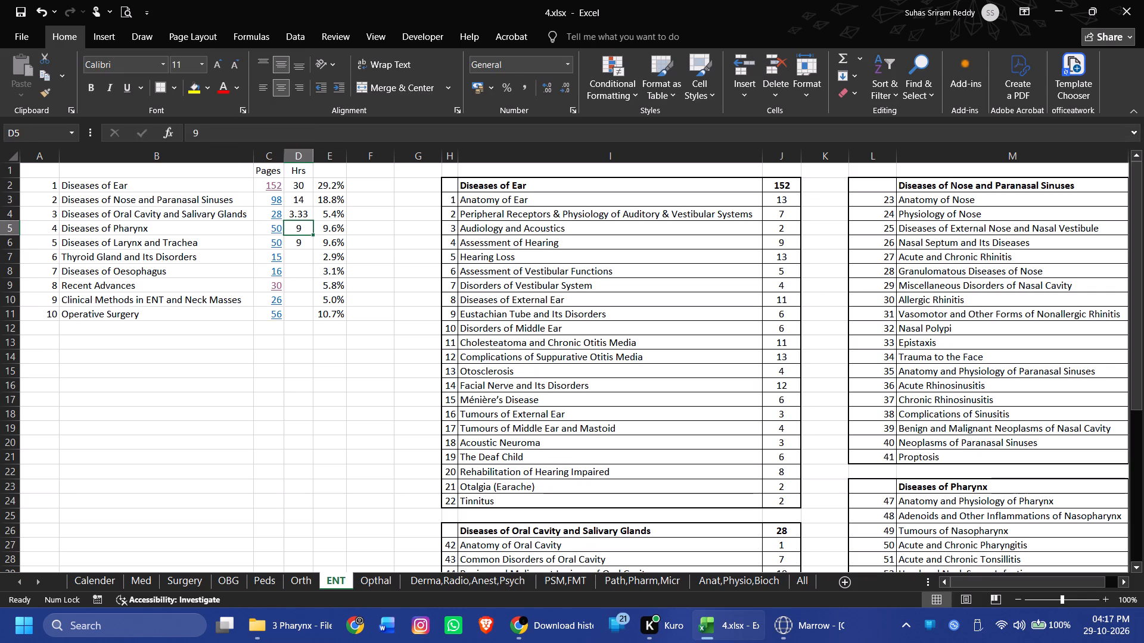
Replace the Hrs formula for Diseases of Oral Cavity and Salivary Glands with the fixed value 3.5.
left_click(322, 184)
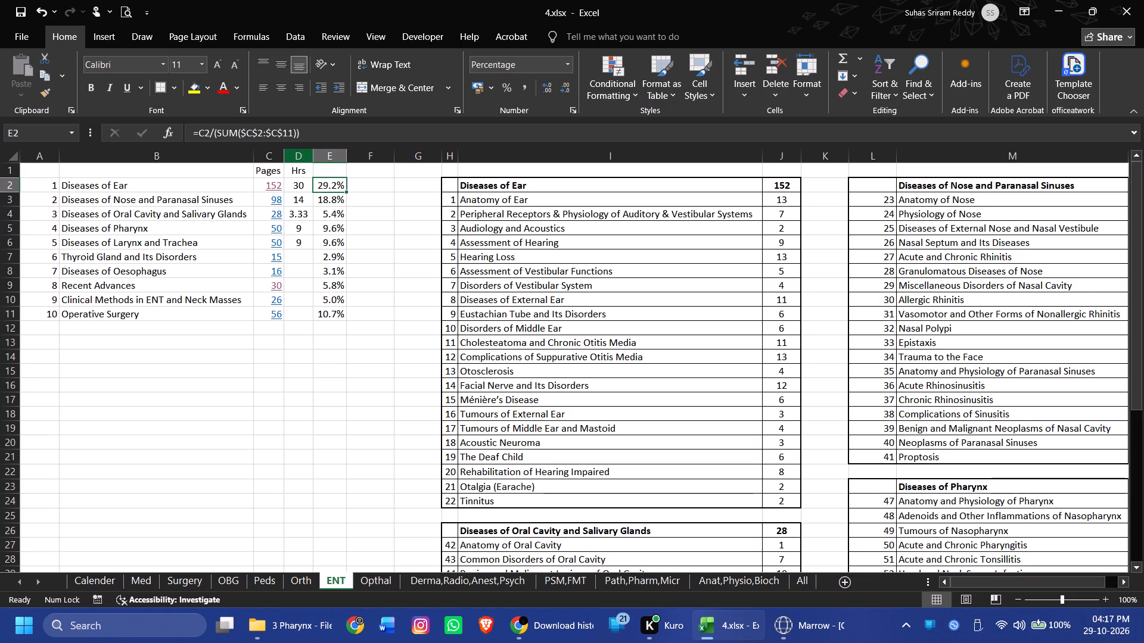
left_click(304, 189)
left_click(304, 204)
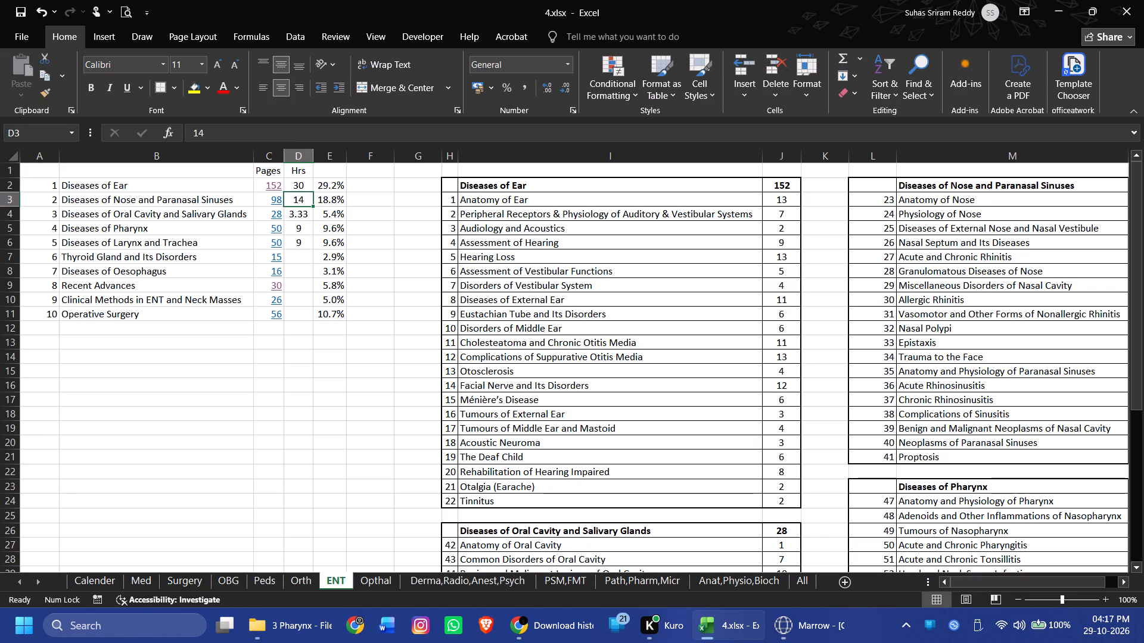
left_click(304, 217)
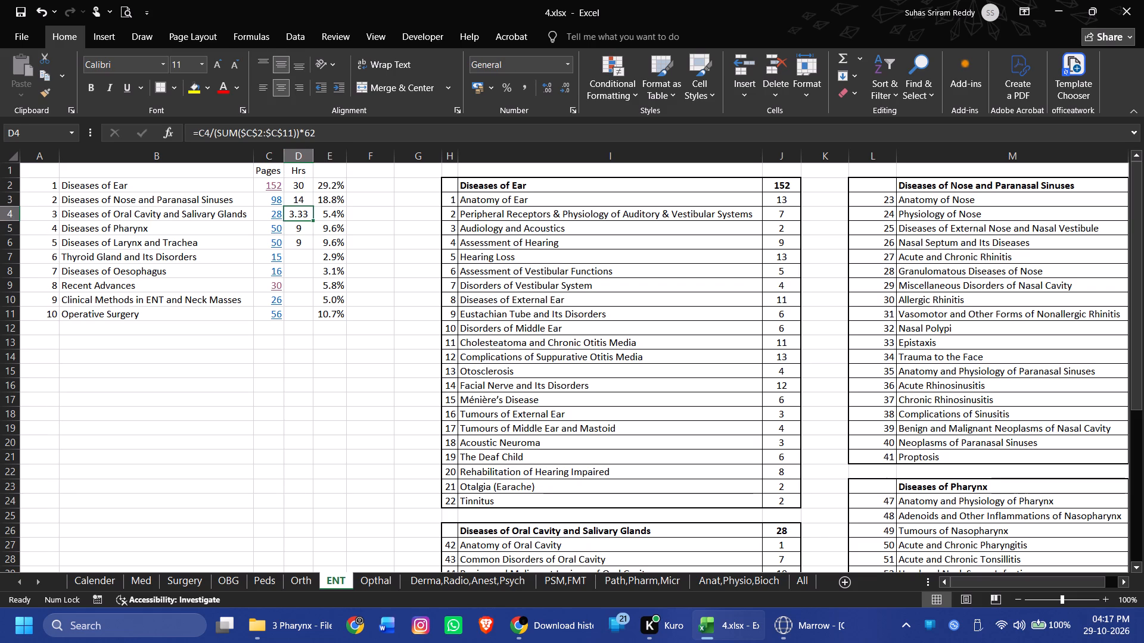
key("3")
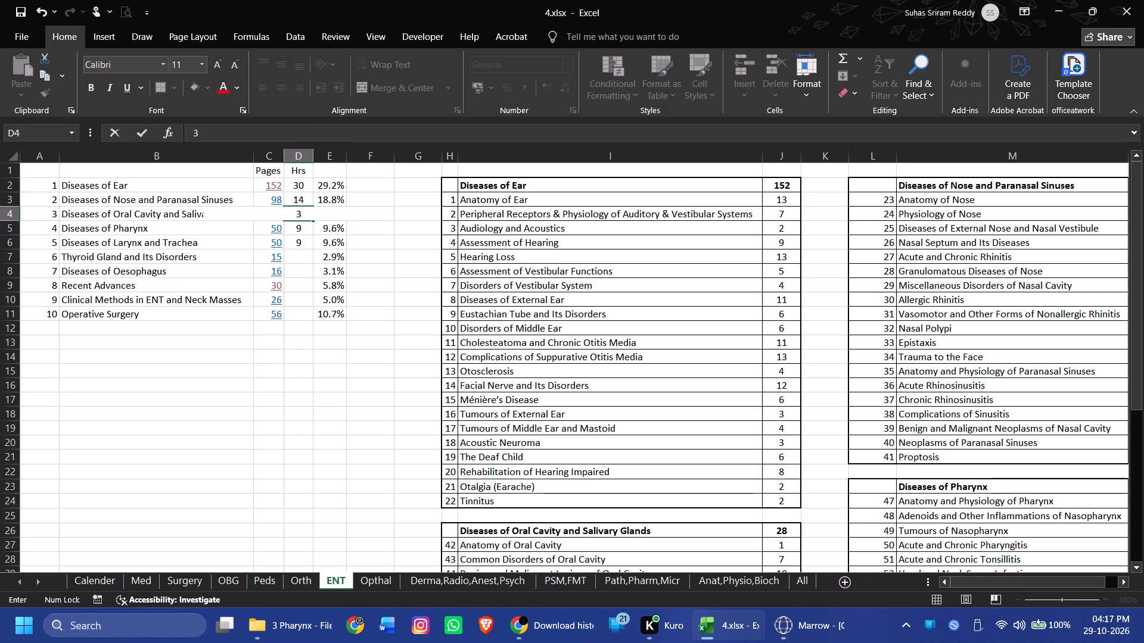
type(".5")
key("Return")
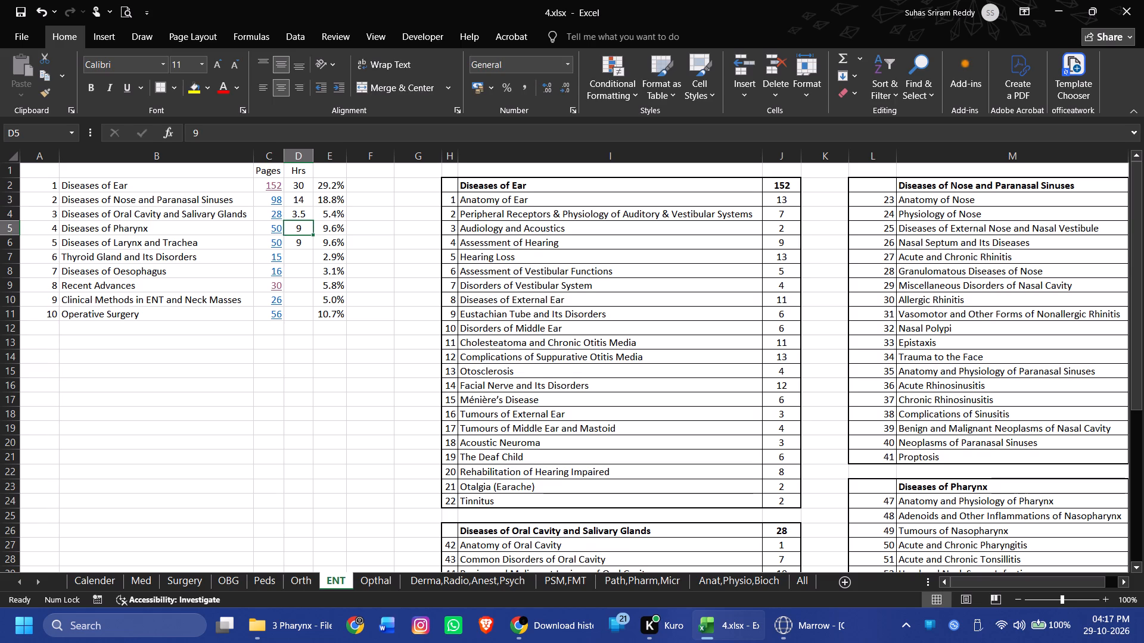
Set the Hrs values to 8.5 for Diseases of Larynx and Trachea and 9.5 for Diseases of Pharynx.
key("alt+Tab")
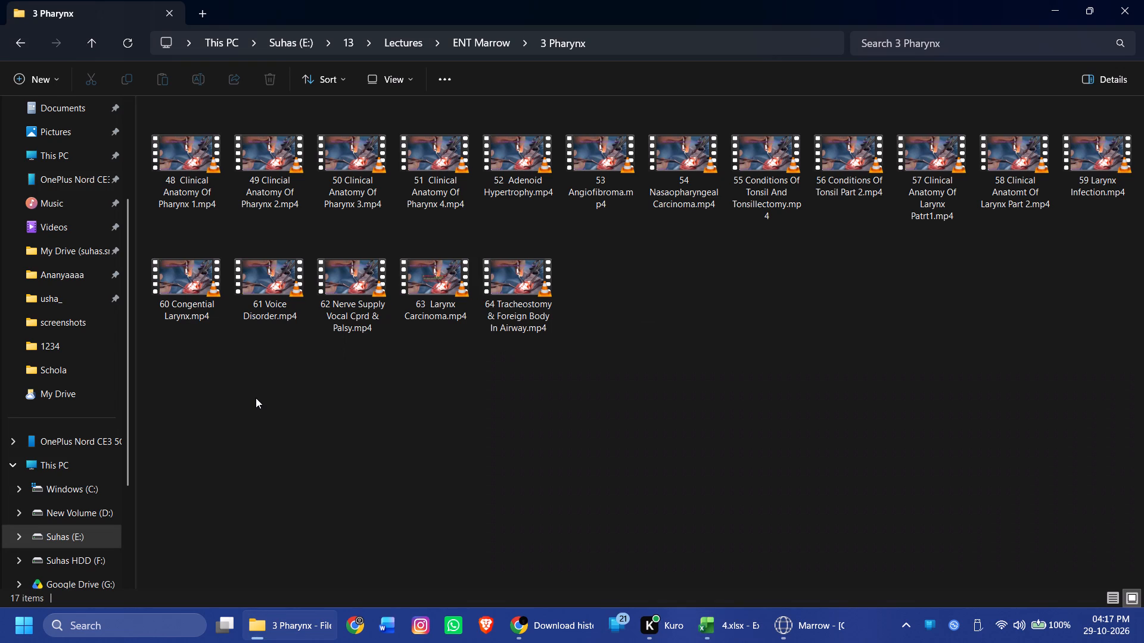
key("alt+Tab")
key("Down")
type("8.5")
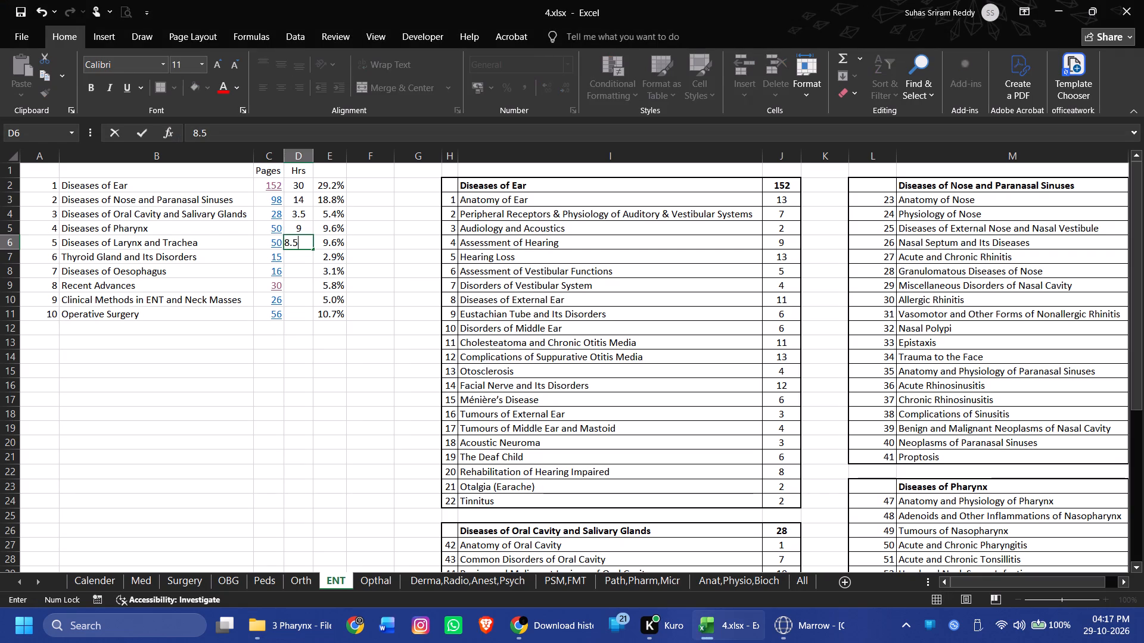
key("Up")
type("9.5")
key("Return")
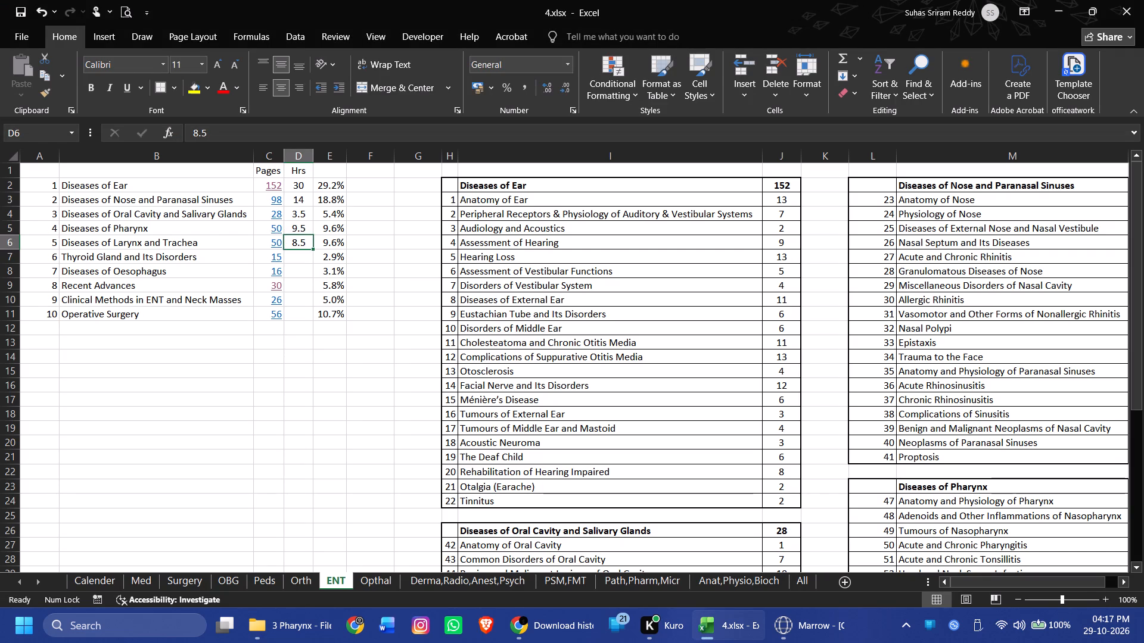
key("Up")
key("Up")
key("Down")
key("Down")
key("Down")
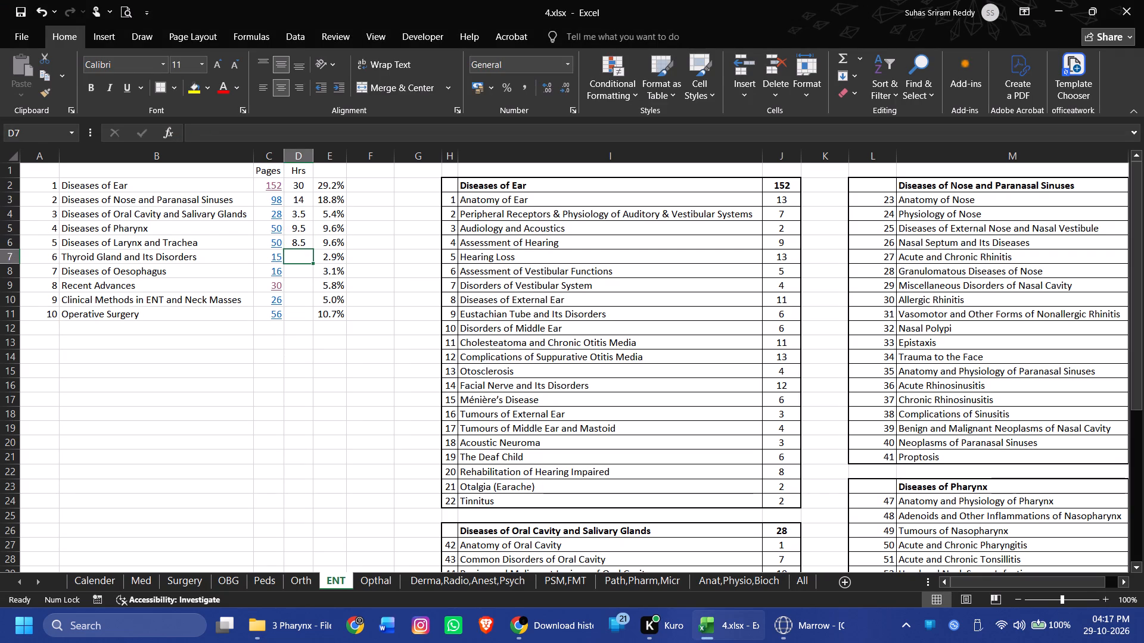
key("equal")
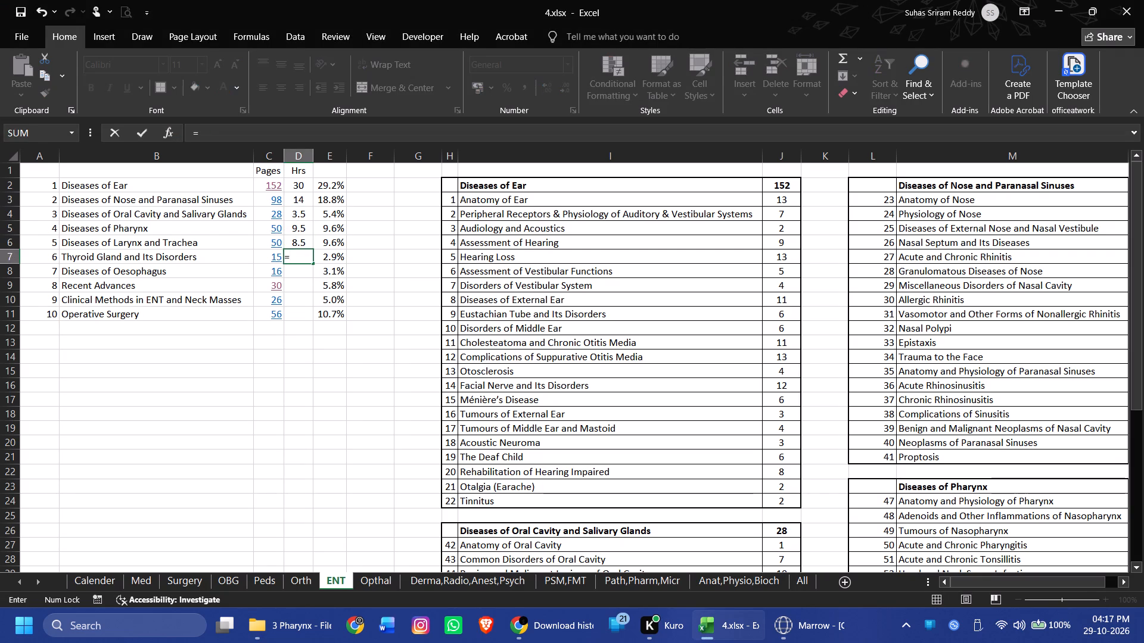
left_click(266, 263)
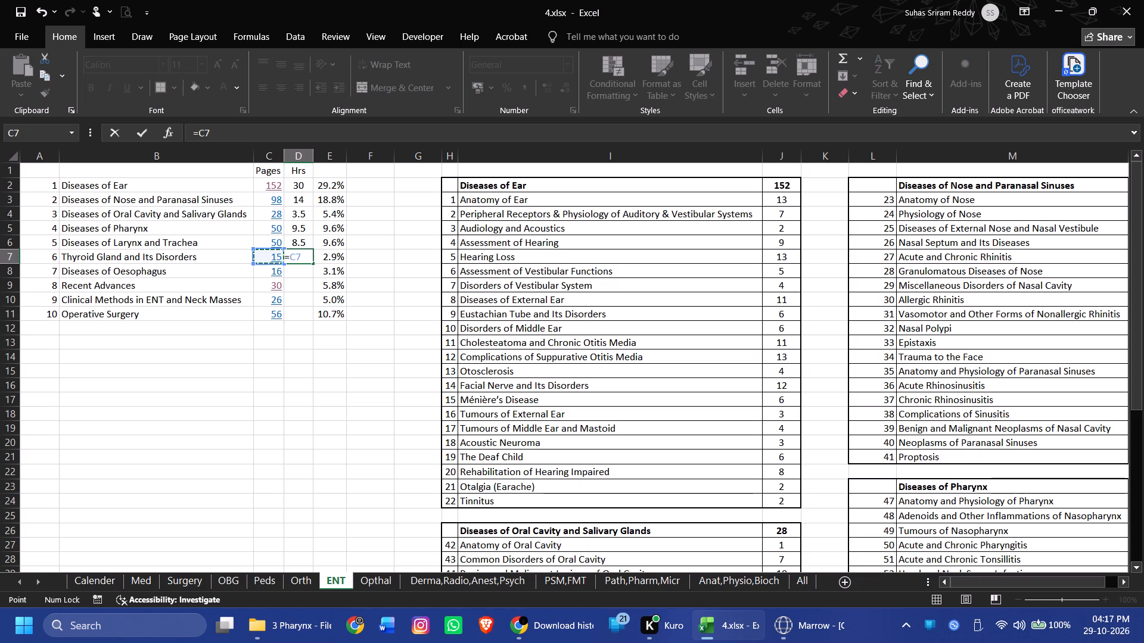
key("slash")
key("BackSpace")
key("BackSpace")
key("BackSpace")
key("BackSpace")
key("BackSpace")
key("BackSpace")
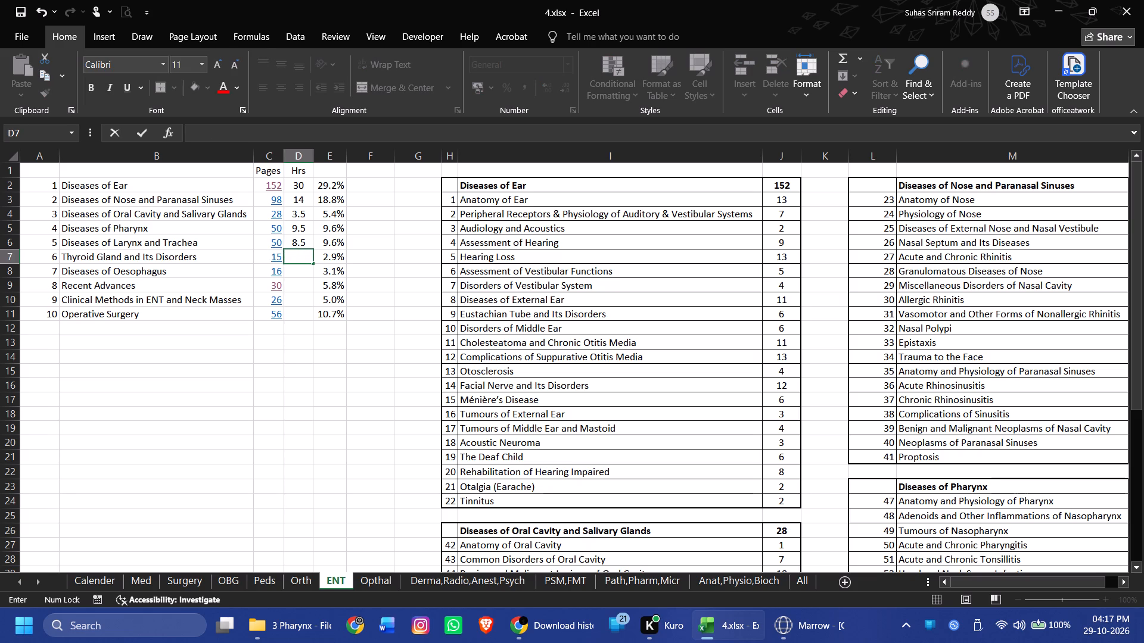
In D7 for Thyroid Gland and Its Disorders, enter the hours formula =E7*sum(D2+D3+D5+D6).
key("equal")
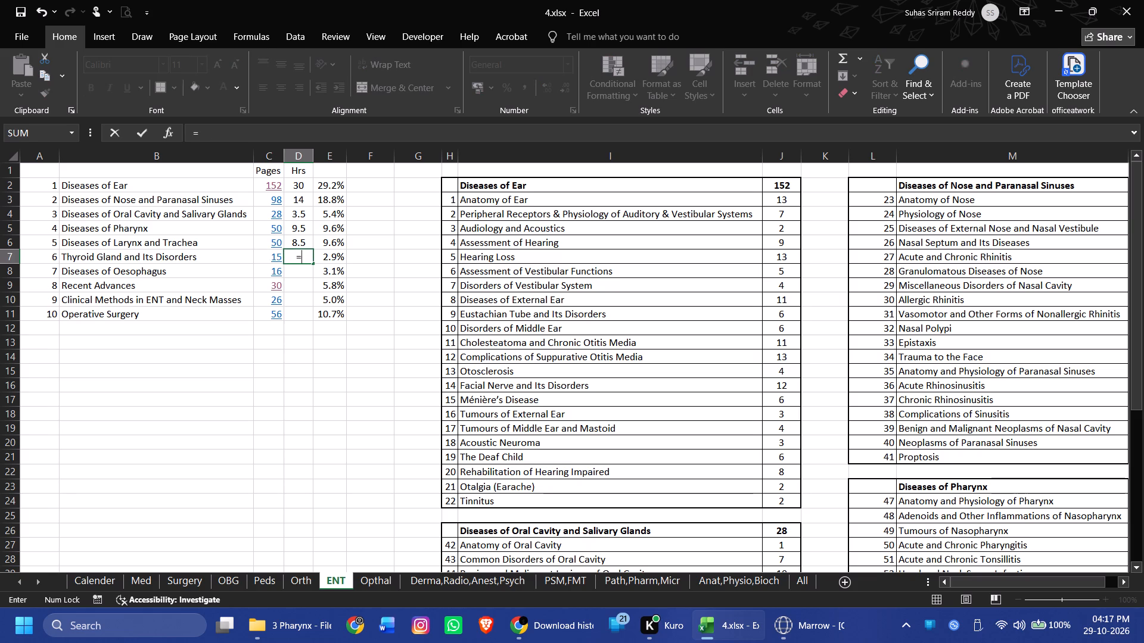
left_click(344, 253)
key("asterisk")
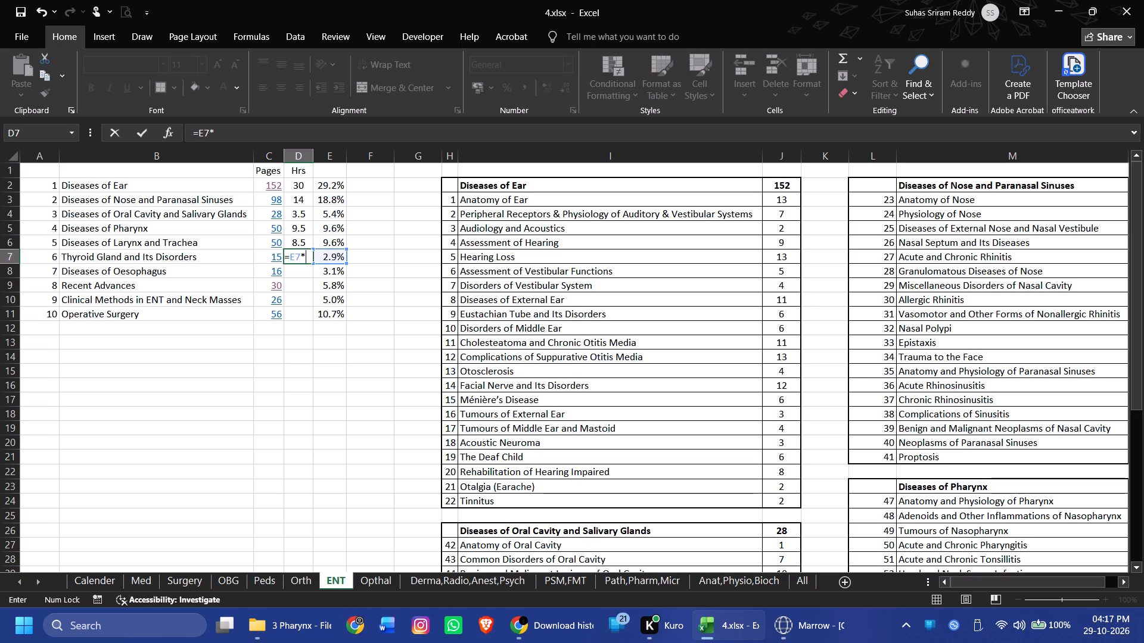
type("sum")
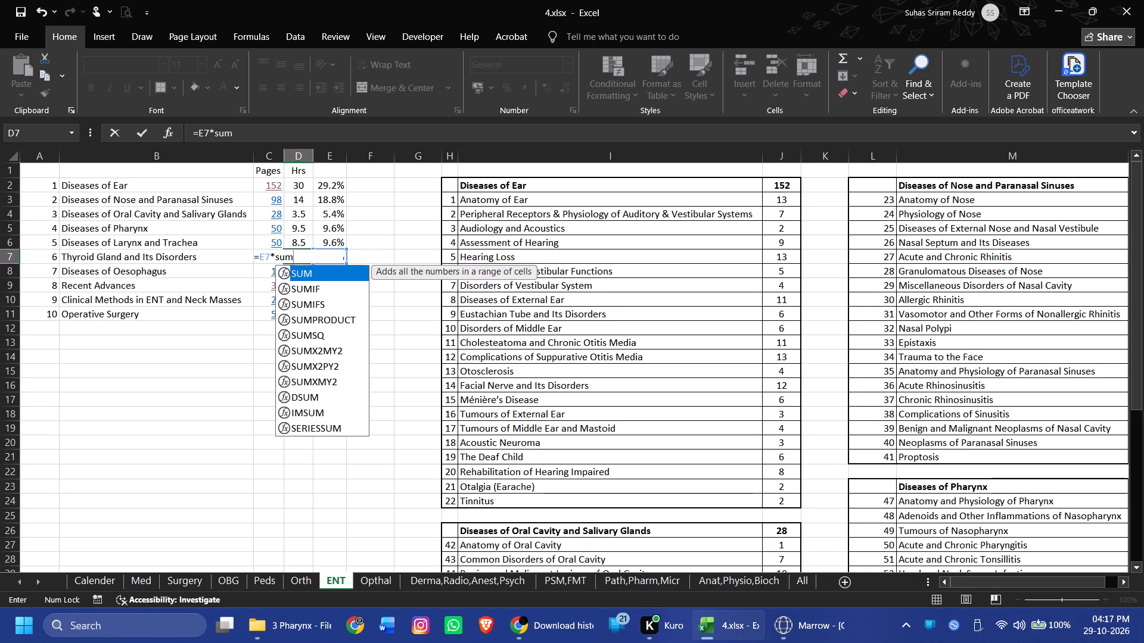
key("shift+parenleft")
left_click(303, 189)
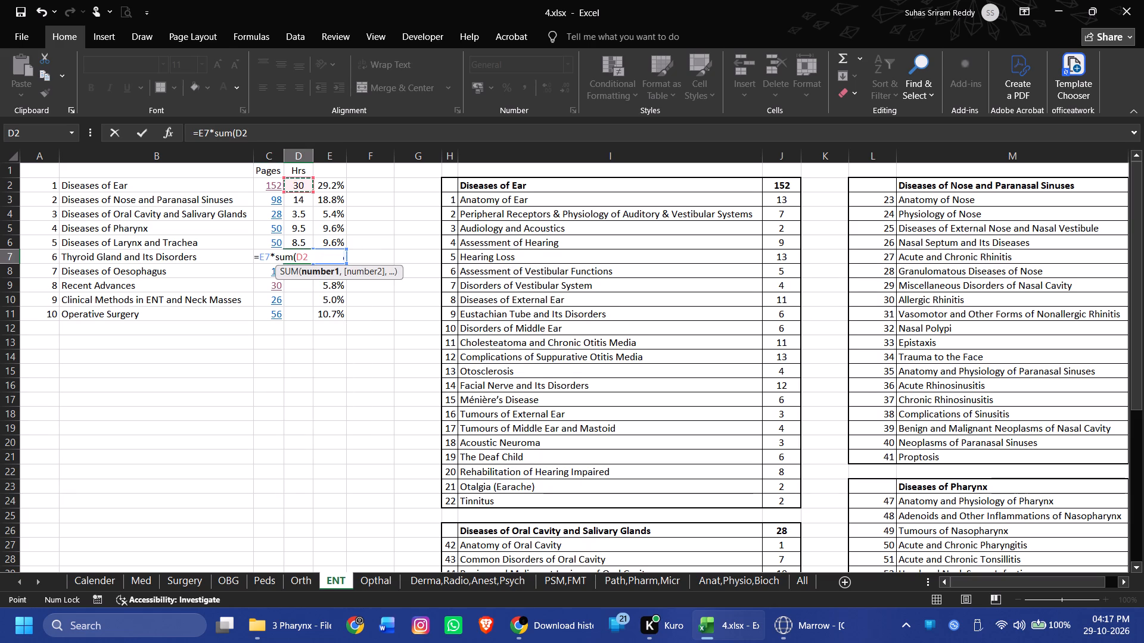
key("plus")
left_click(303, 198)
key("plus")
left_click(303, 229)
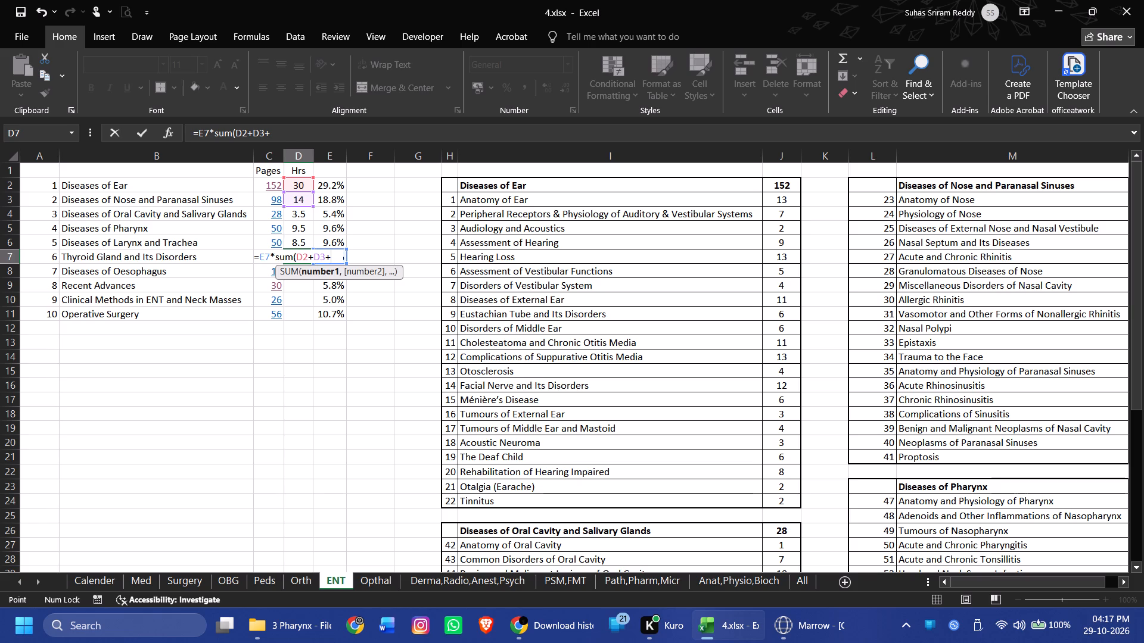
key("plus")
left_click(303, 239)
key("Return")
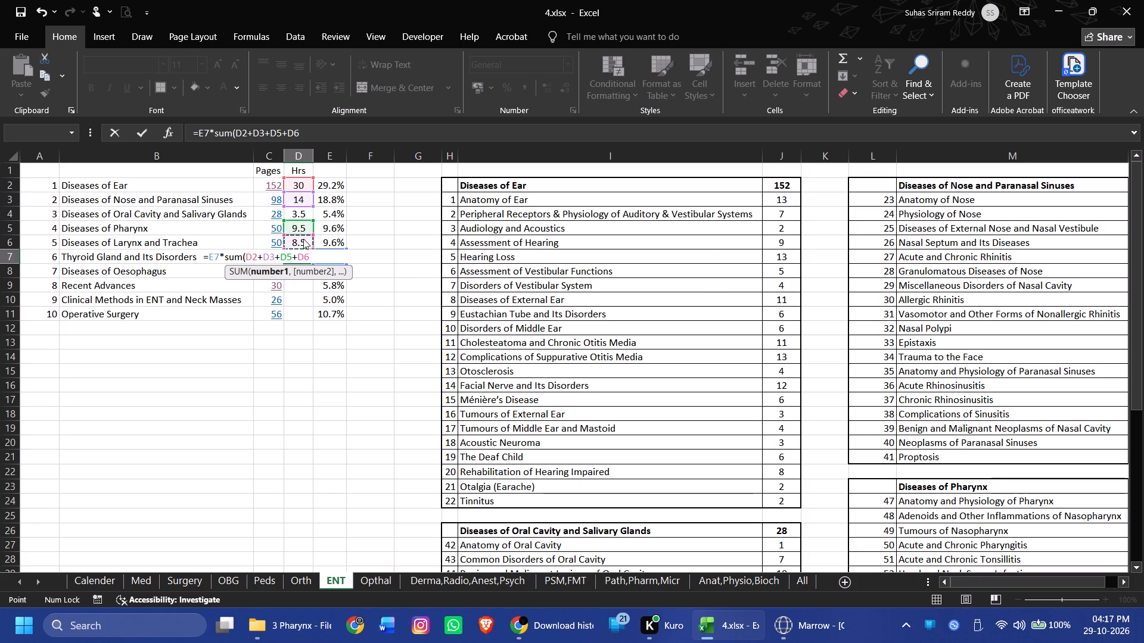
key("Right")
key("Return")
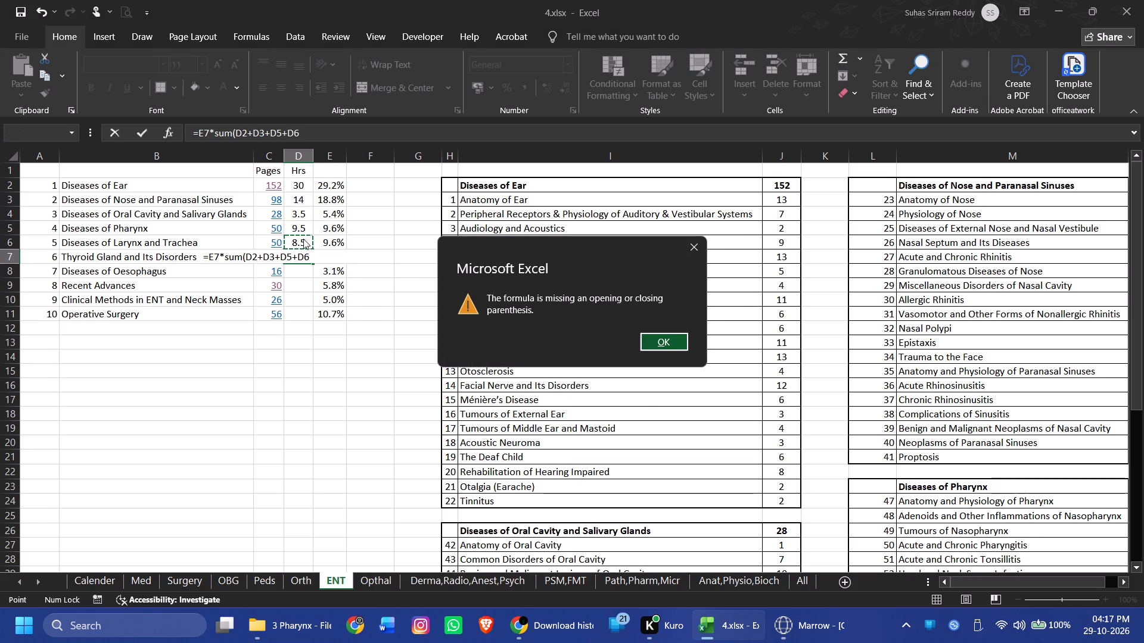
key("Return")
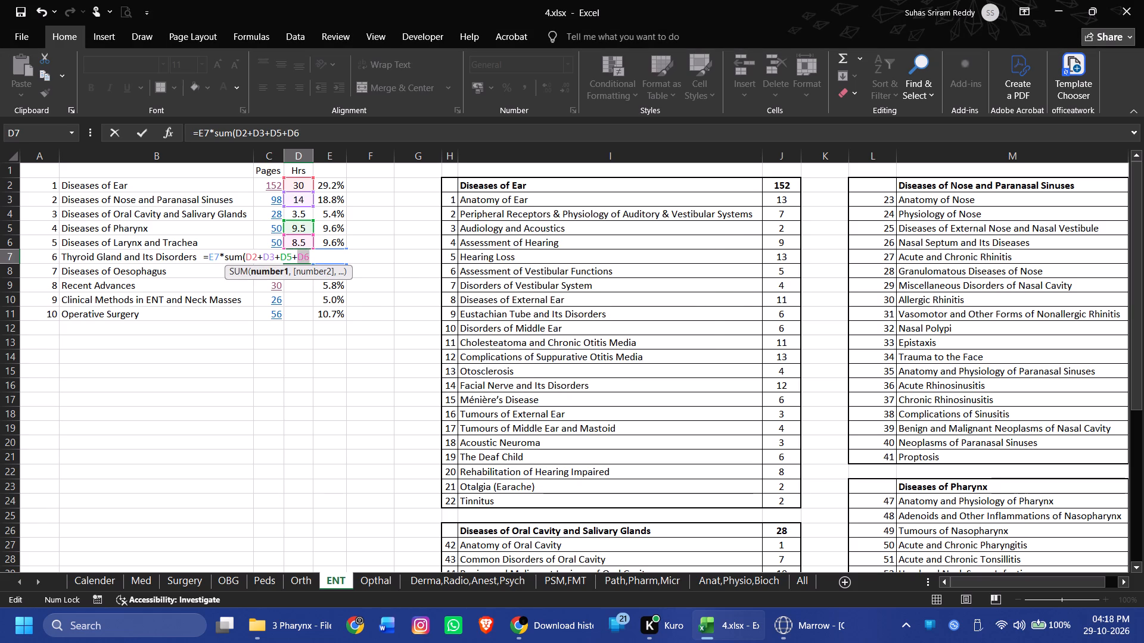
left_click(322, 132)
key("shift+parenright")
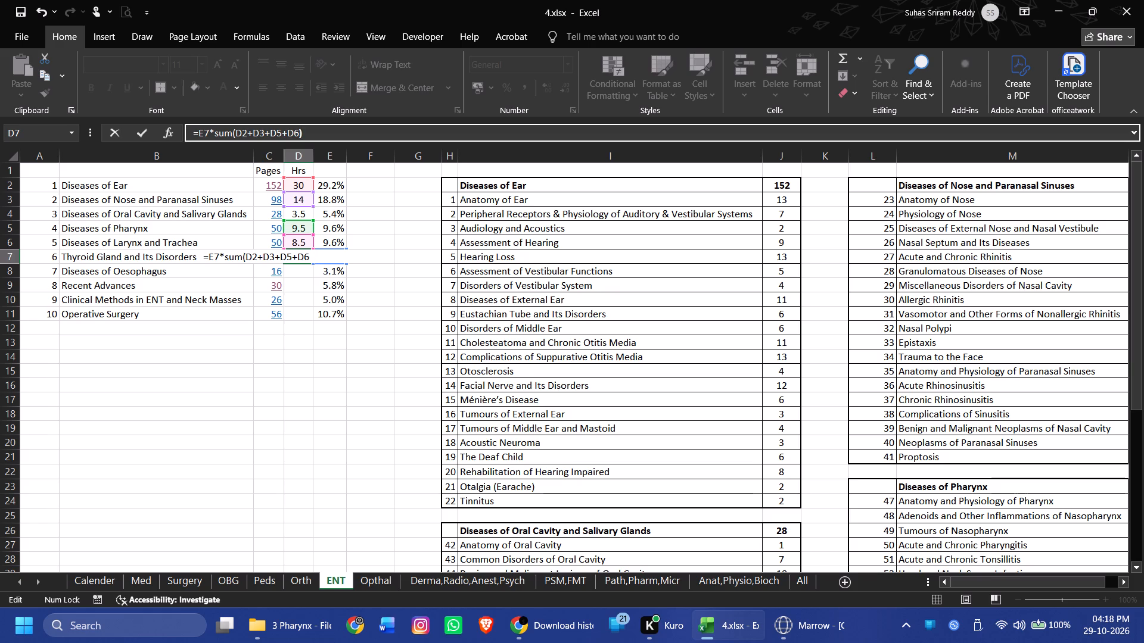
key("Return")
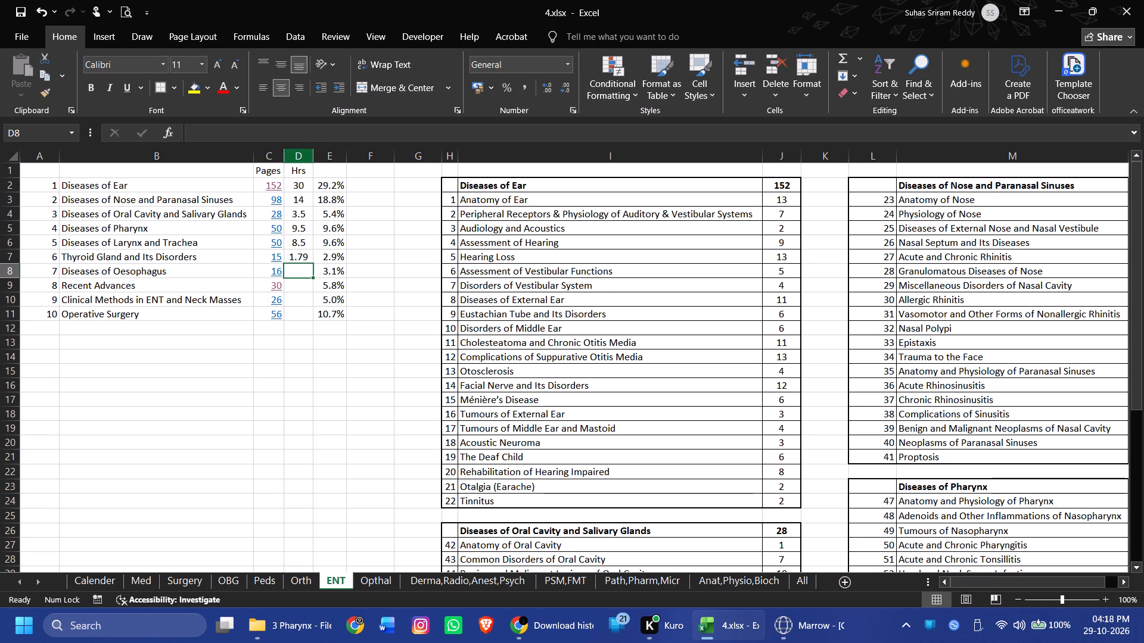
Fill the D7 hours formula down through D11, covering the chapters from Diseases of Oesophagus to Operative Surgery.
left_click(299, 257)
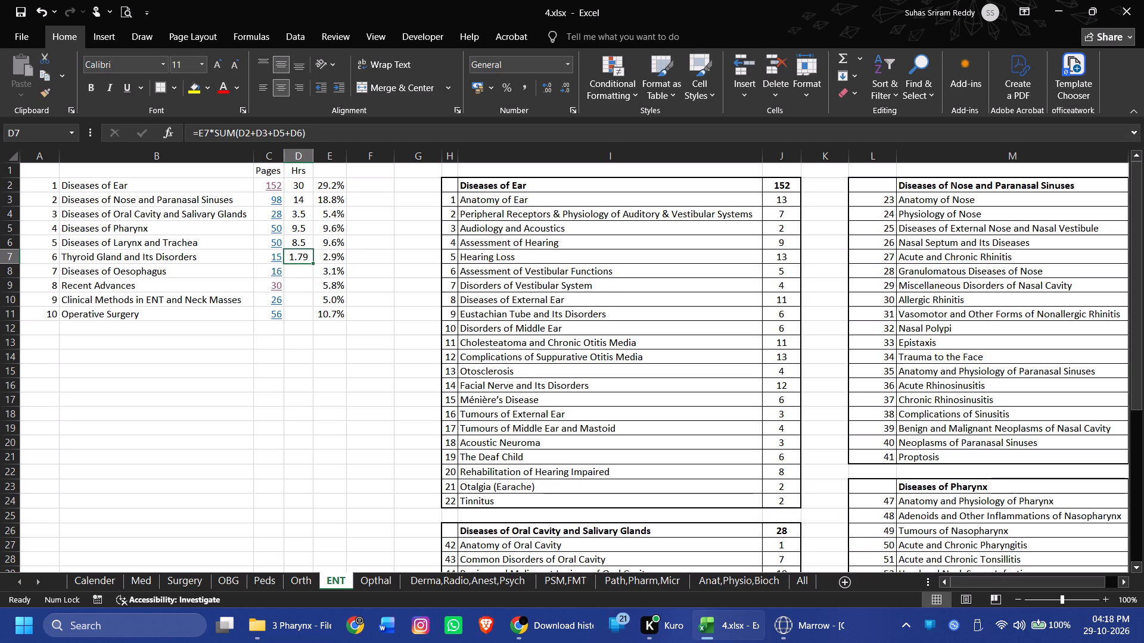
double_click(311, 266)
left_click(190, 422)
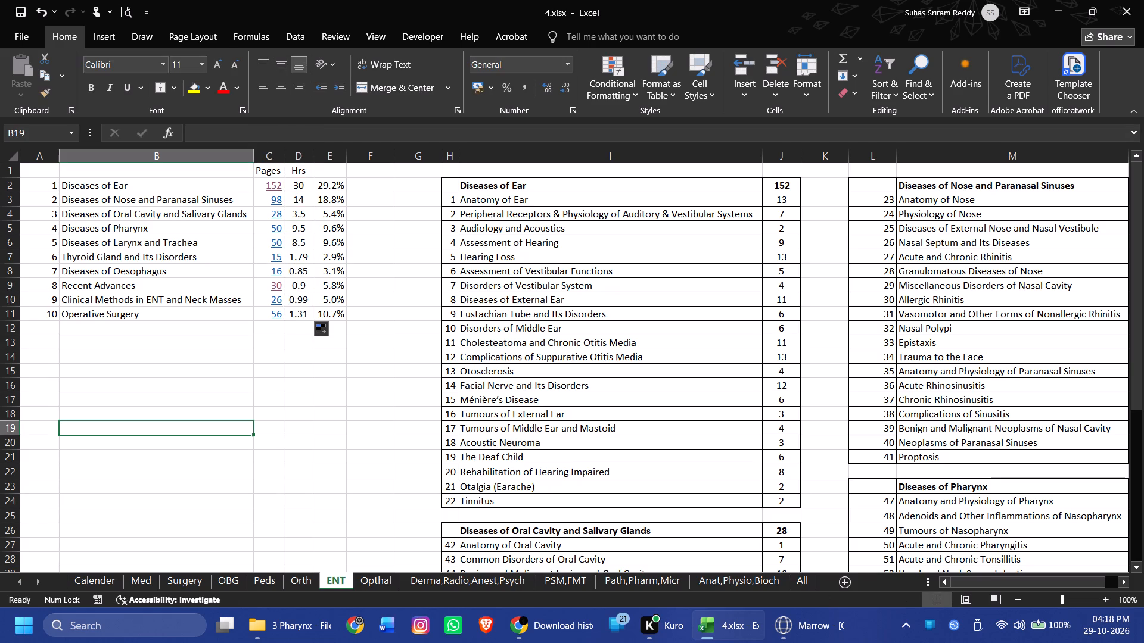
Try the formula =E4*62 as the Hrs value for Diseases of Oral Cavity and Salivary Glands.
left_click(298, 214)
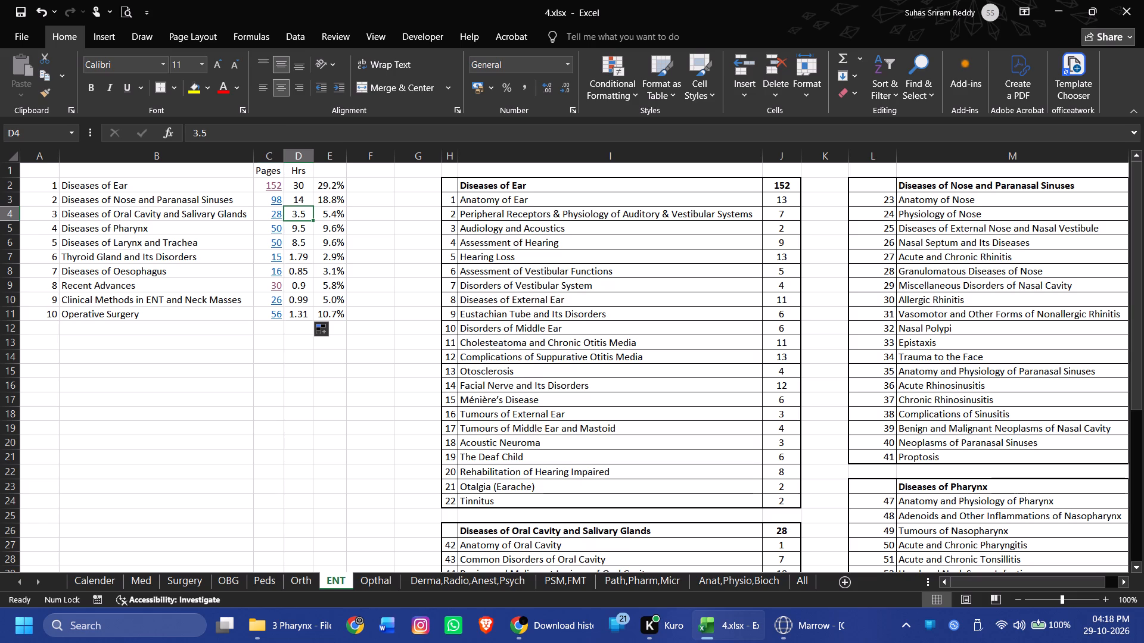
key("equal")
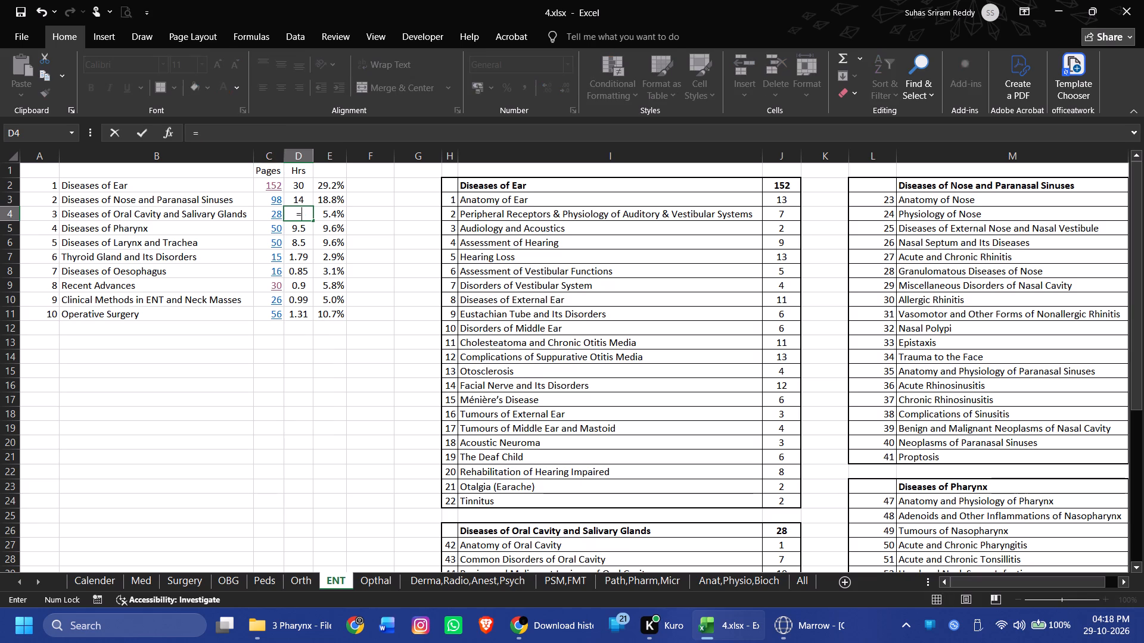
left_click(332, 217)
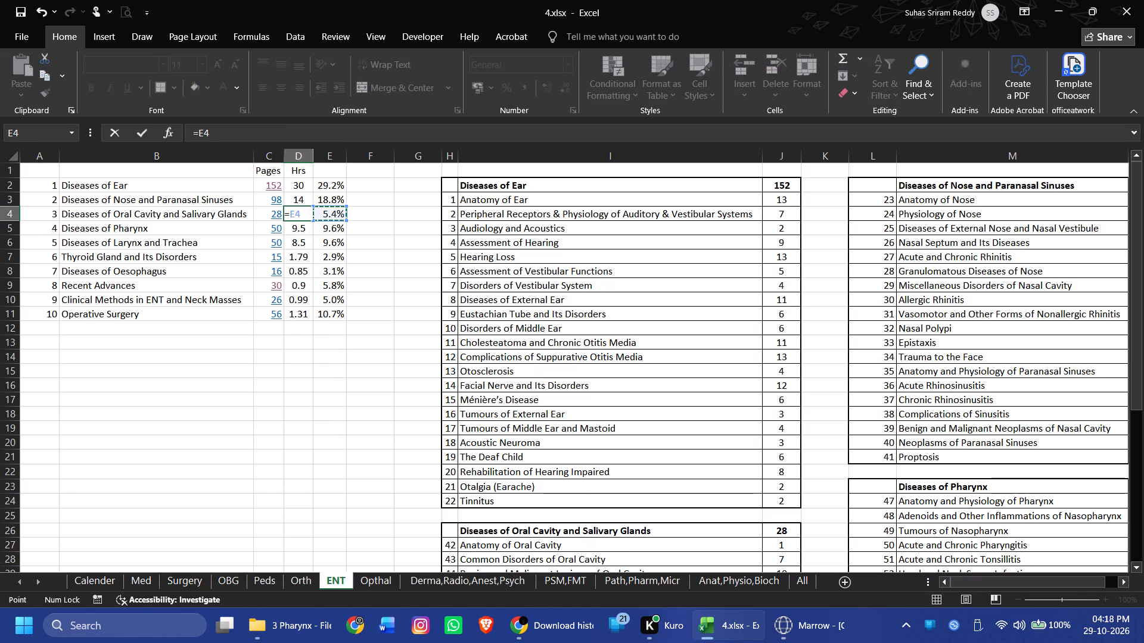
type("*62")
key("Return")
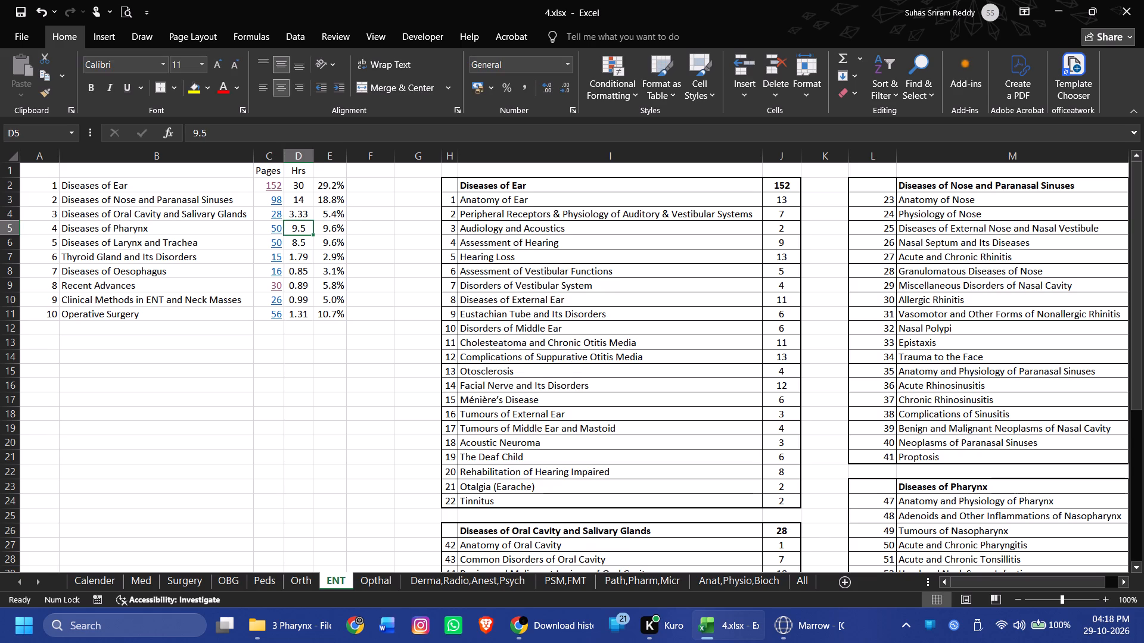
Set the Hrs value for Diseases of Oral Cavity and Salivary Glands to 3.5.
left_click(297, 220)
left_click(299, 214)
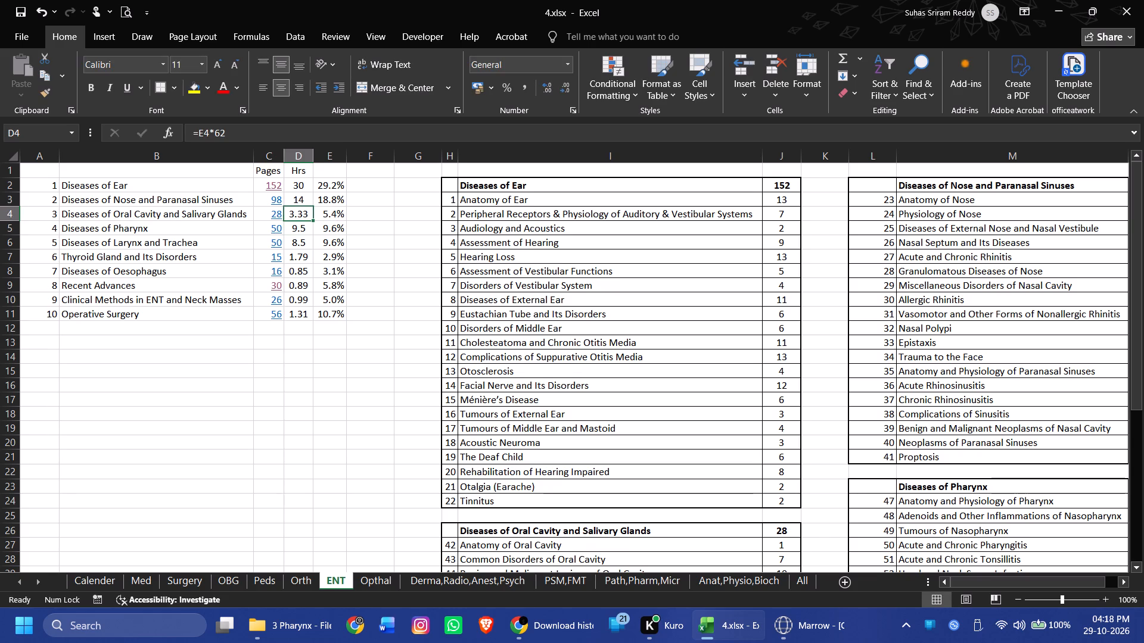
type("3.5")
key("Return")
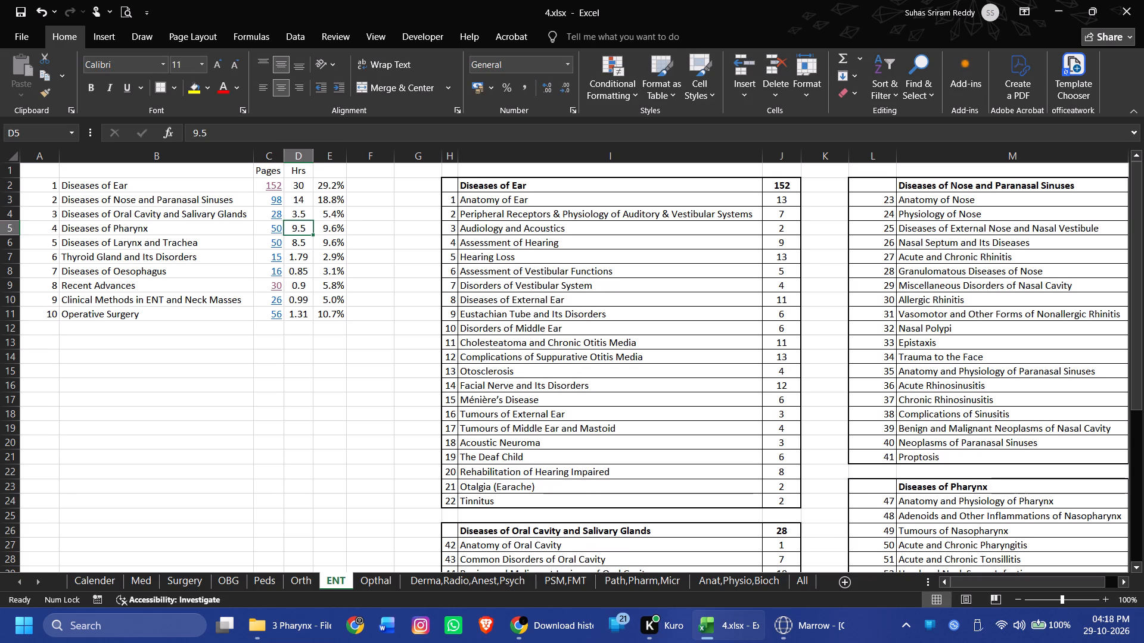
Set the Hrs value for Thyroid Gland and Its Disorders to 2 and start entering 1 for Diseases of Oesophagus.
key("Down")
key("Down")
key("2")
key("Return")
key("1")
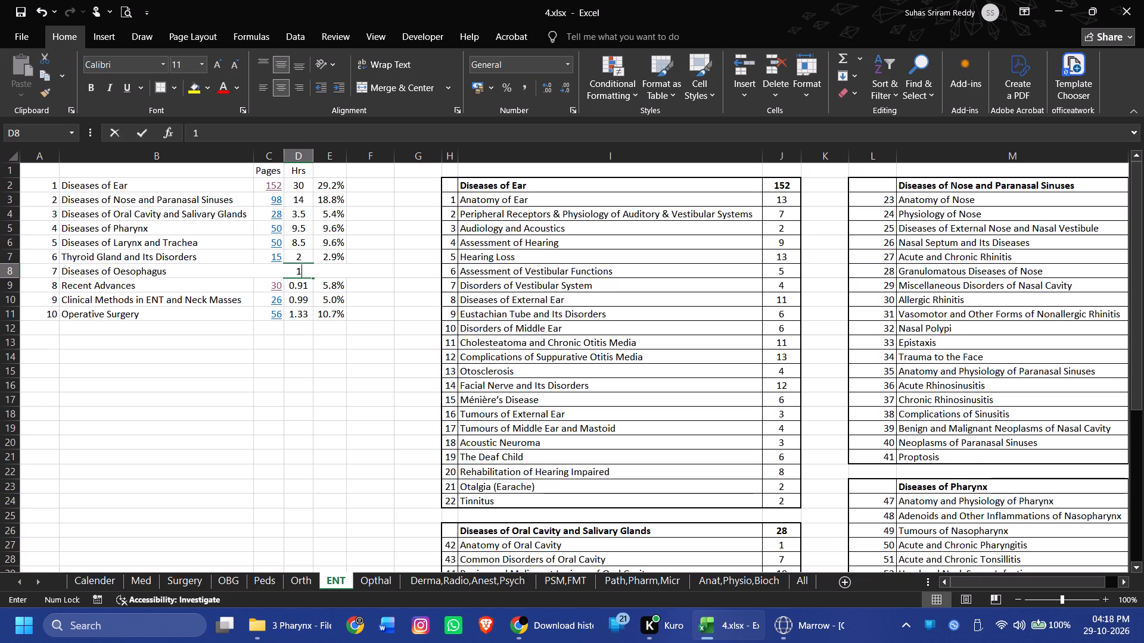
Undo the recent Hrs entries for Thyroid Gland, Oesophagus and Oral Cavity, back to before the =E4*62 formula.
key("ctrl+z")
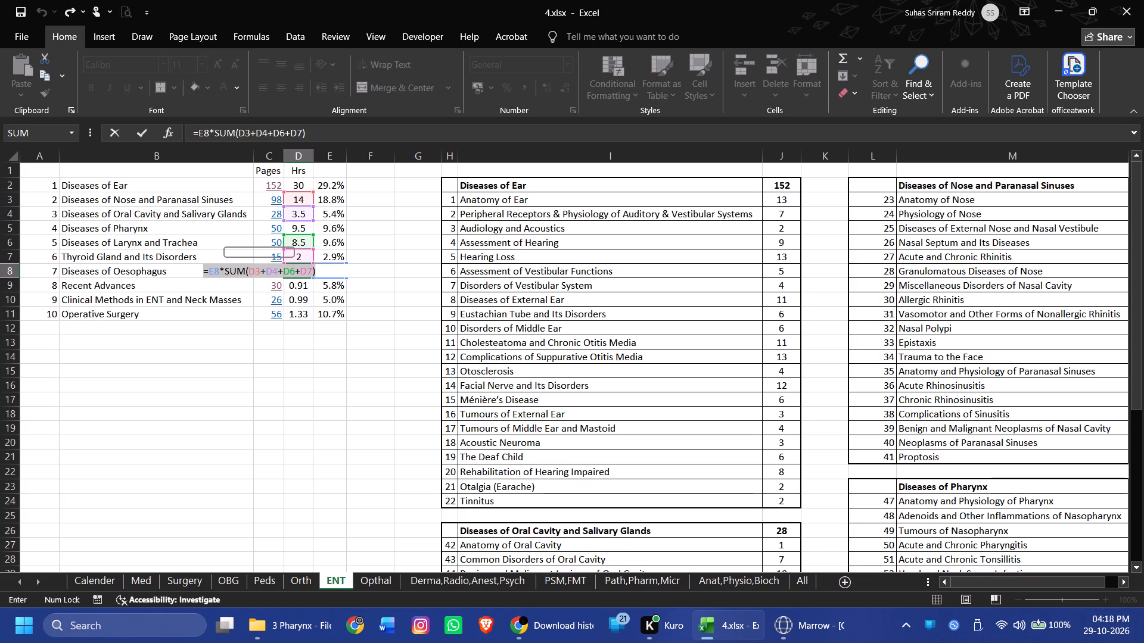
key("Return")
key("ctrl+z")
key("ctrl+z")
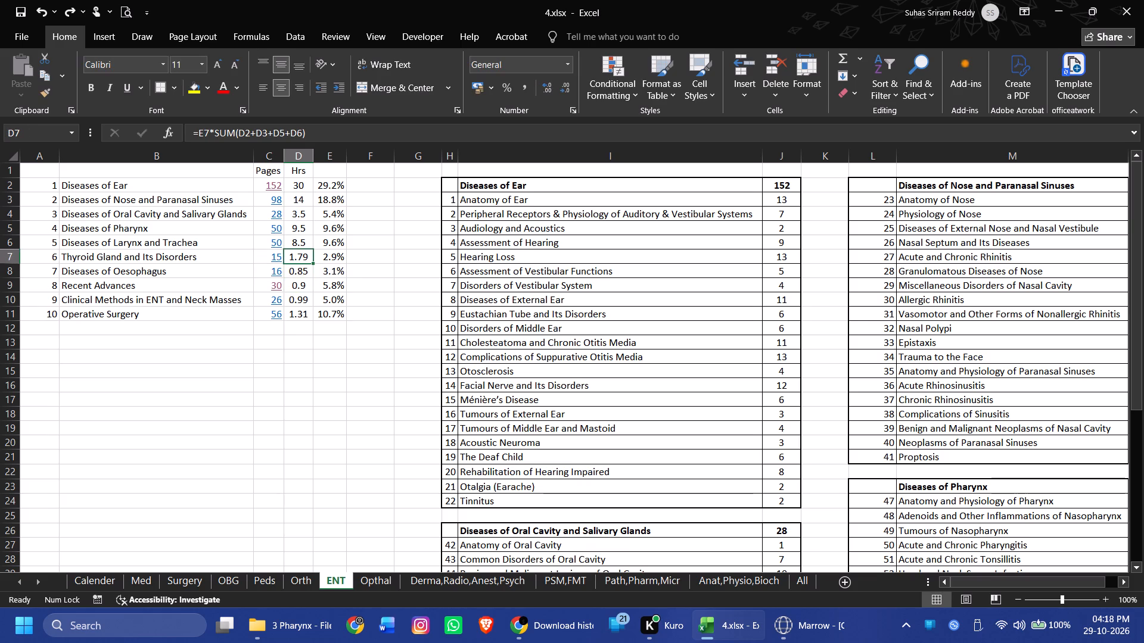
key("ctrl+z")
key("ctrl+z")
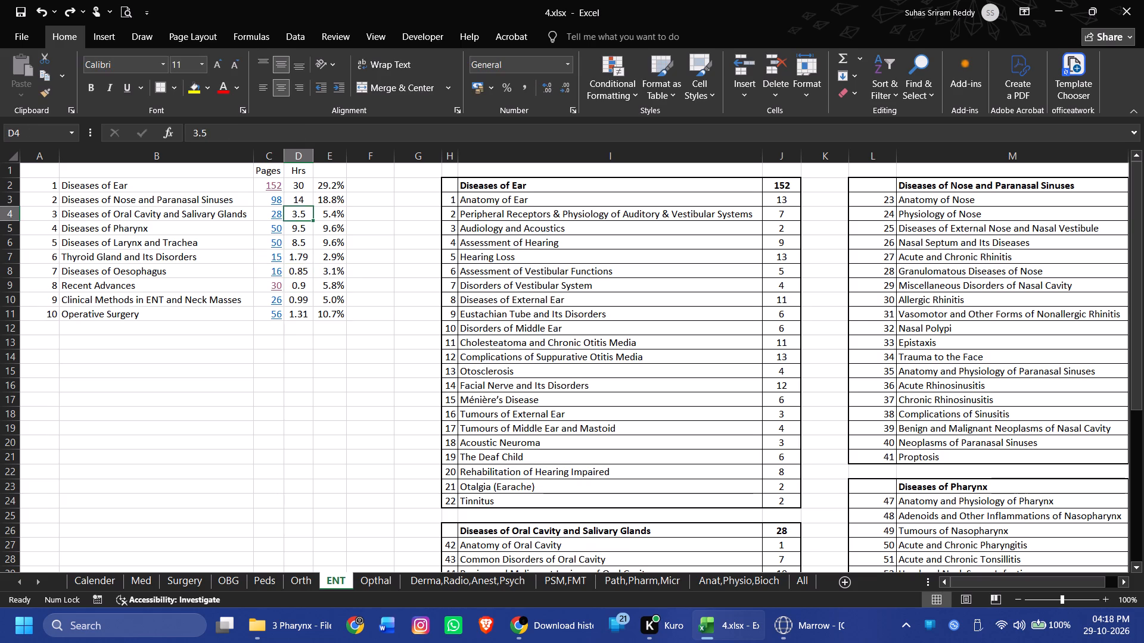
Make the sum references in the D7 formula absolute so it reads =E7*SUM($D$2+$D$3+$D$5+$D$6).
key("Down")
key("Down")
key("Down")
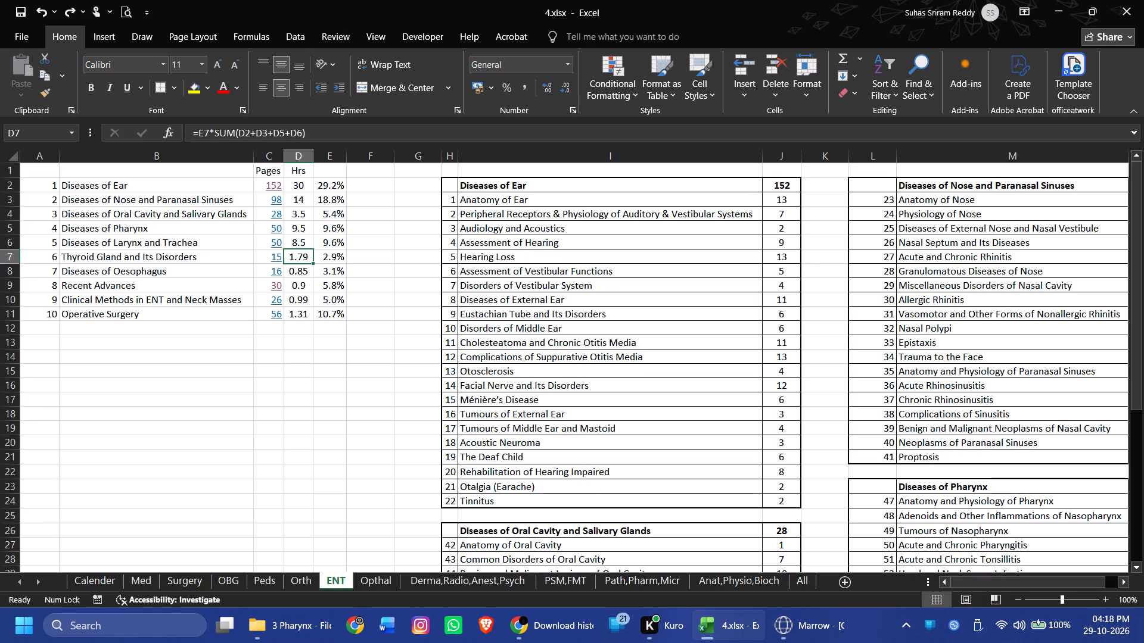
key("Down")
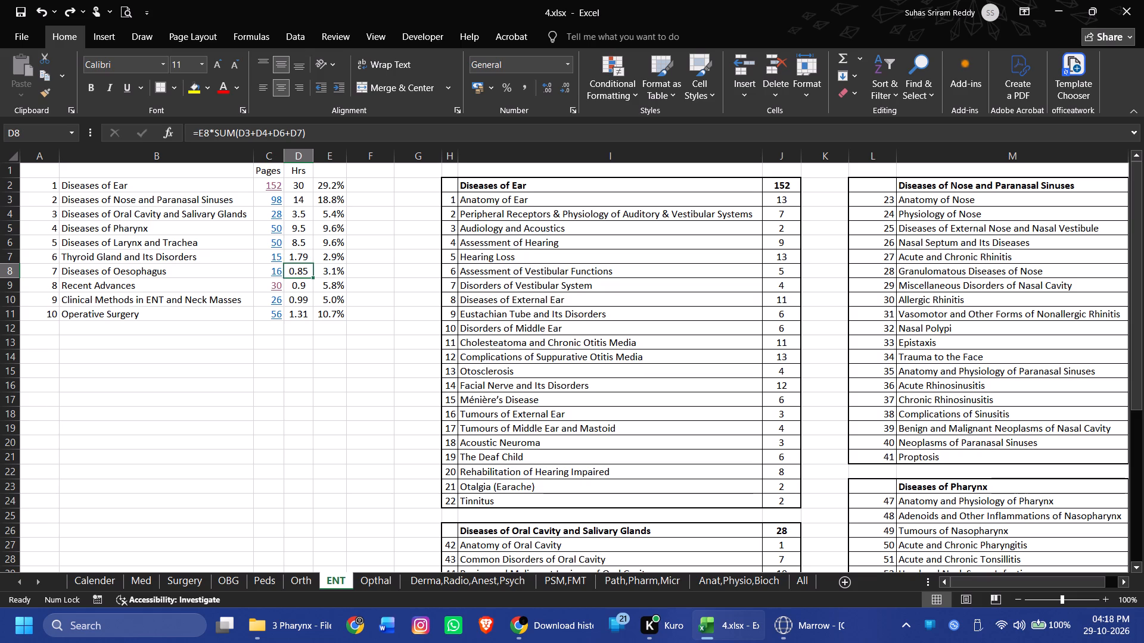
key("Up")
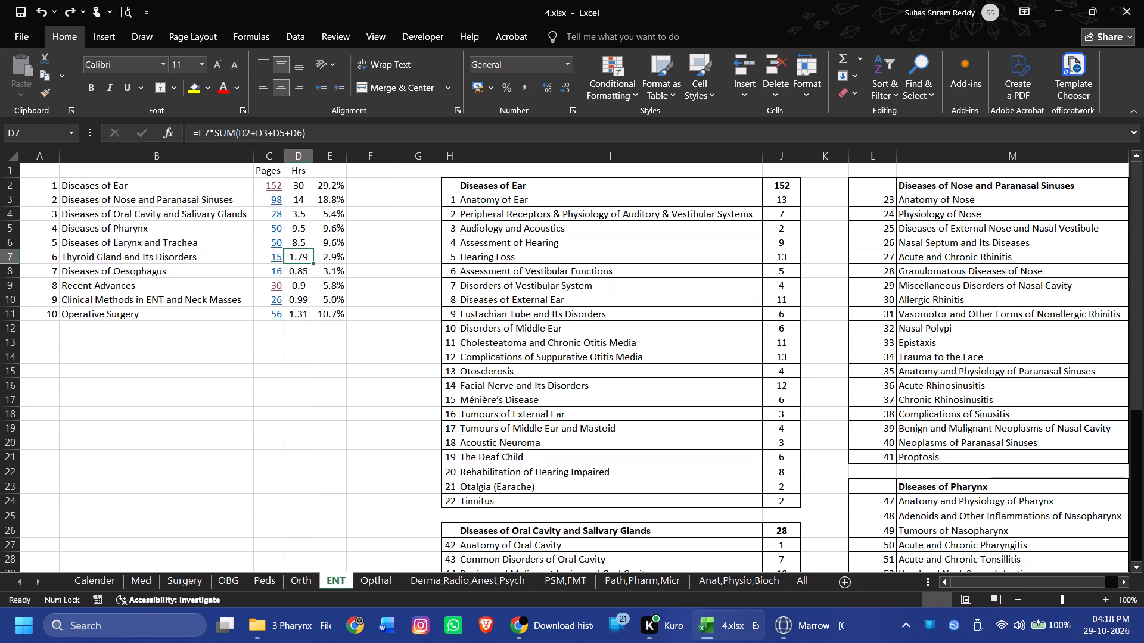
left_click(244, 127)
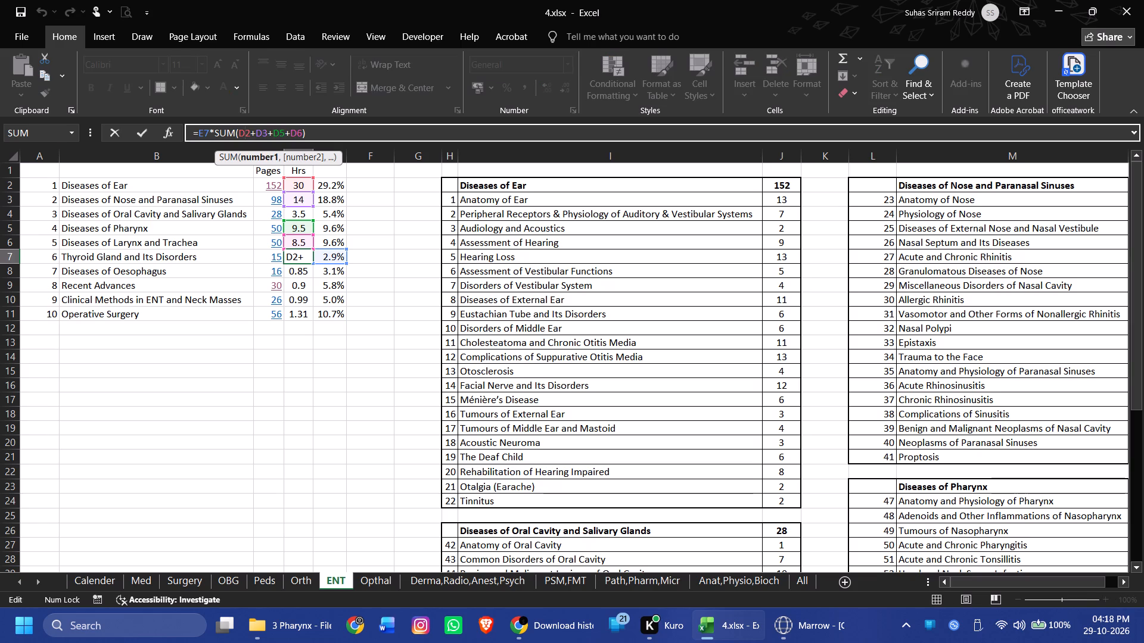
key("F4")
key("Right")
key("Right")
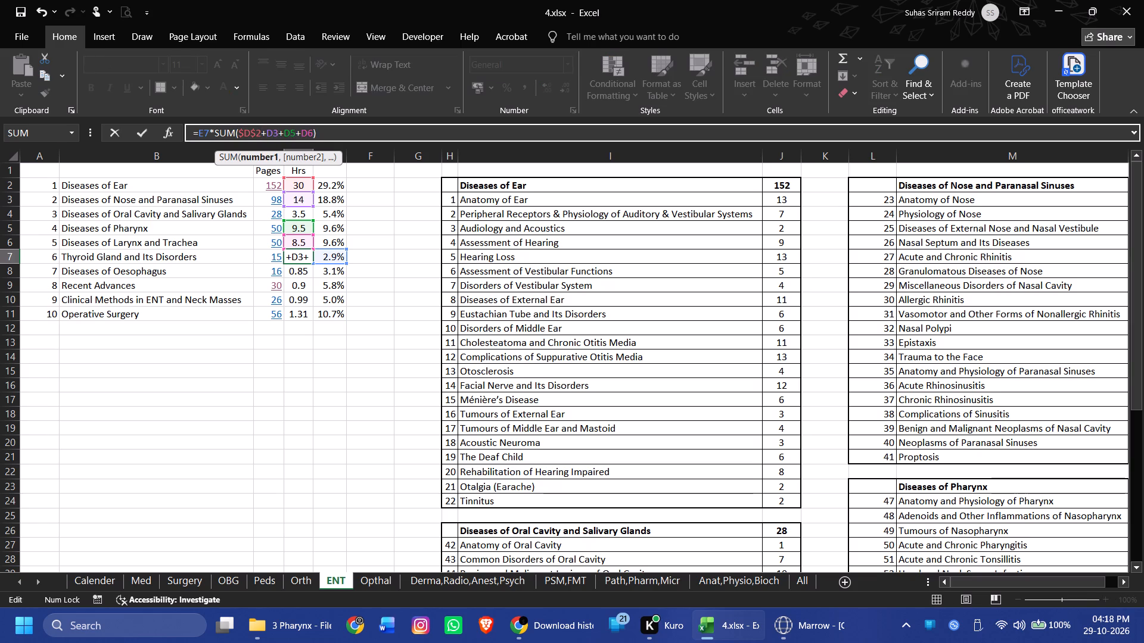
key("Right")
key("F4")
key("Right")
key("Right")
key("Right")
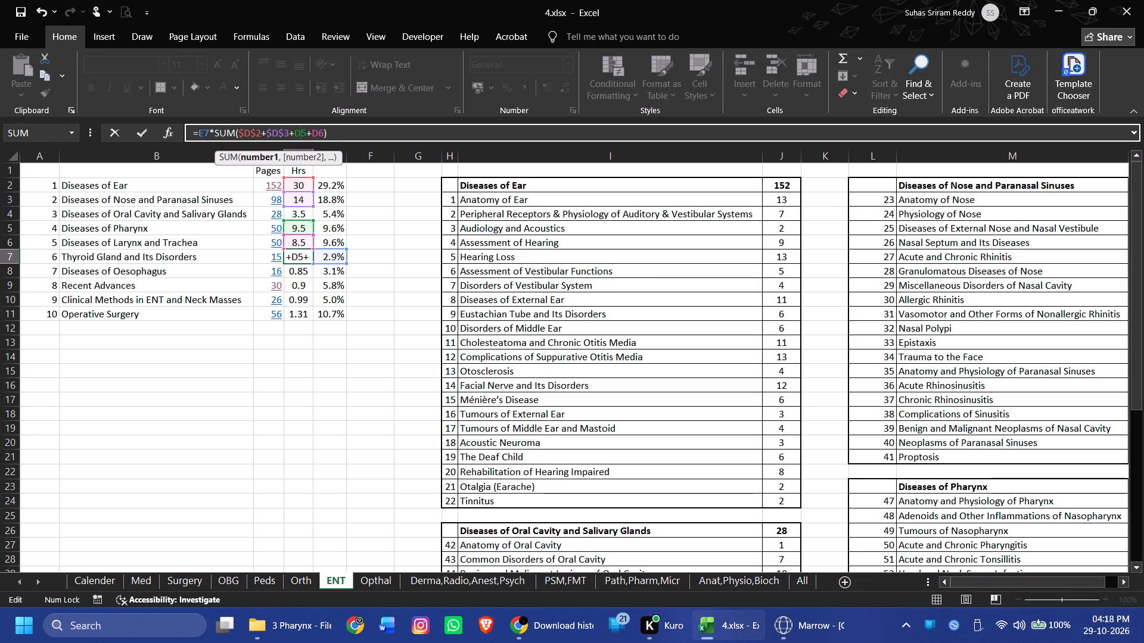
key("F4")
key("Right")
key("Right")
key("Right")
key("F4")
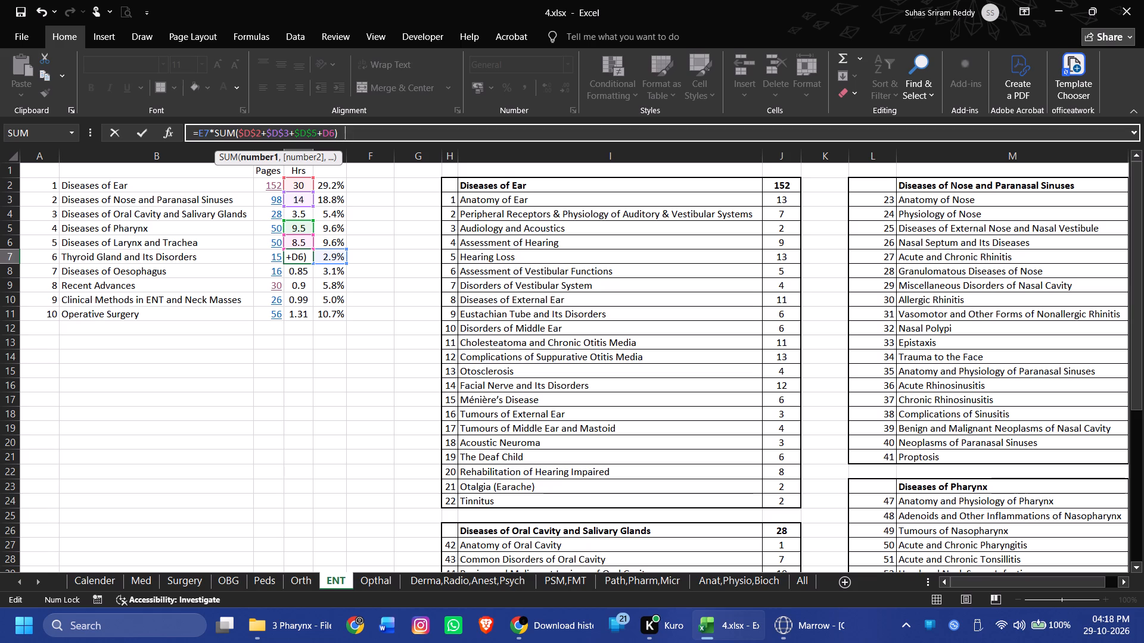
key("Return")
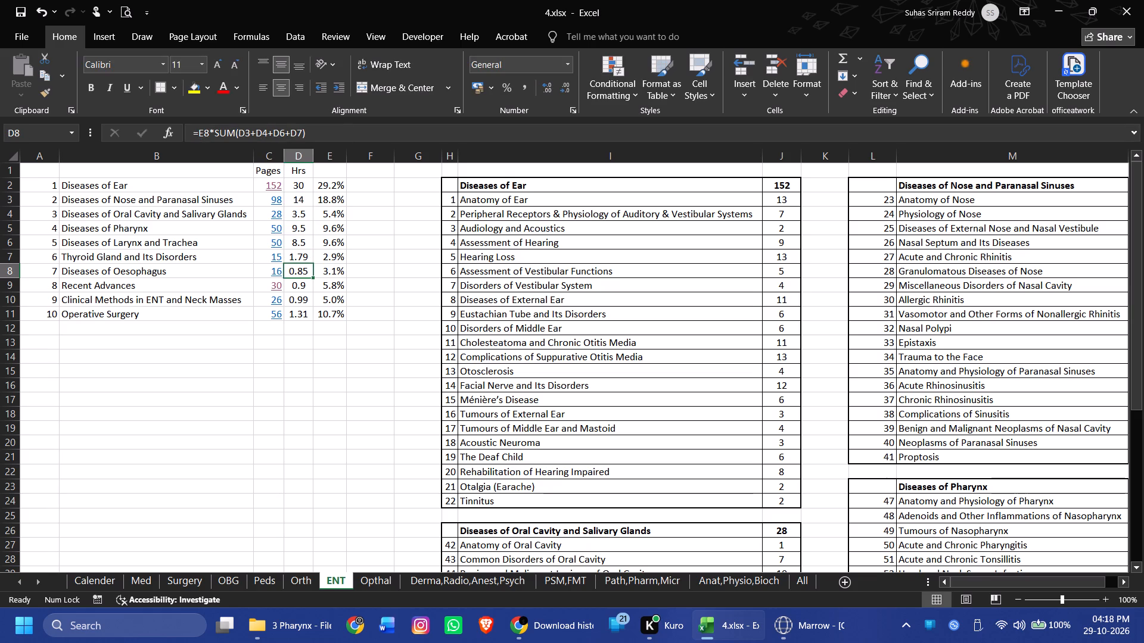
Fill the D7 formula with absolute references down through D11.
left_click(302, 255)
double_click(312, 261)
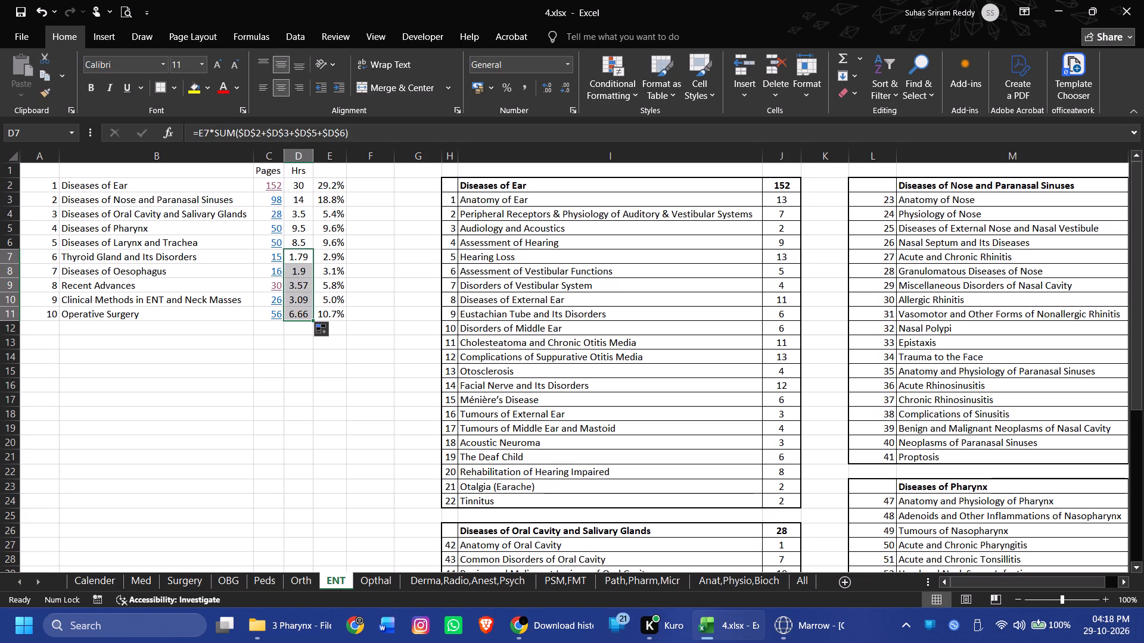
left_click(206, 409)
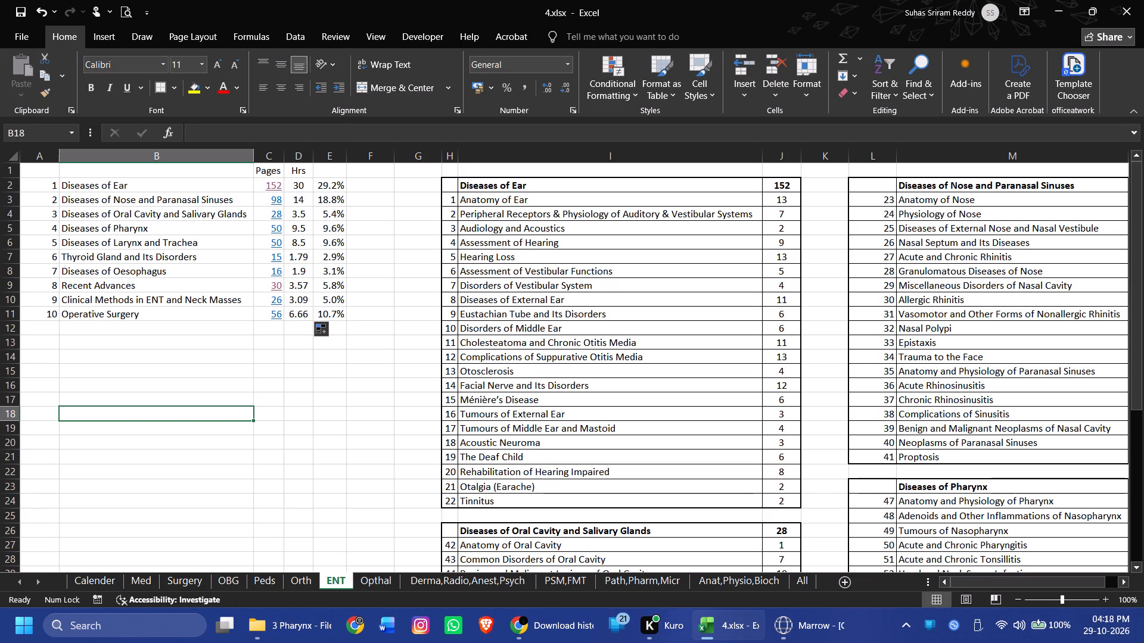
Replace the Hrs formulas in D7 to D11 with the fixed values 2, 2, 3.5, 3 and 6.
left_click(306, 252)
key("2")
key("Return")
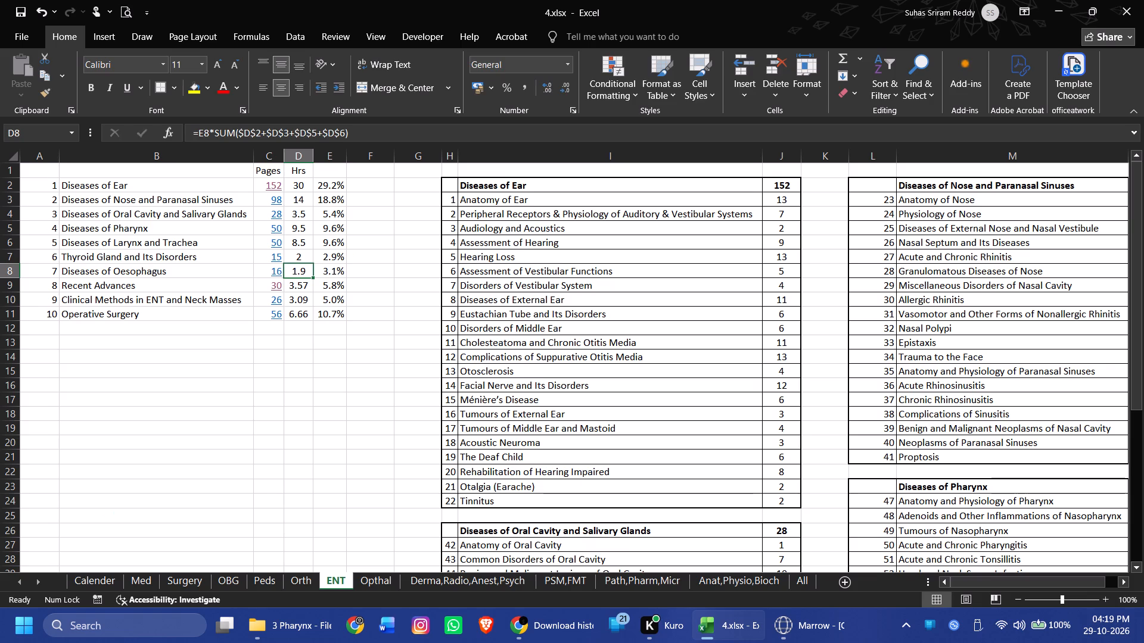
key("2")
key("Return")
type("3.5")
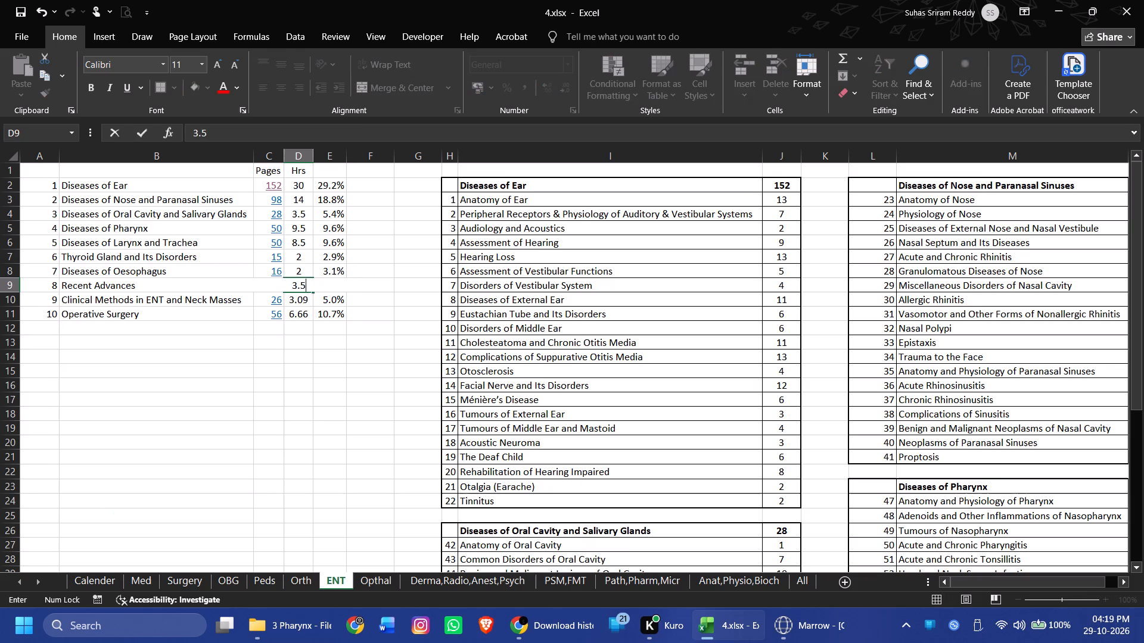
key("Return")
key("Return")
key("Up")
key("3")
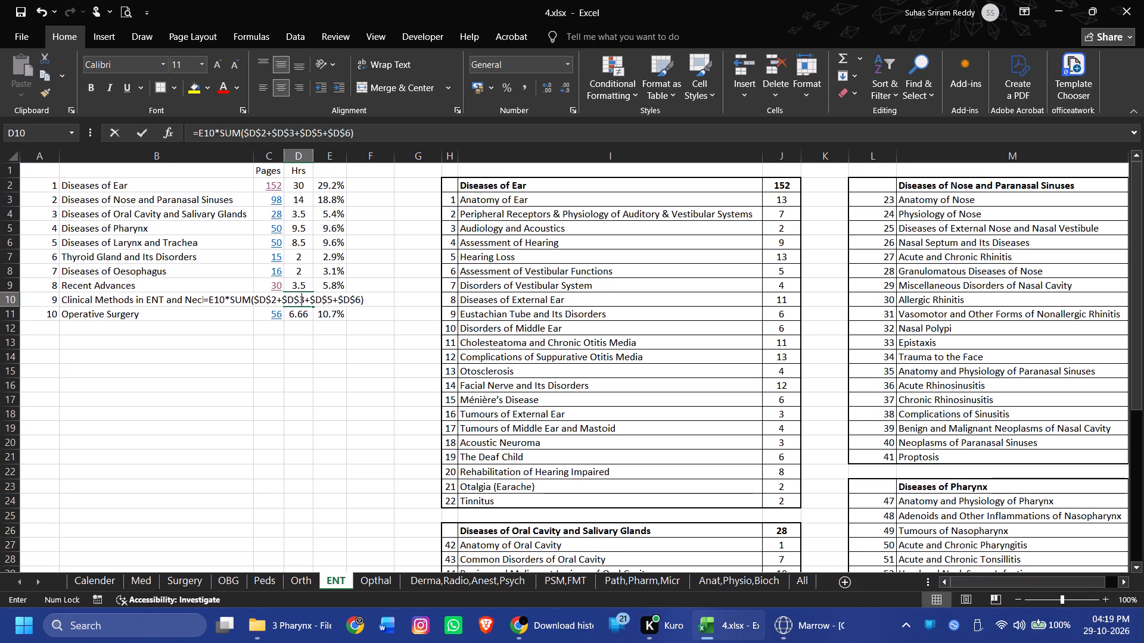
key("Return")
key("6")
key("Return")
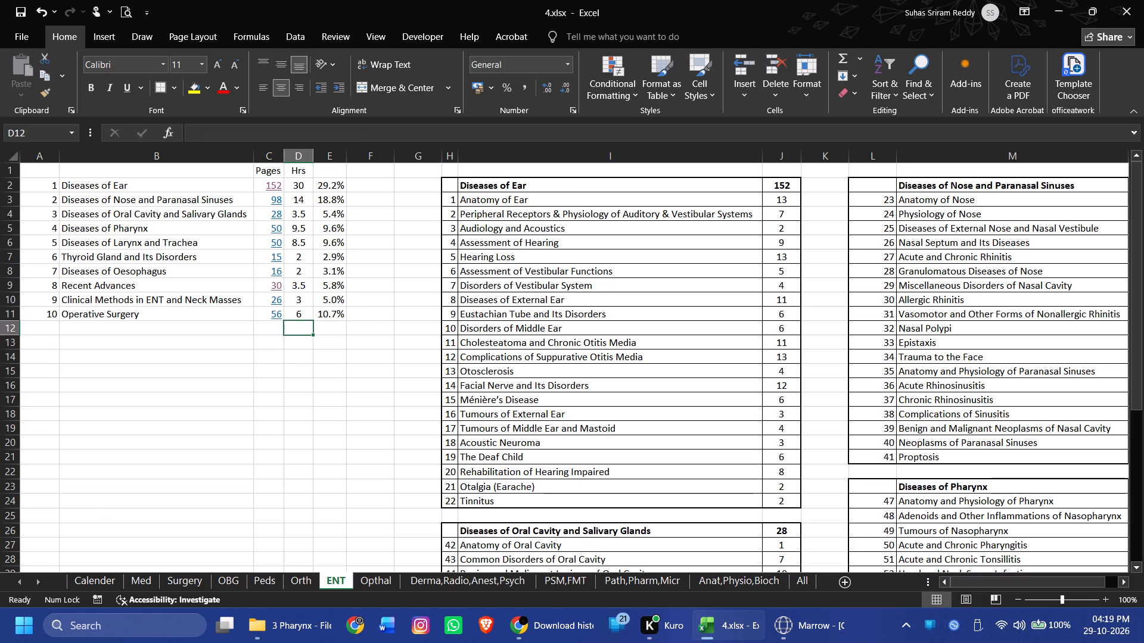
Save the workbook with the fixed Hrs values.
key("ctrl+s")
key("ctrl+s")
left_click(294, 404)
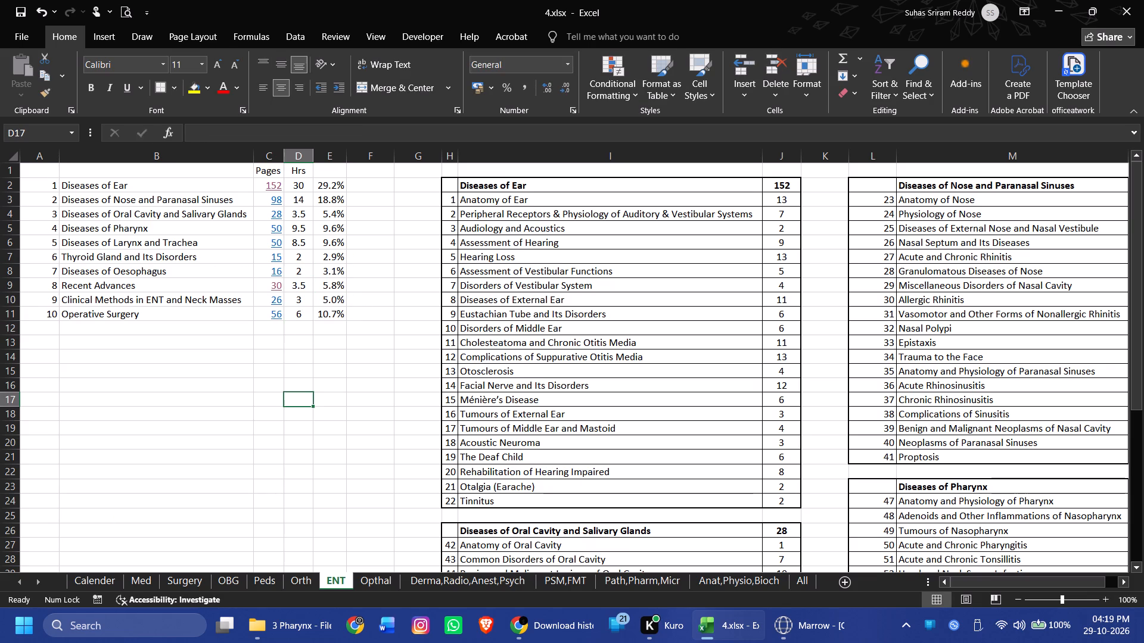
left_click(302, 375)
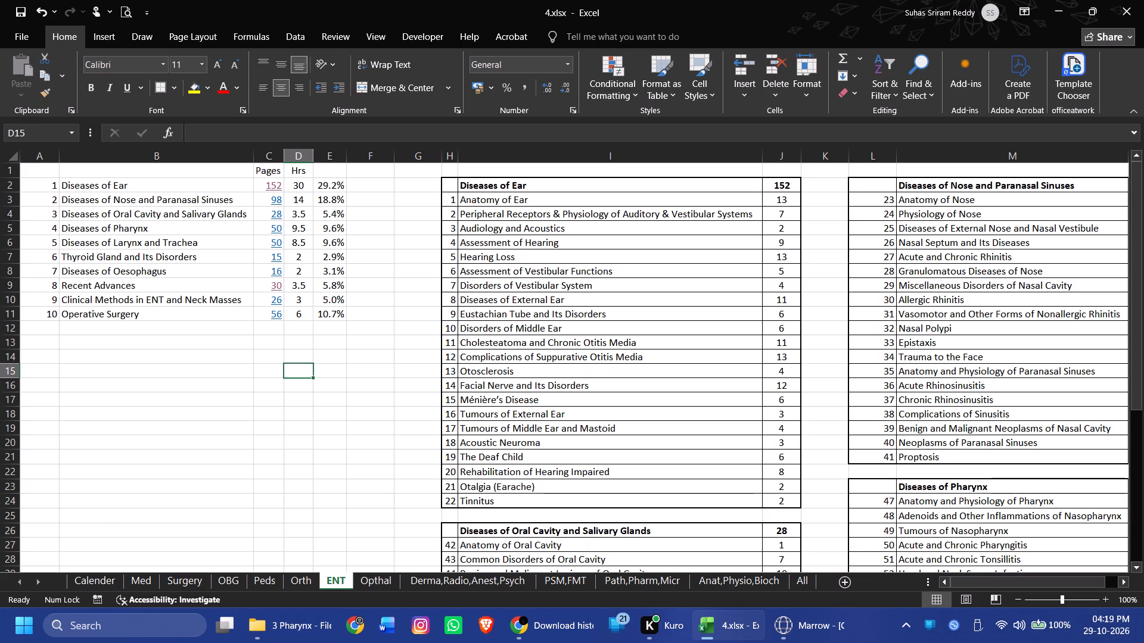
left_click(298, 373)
Clear the Hrs values for Diseases of Oral Cavity and for the chapters from Thyroid Gland to Operative Surgery.
left_click(301, 218)
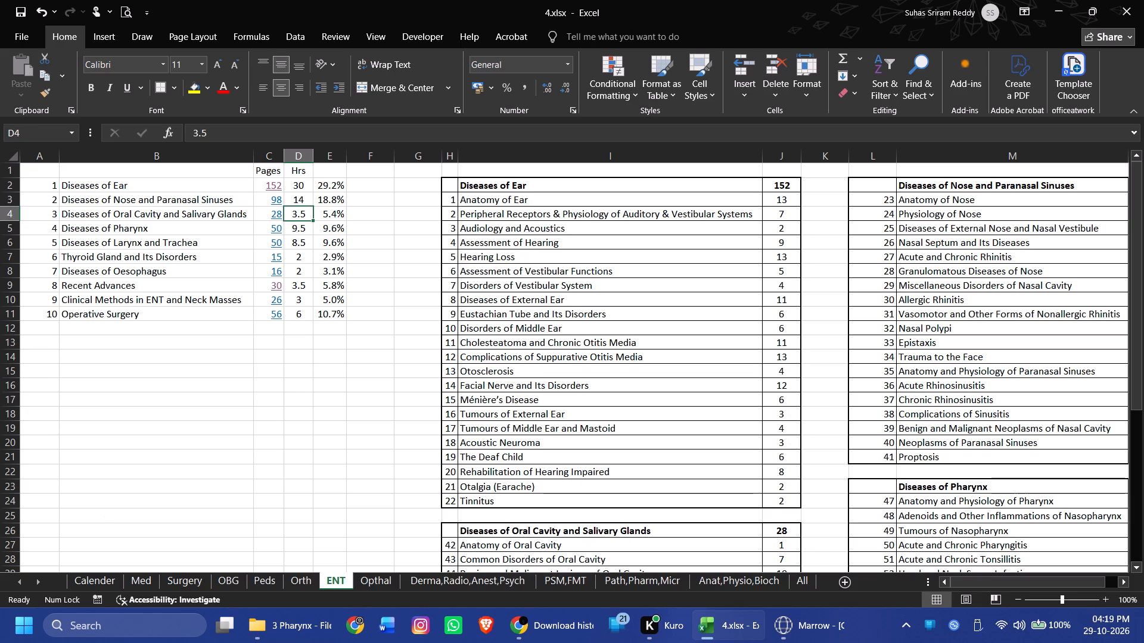
key("BackSpace")
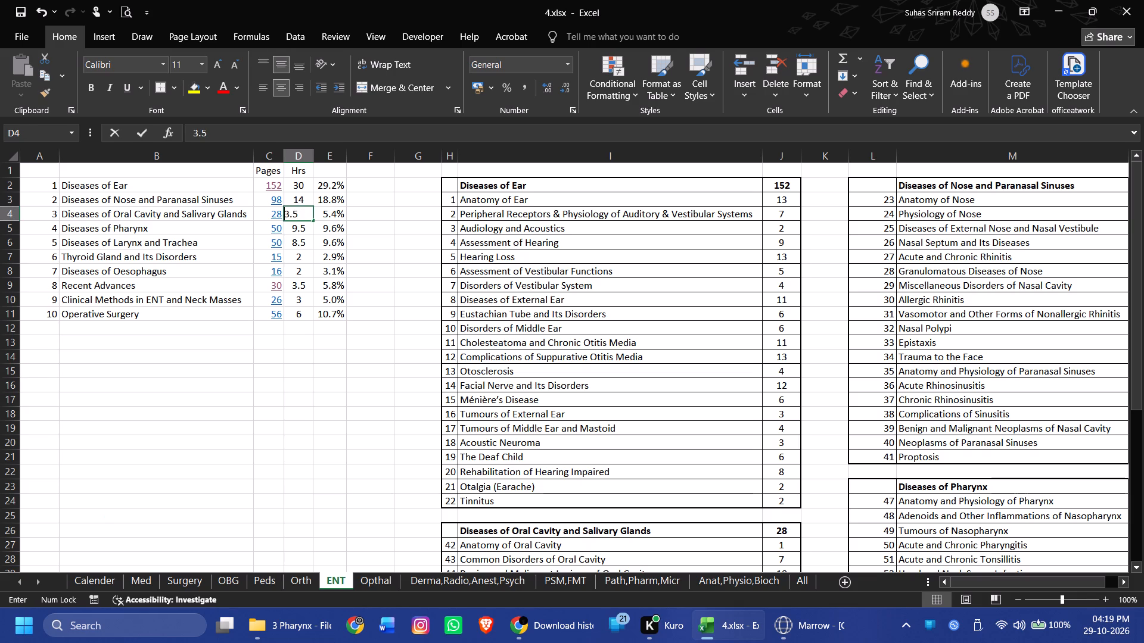
left_click(304, 326)
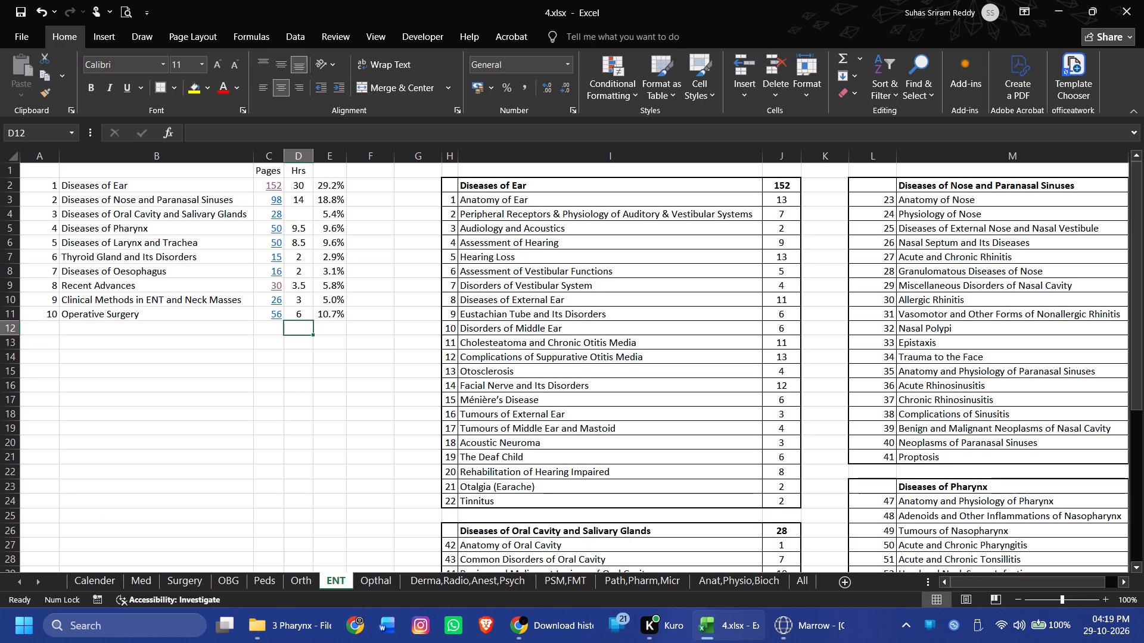
left_click_drag(313, 334, 313, 254)
key("BackSpace")
left_click(303, 378)
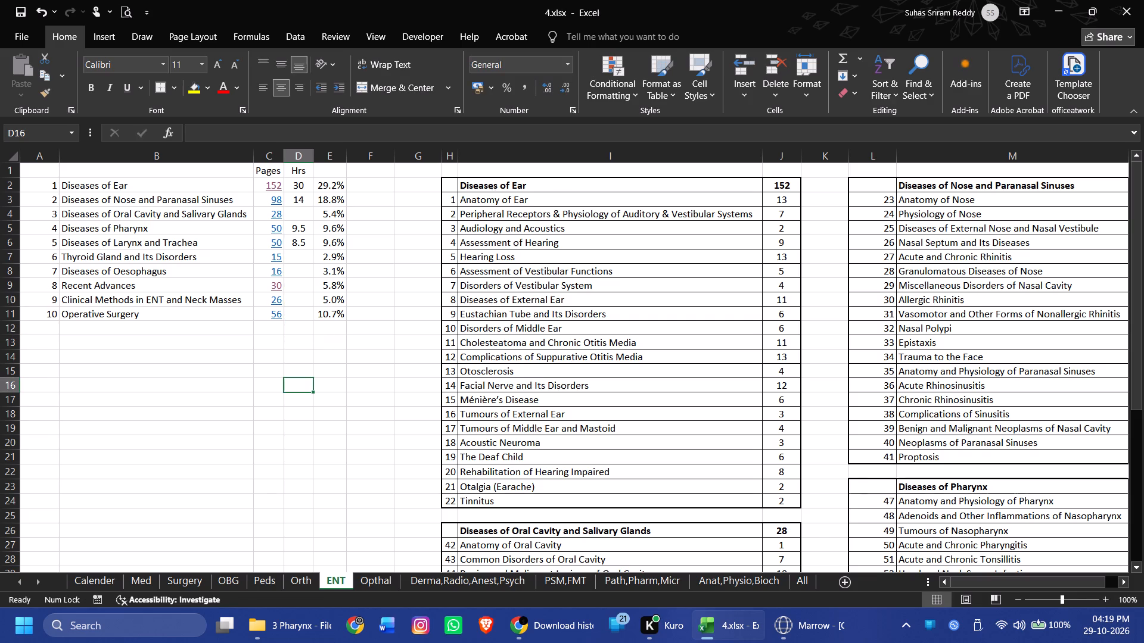
Save the workbook with the estimated Hrs values cleared.
double_click(15, 7)
left_click(182, 460)
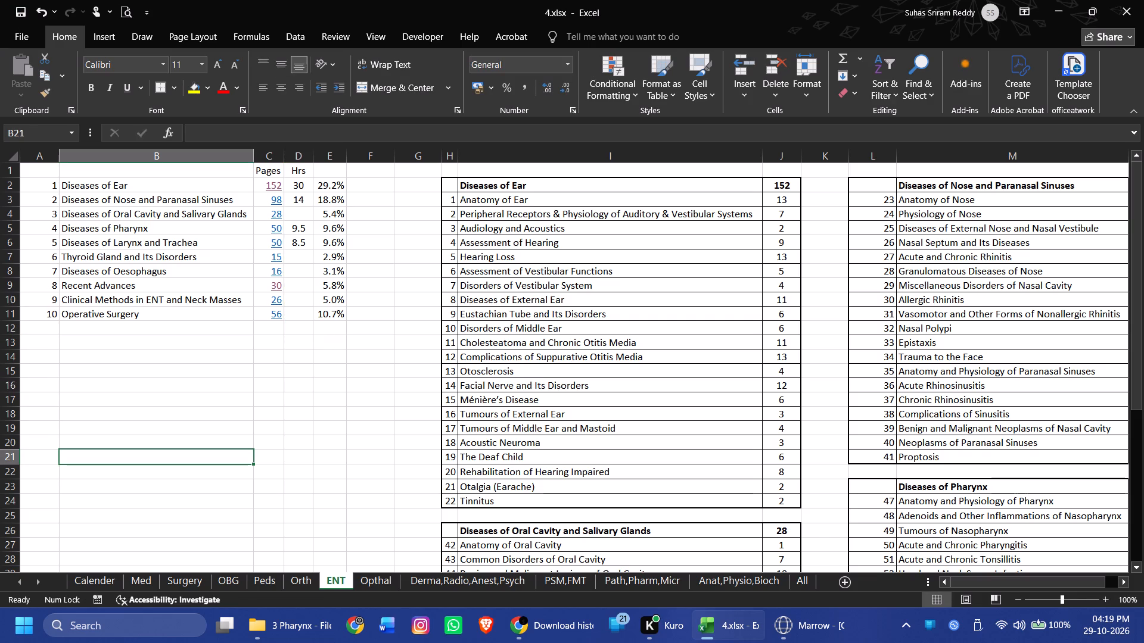
left_click(18, 2)
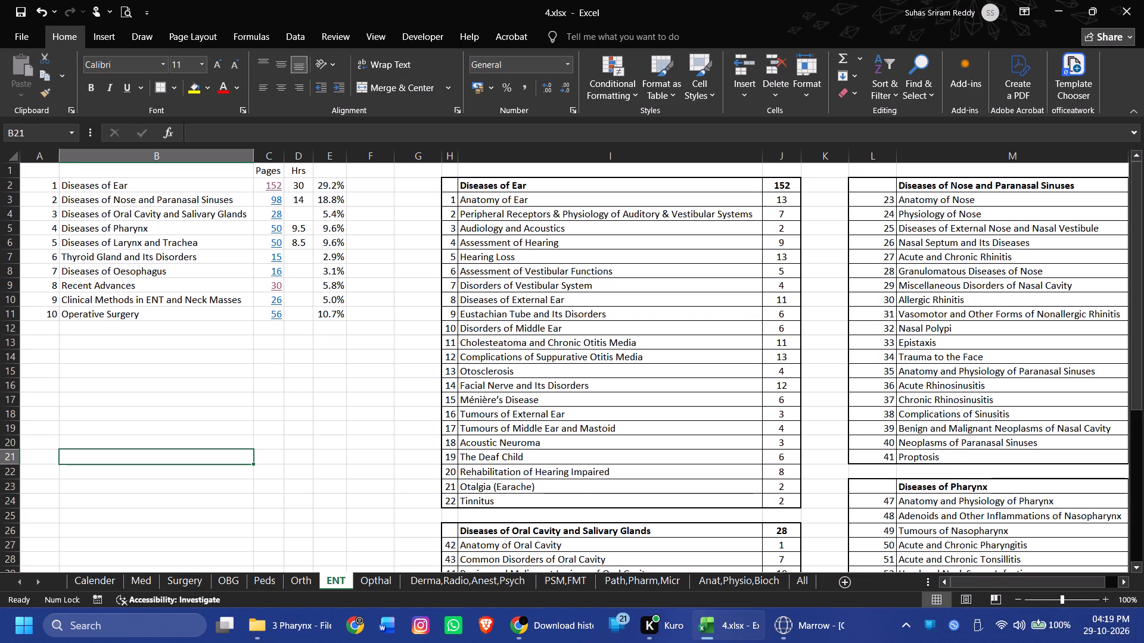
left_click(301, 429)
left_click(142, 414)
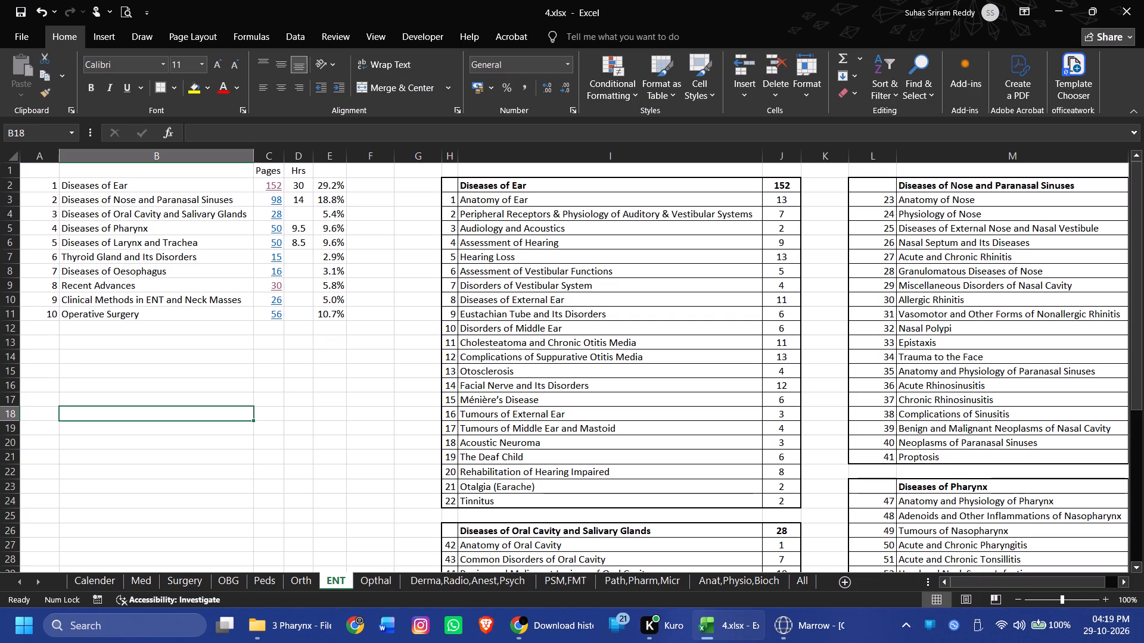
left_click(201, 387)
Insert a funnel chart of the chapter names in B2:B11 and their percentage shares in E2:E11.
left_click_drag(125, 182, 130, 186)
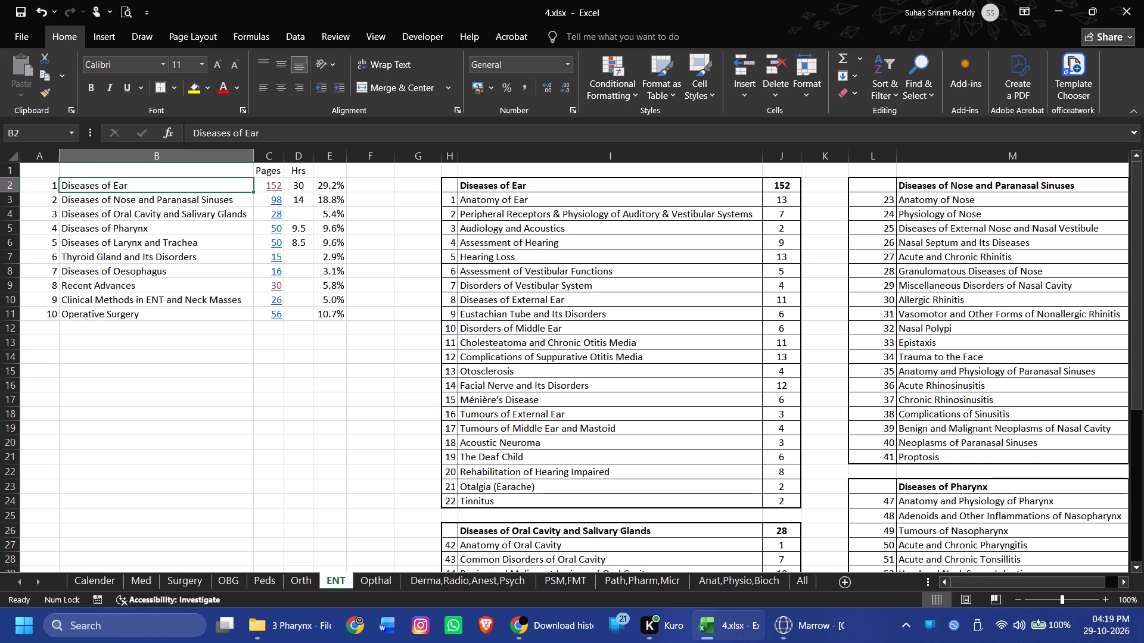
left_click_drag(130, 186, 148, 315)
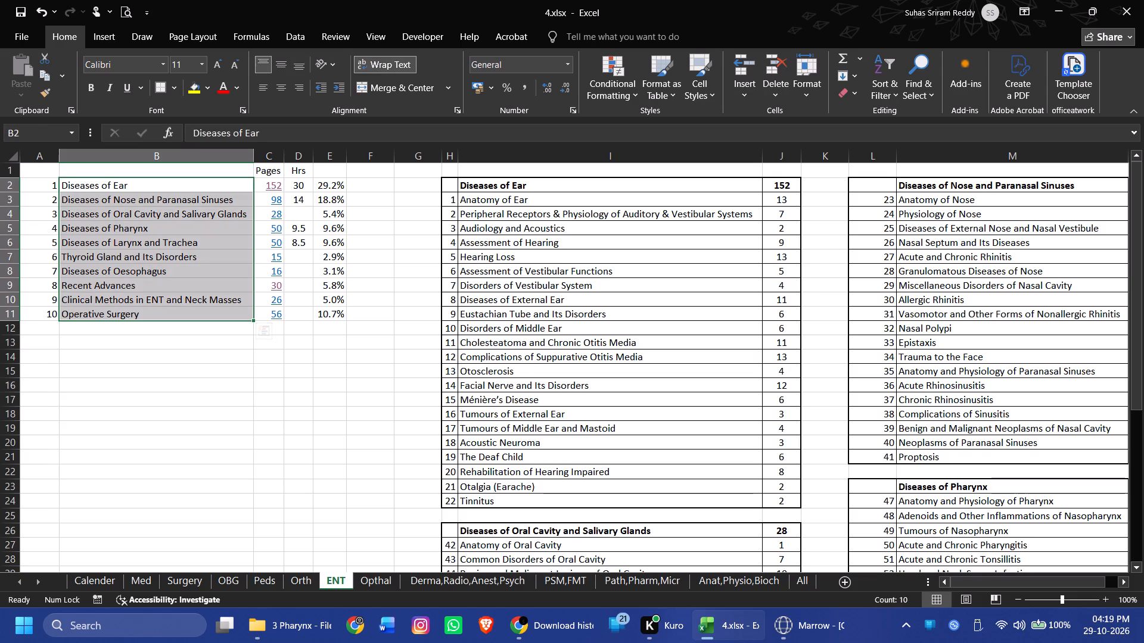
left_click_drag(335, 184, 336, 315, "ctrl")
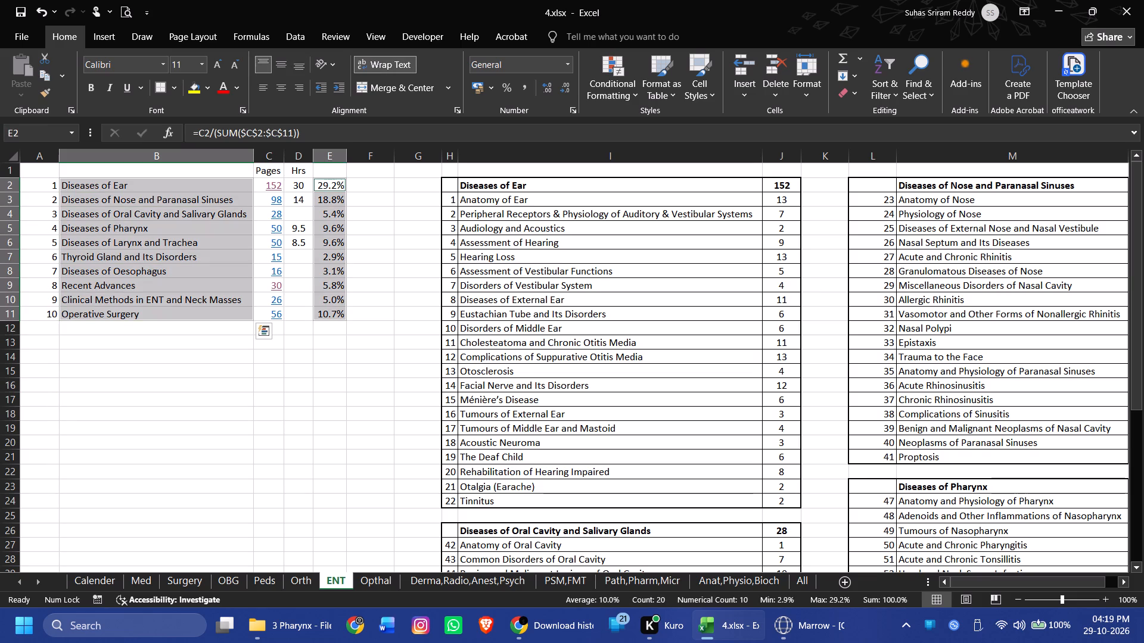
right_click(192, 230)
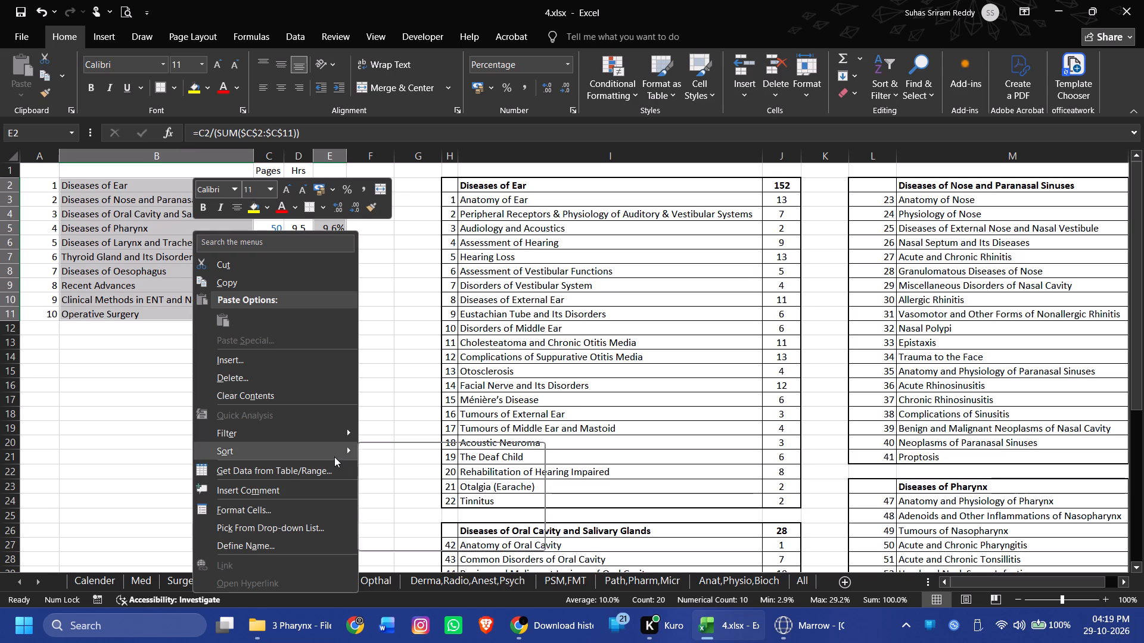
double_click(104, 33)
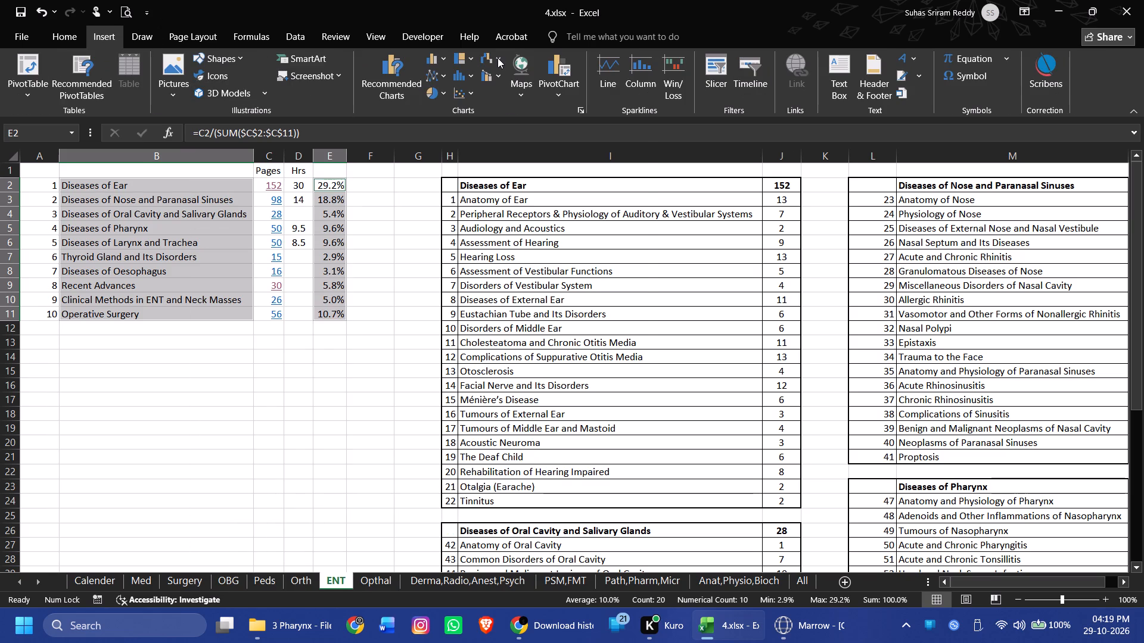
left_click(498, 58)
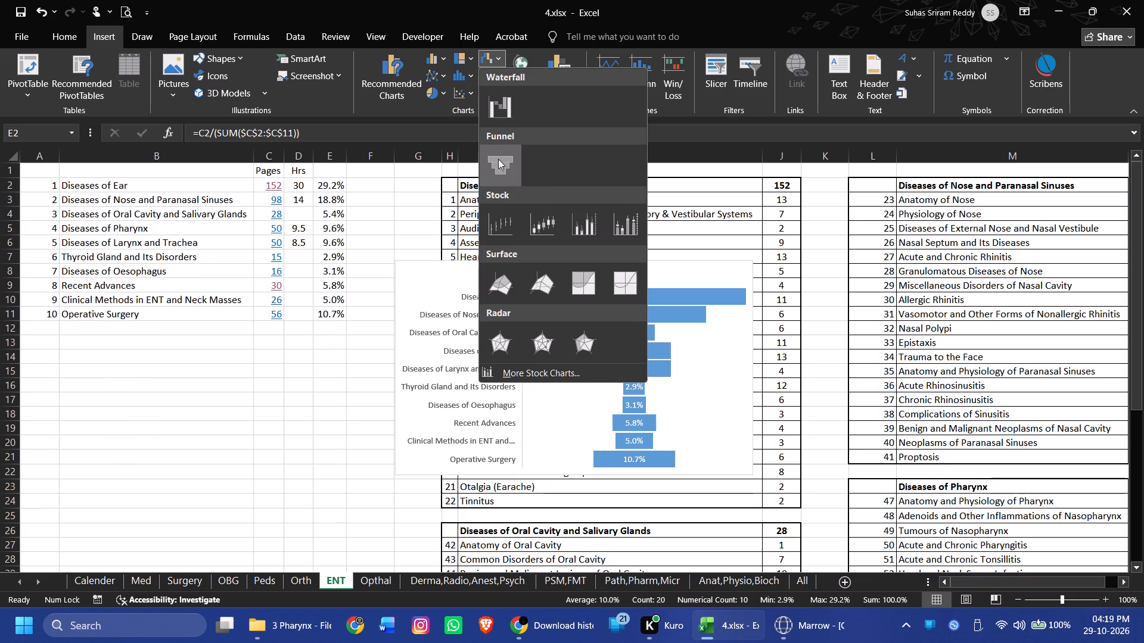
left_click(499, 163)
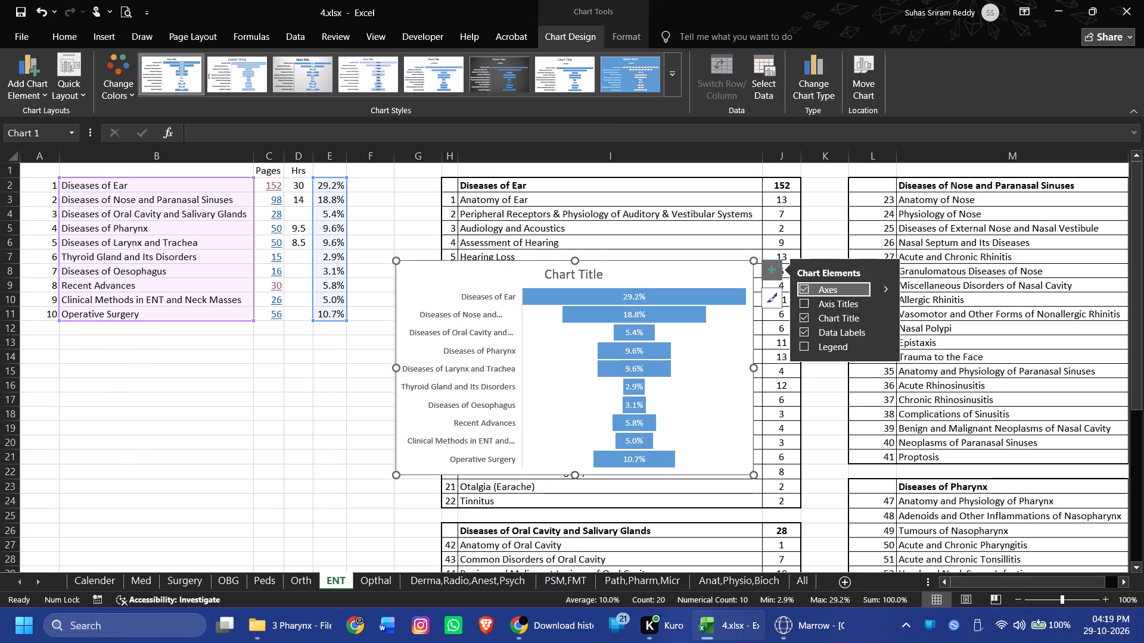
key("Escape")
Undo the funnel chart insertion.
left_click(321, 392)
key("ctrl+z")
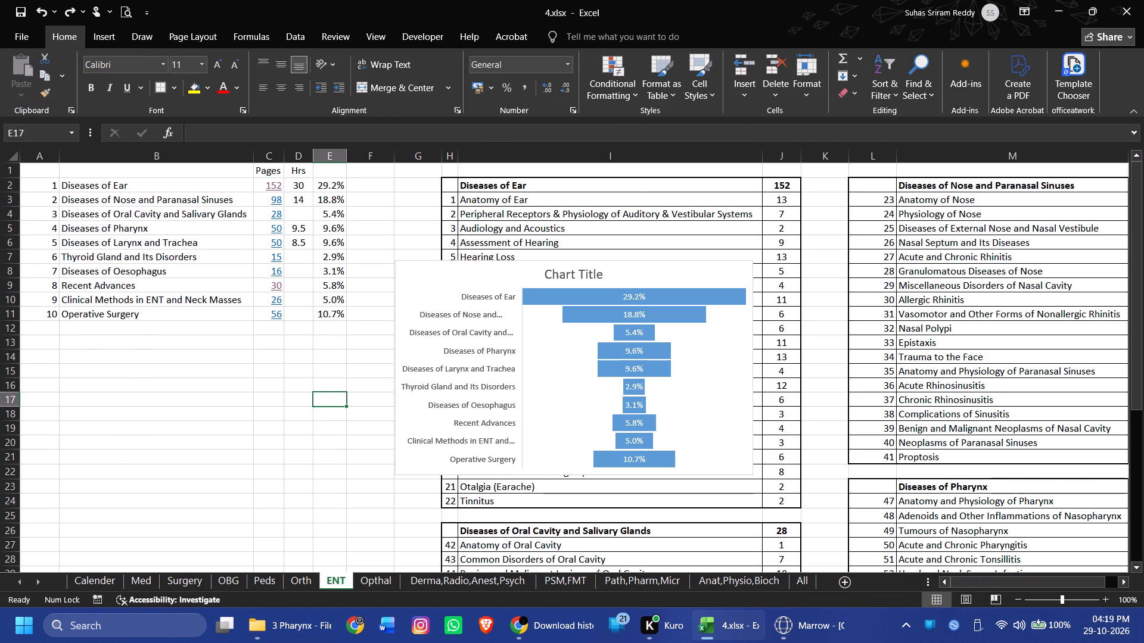
Copy the ten chapter names from B2:B11 to the empty area starting at B74.
left_click(188, 380)
left_click_drag(116, 185, 117, 310)
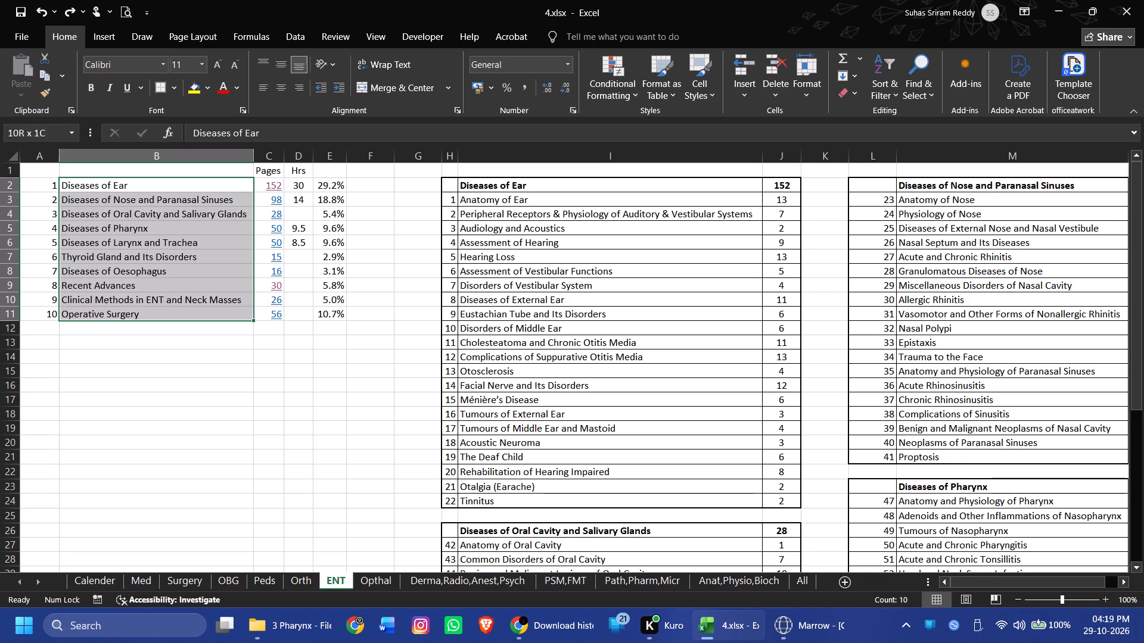
left_click_drag(117, 310, 117, 311)
key("ctrl+c")
scroll(256, 413, "down", 12)
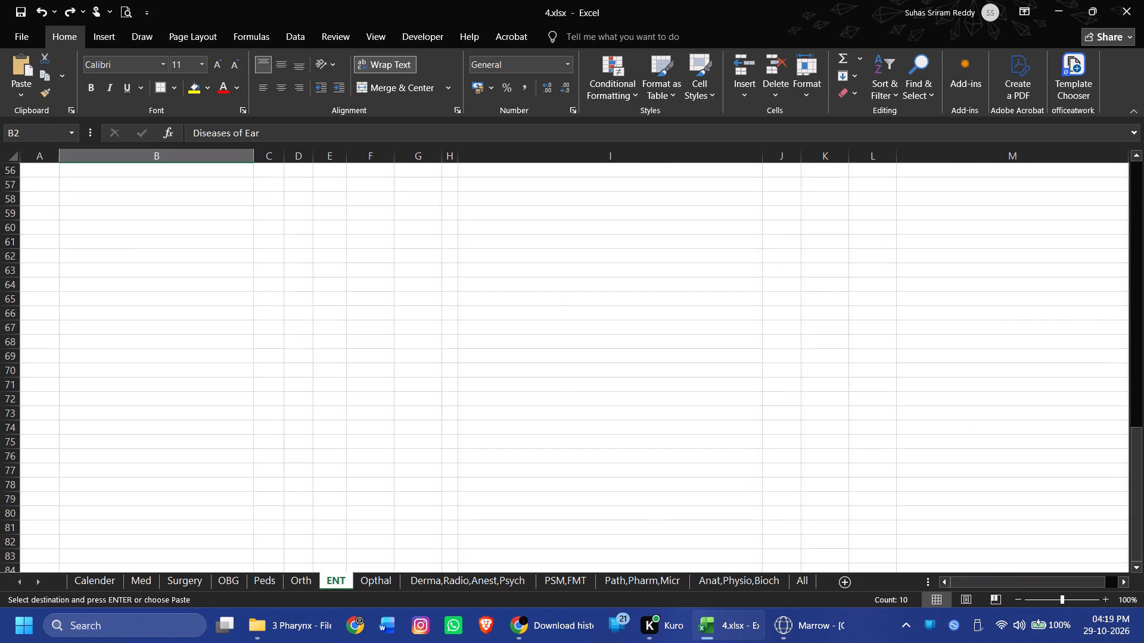
left_click(164, 353)
key("ctrl+v")
Copy the percentage shares from E2:E11 beside the copied chapter names, starting at C74, pasted as values only.
scroll(356, 304, "up", 10)
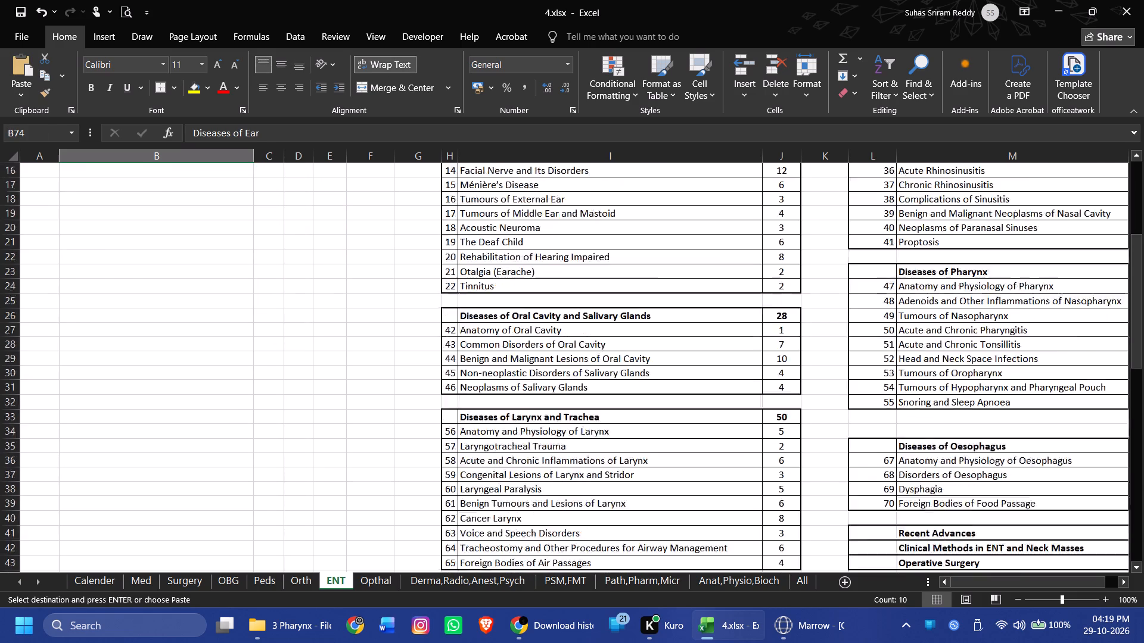
scroll(359, 262, "up", 6)
left_click_drag(331, 185, 334, 313)
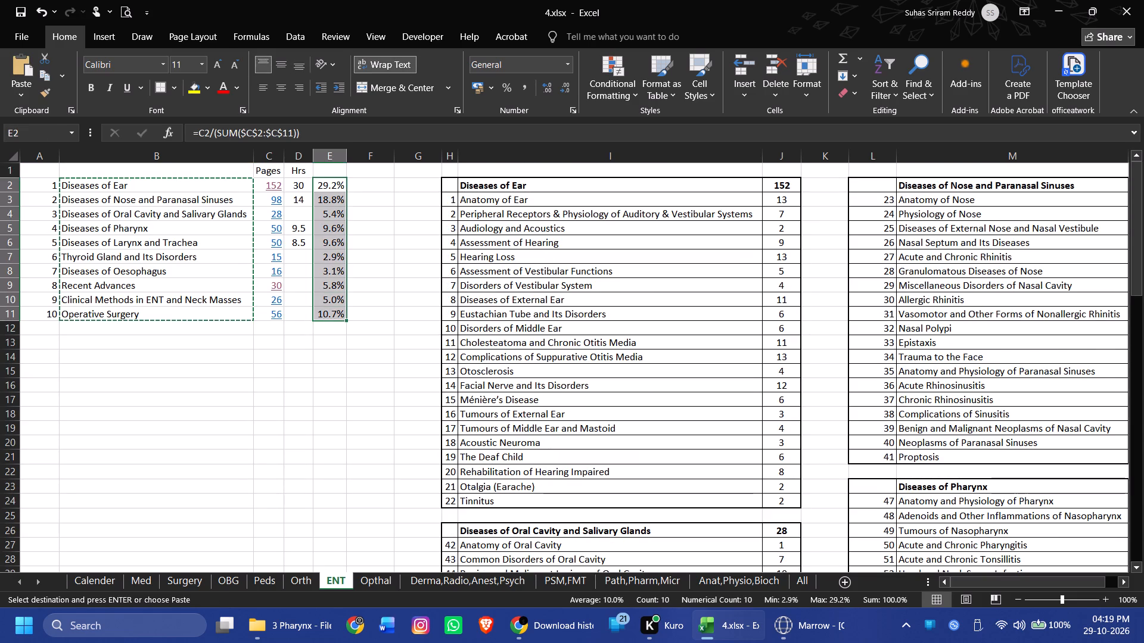
key("ctrl+c")
scroll(303, 355, "down", 14)
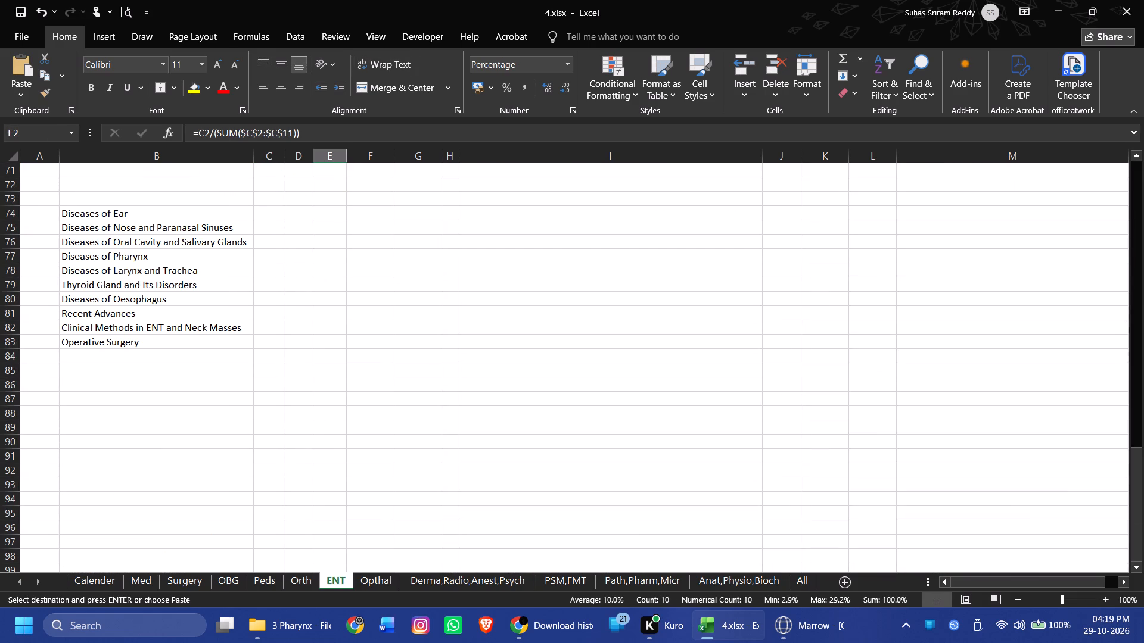
left_click(282, 216)
key("ctrl+v")
left_click(345, 425)
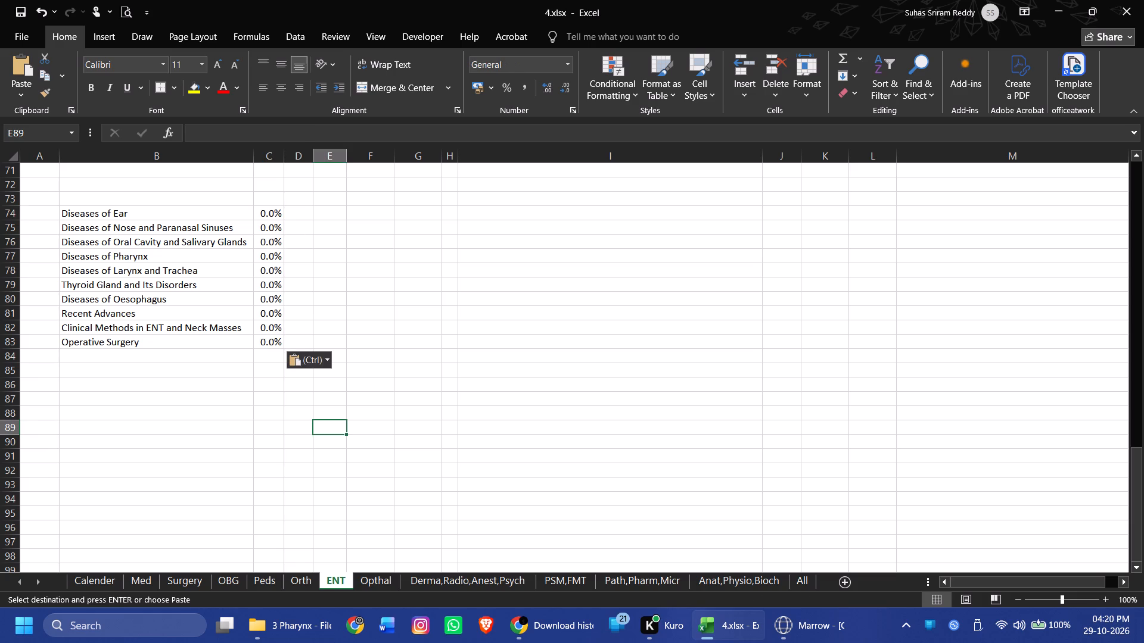
left_click(267, 216)
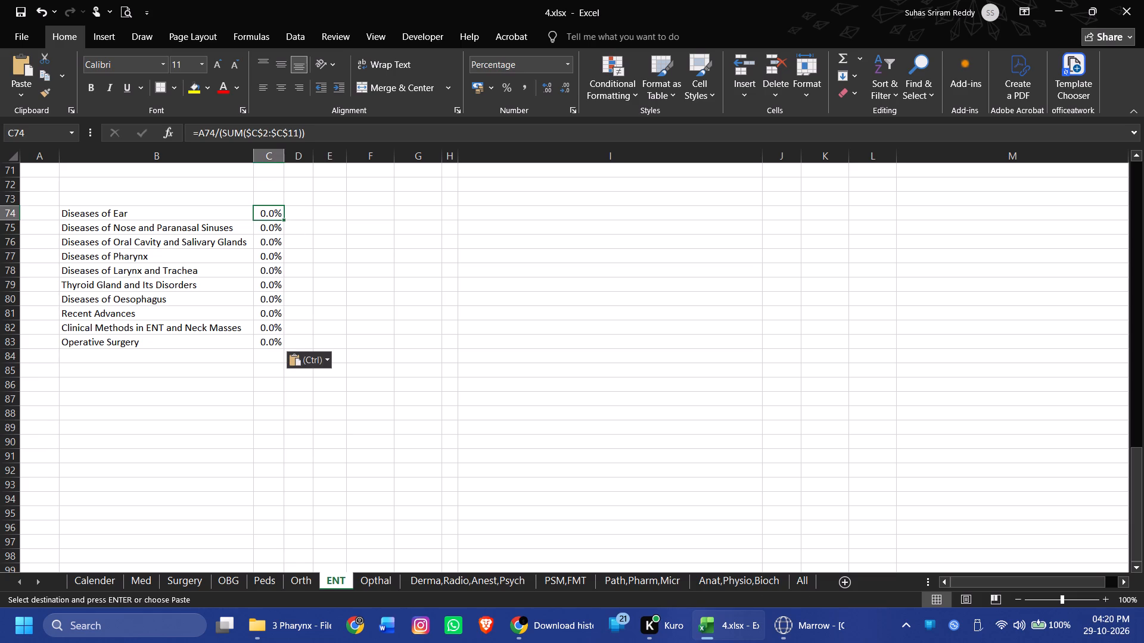
left_click(327, 361)
left_click(305, 460)
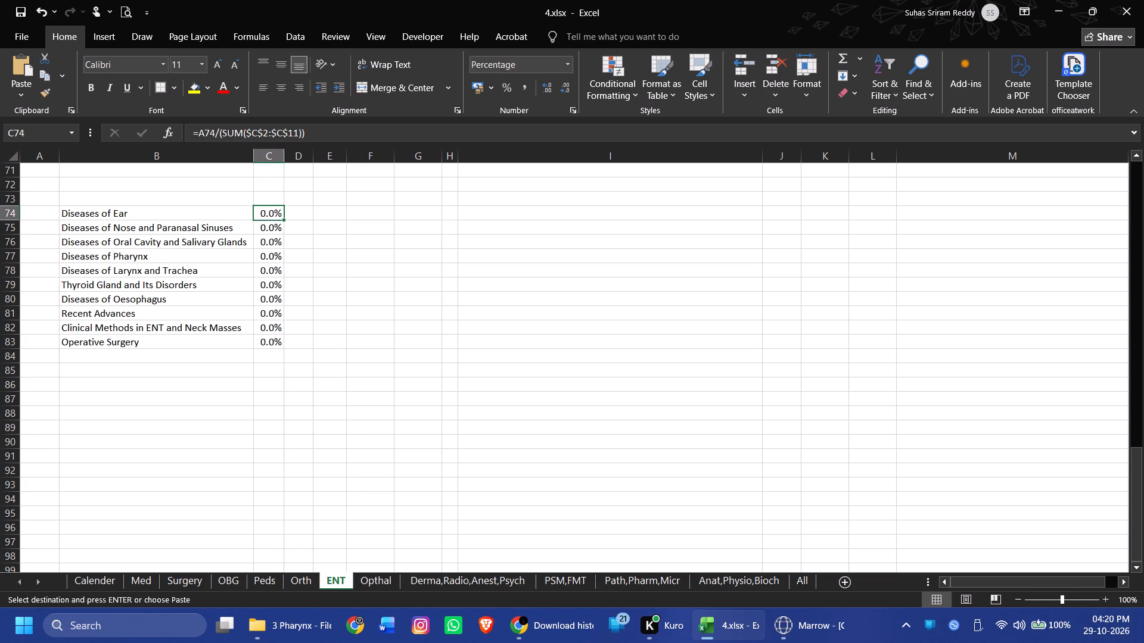
left_click(226, 452)
left_click(268, 211)
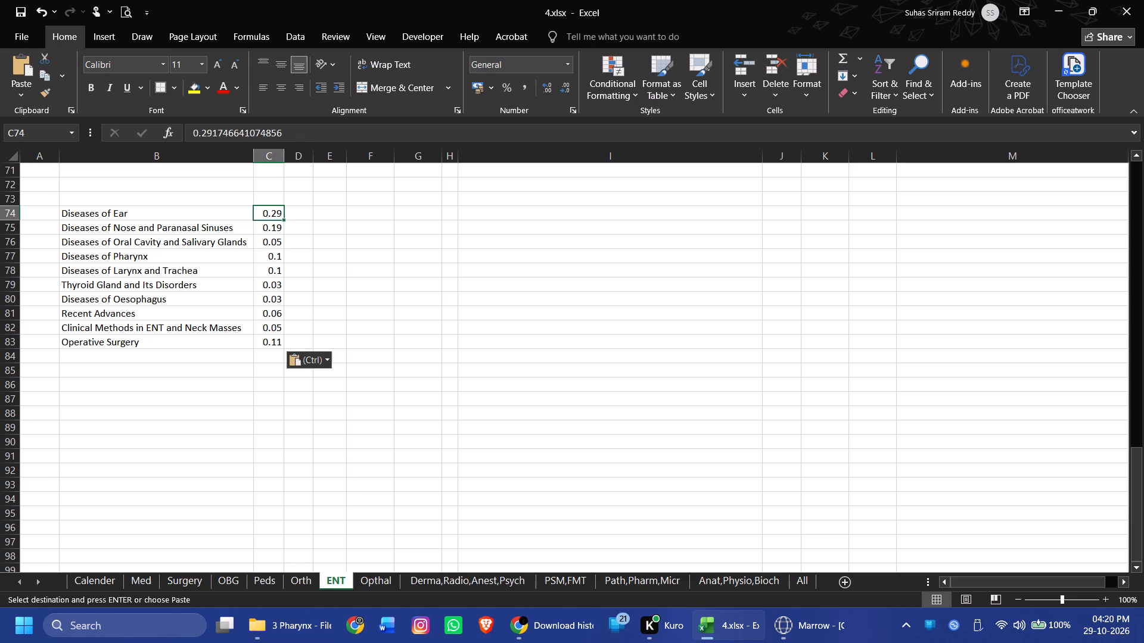
Enter the formula =C74*100 in D74 and fill it down to D83 for all ten chapters.
left_click(308, 133)
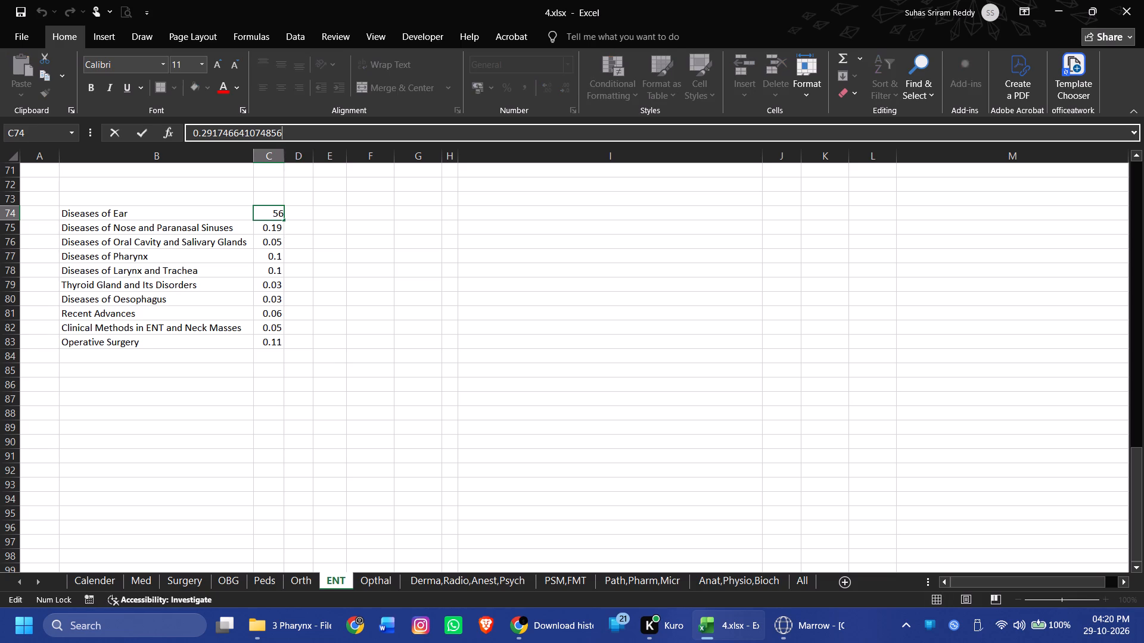
key("Return")
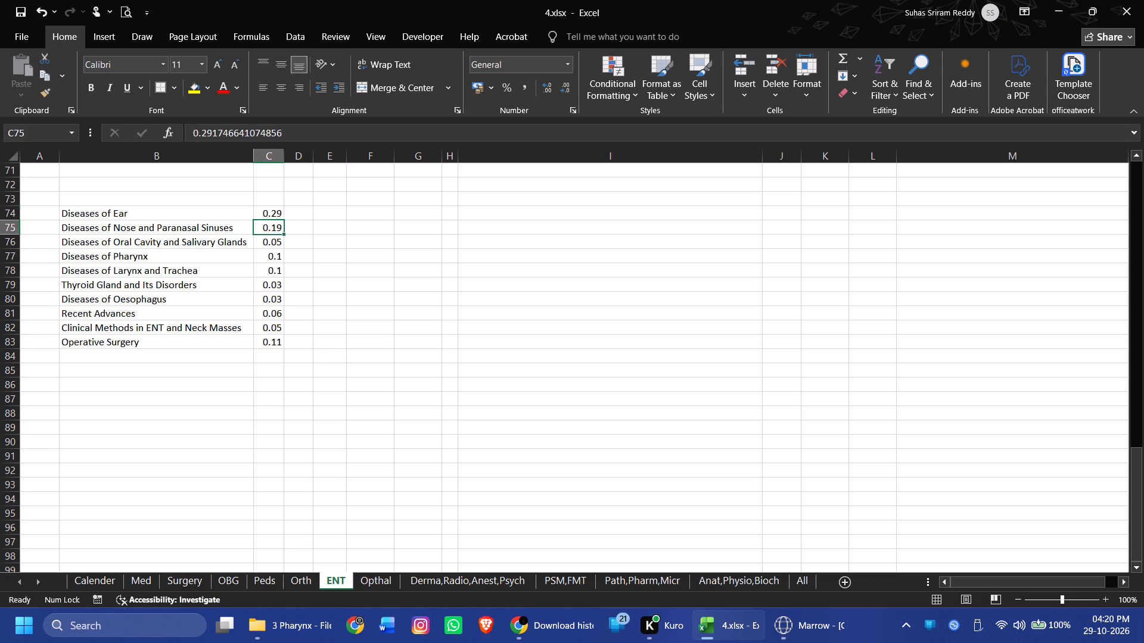
key("Up")
key("Right")
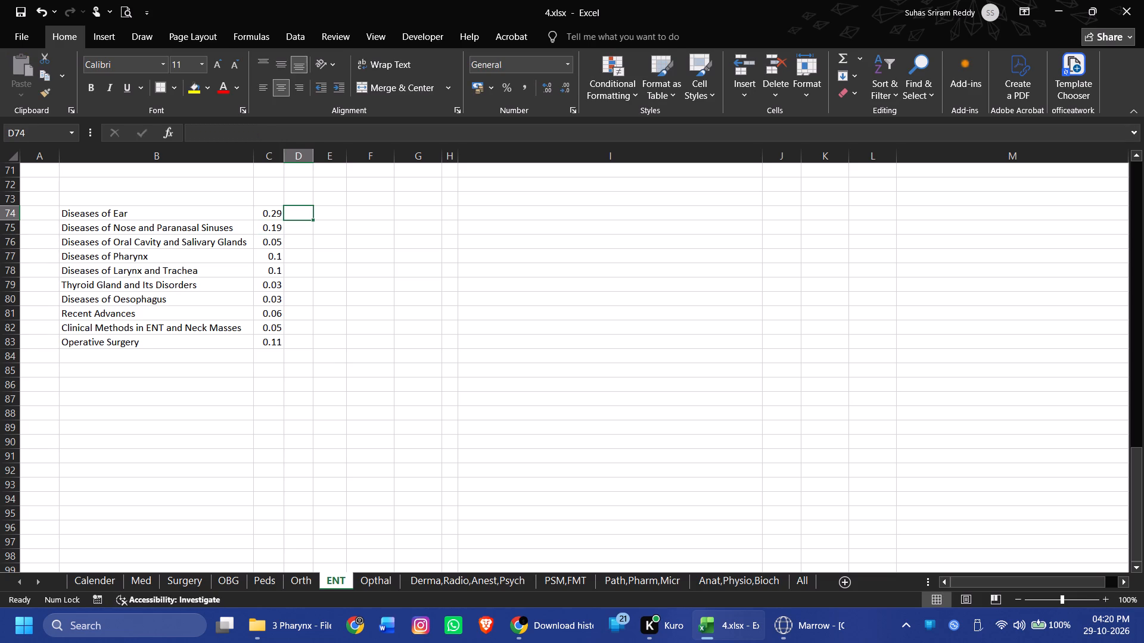
key("equal")
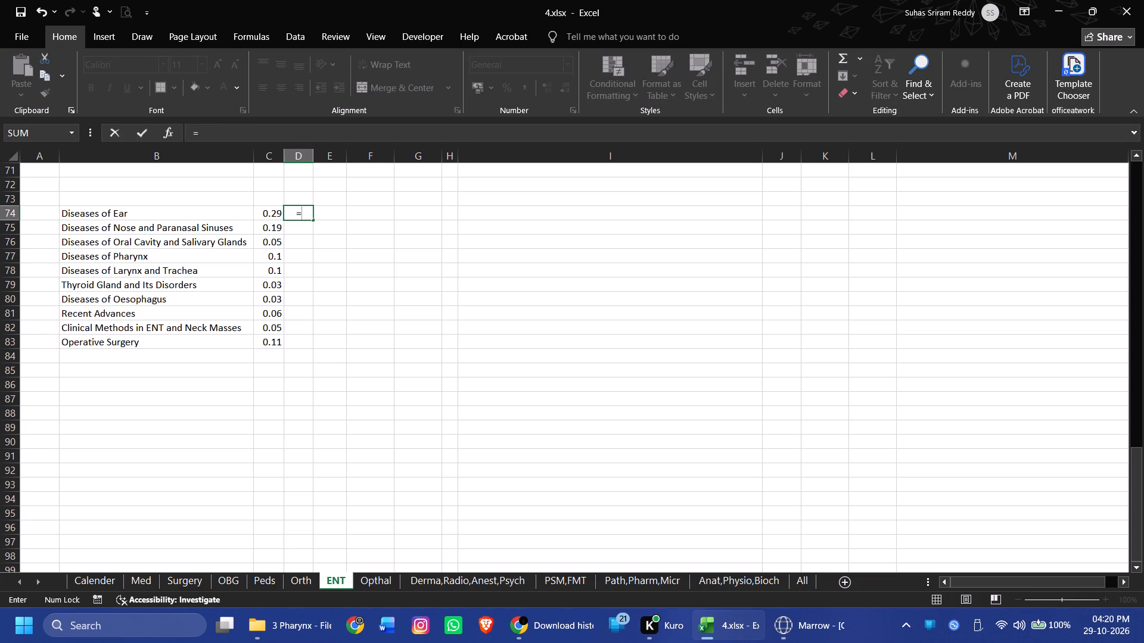
left_click(275, 210)
type("*110")
key("BackSpace")
key("BackSpace")
type("00")
key("Return")
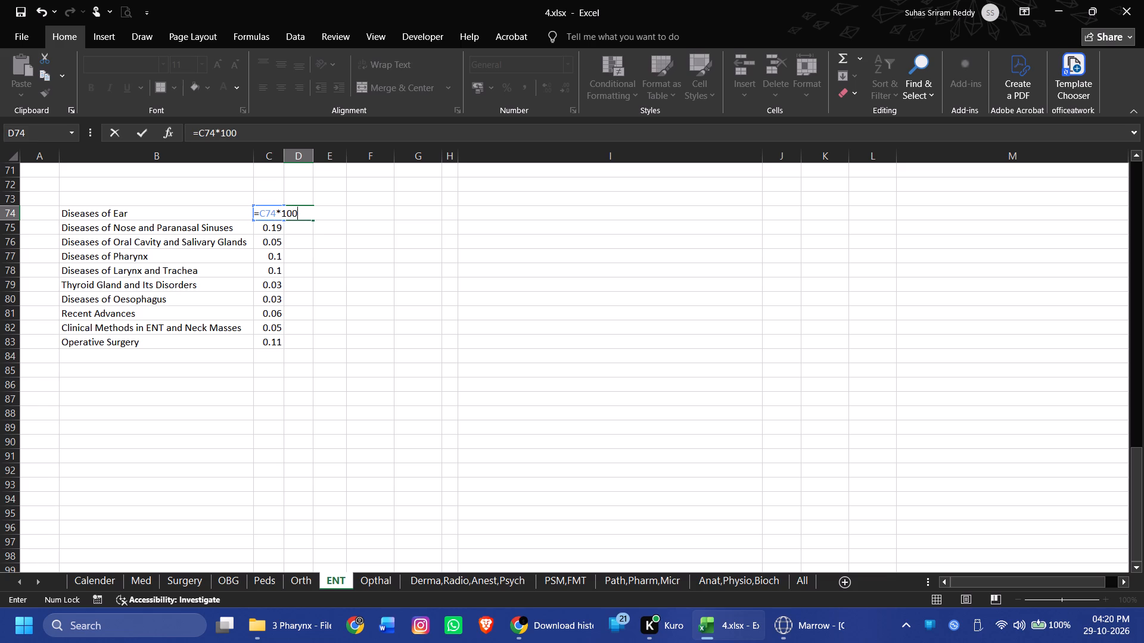
left_click(310, 211)
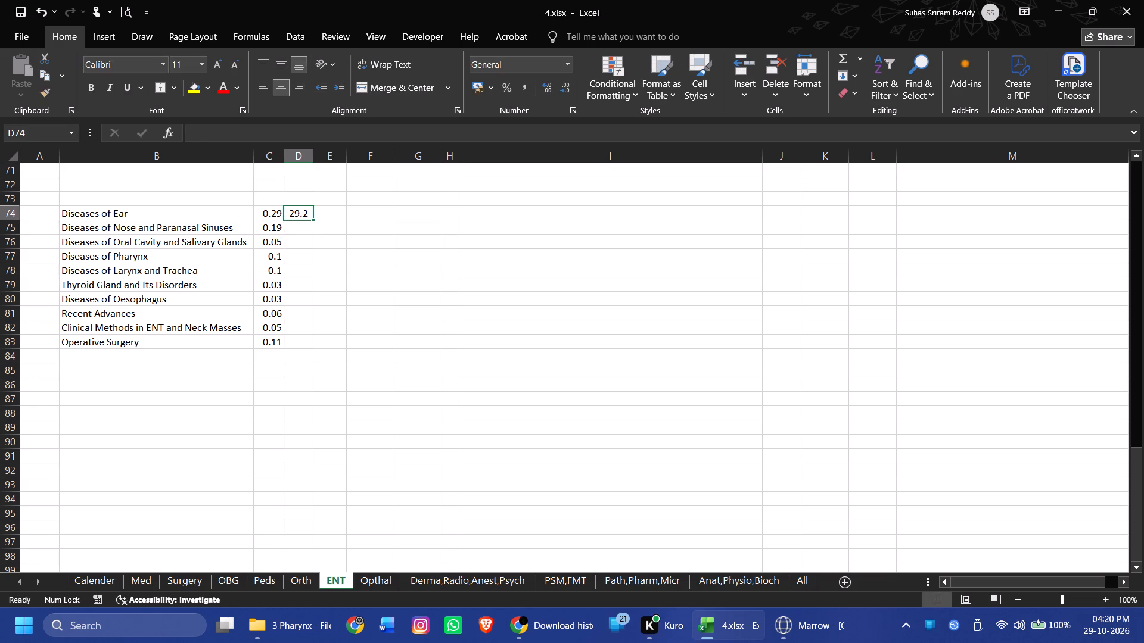
double_click(311, 219)
left_click(283, 411)
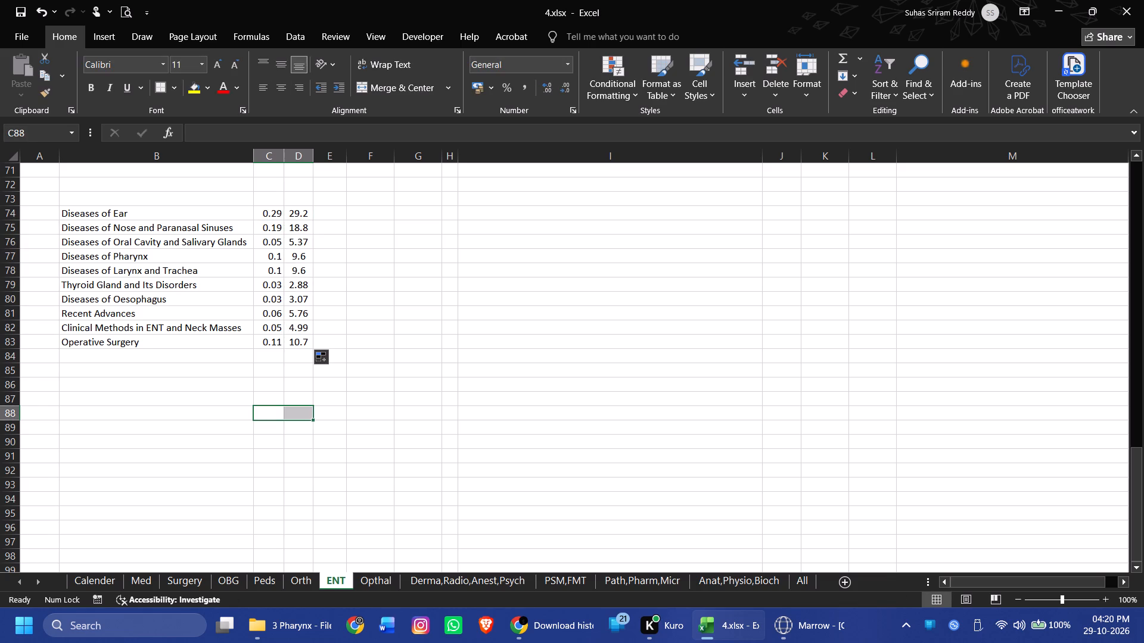
Replace the decimal shares in C74:C83 with the results from D74:D83, pasted as values only.
left_click(273, 204)
left_click_drag(307, 213, 306, 348)
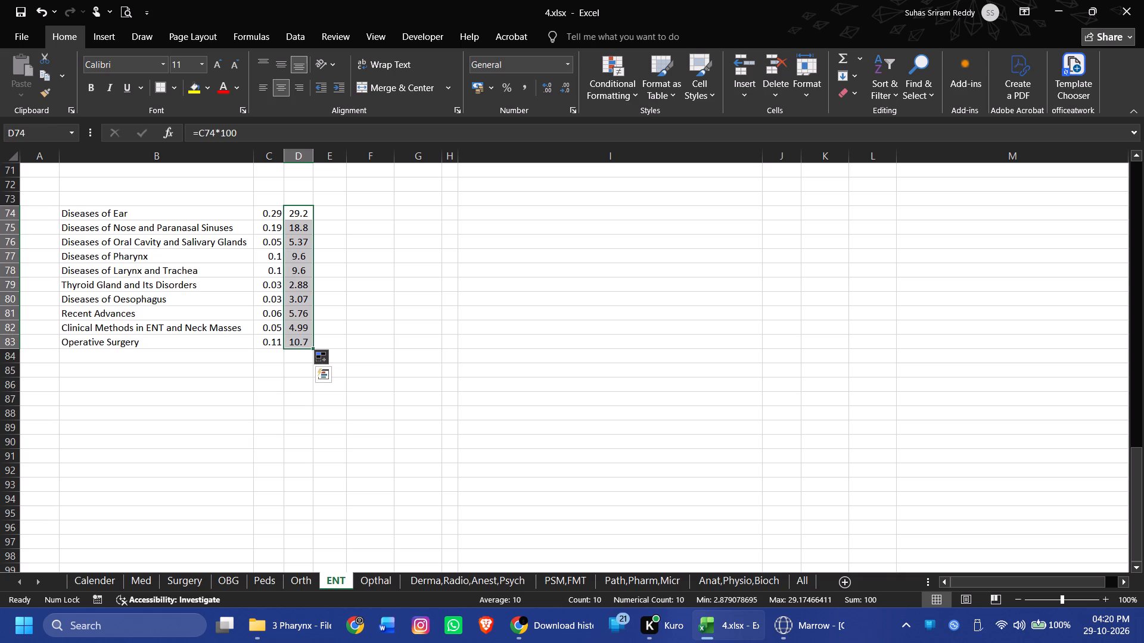
key("ctrl+c")
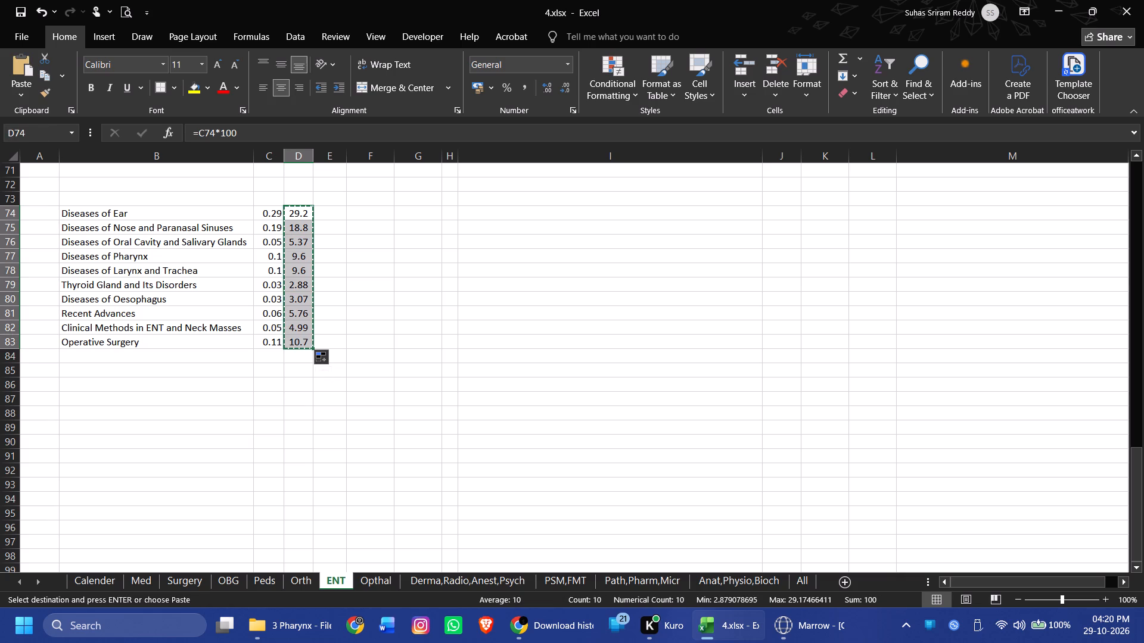
left_click(268, 214)
key("ctrl+v")
left_click(299, 361)
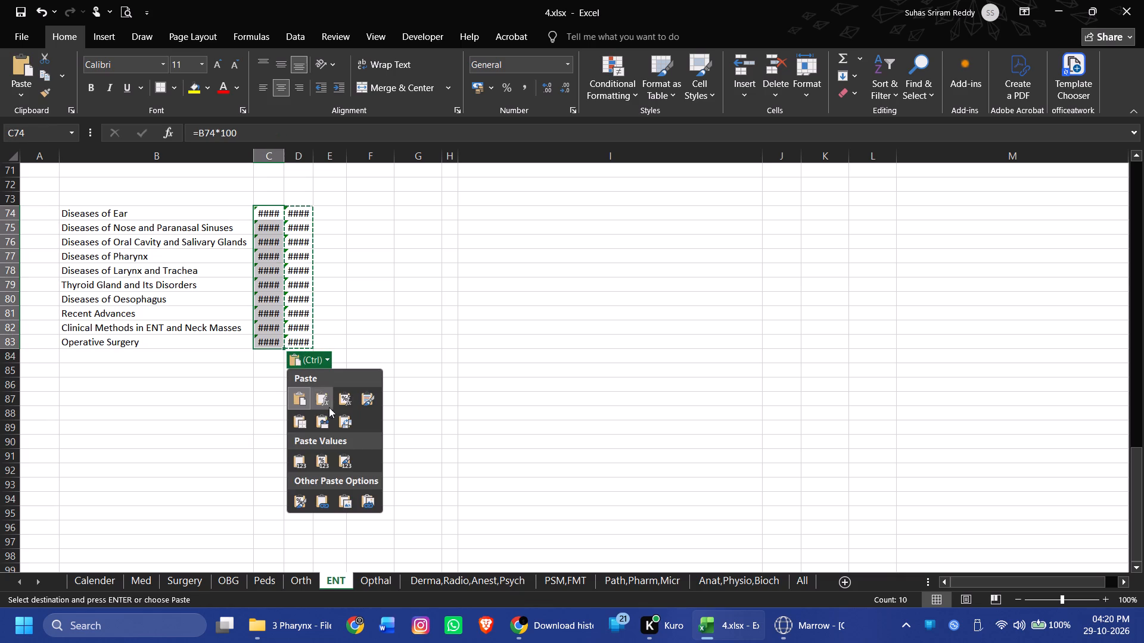
left_click(307, 453)
left_click(335, 454)
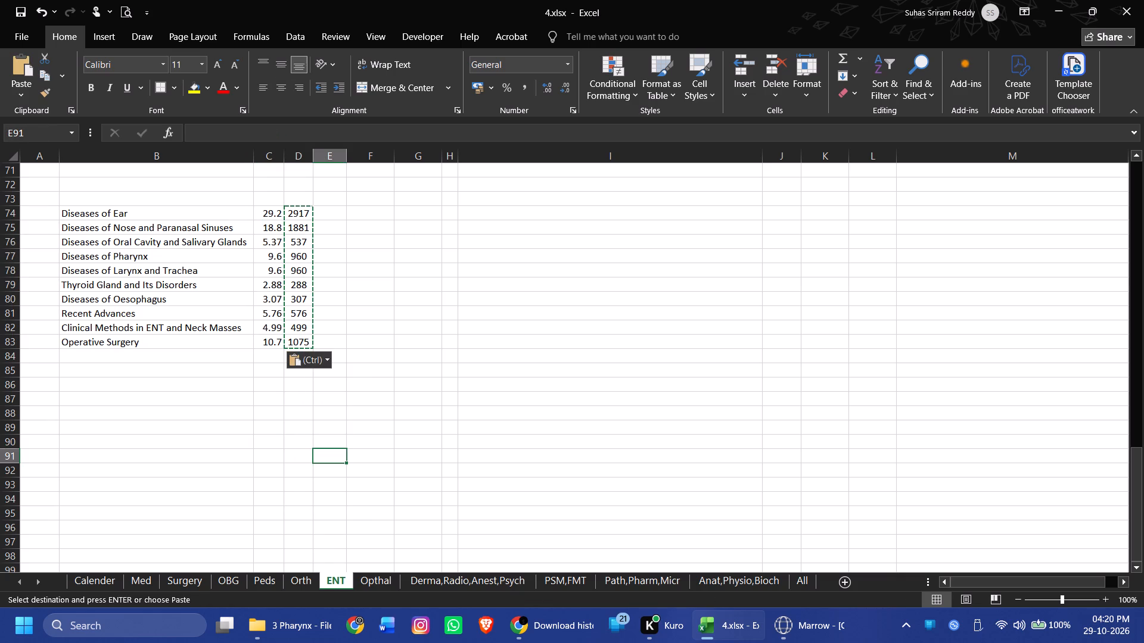
Remove the leftover multiplication formulas from D74:D83.
left_click(303, 193)
left_click(301, 209)
left_click(301, 203)
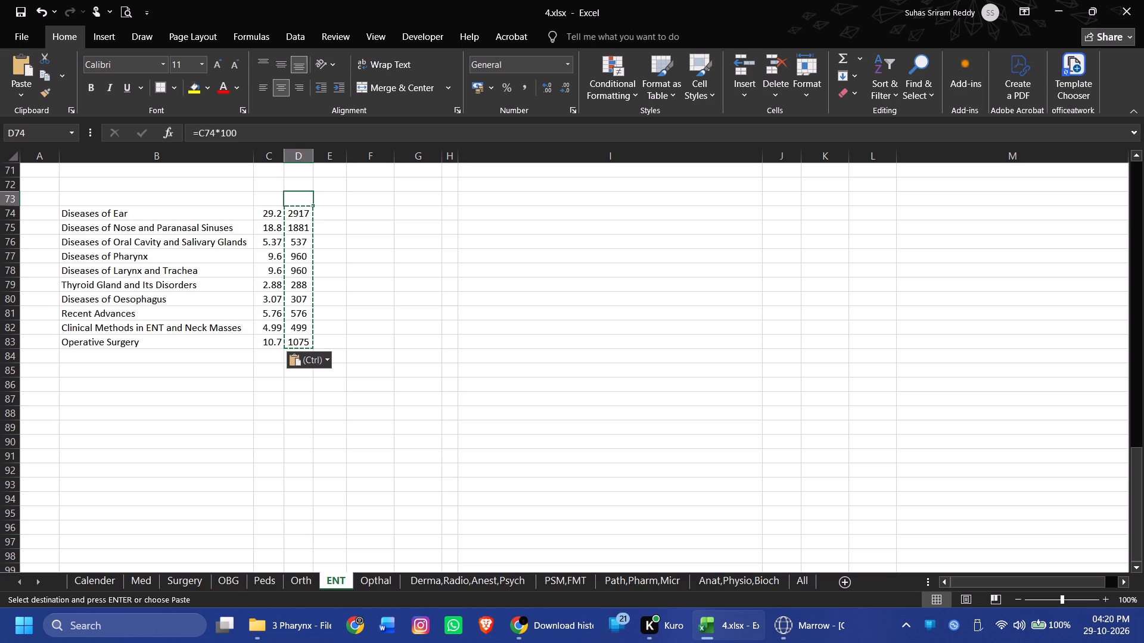
left_click_drag(315, 205, 309, 341)
left_click(498, 329)
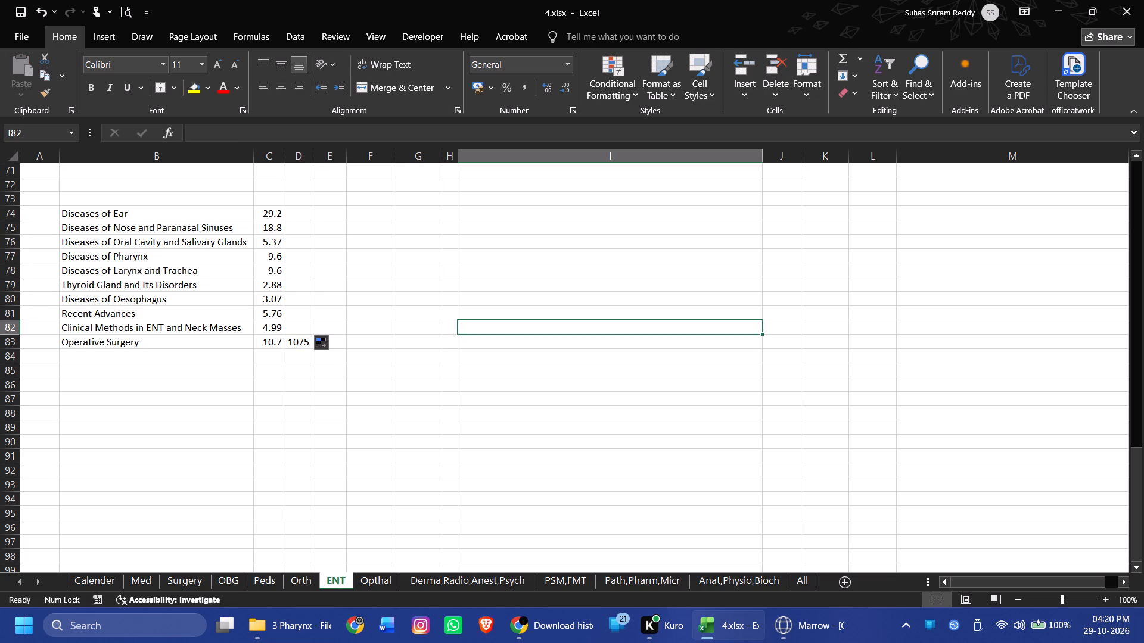
left_click(296, 317)
left_click(296, 325)
left_click(312, 334)
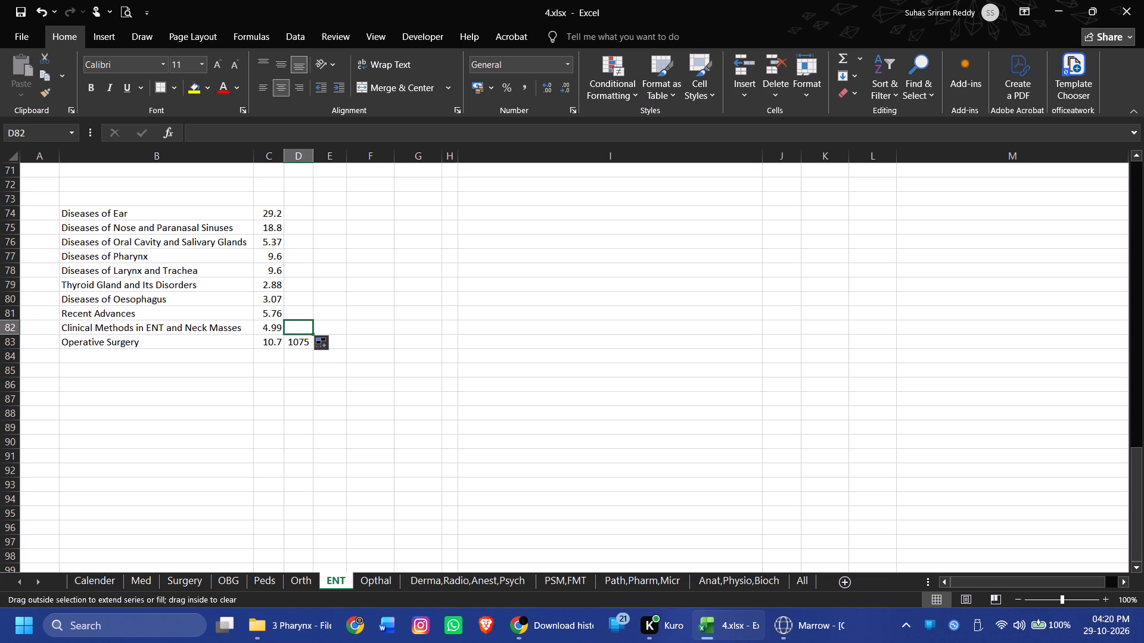
left_click(310, 337)
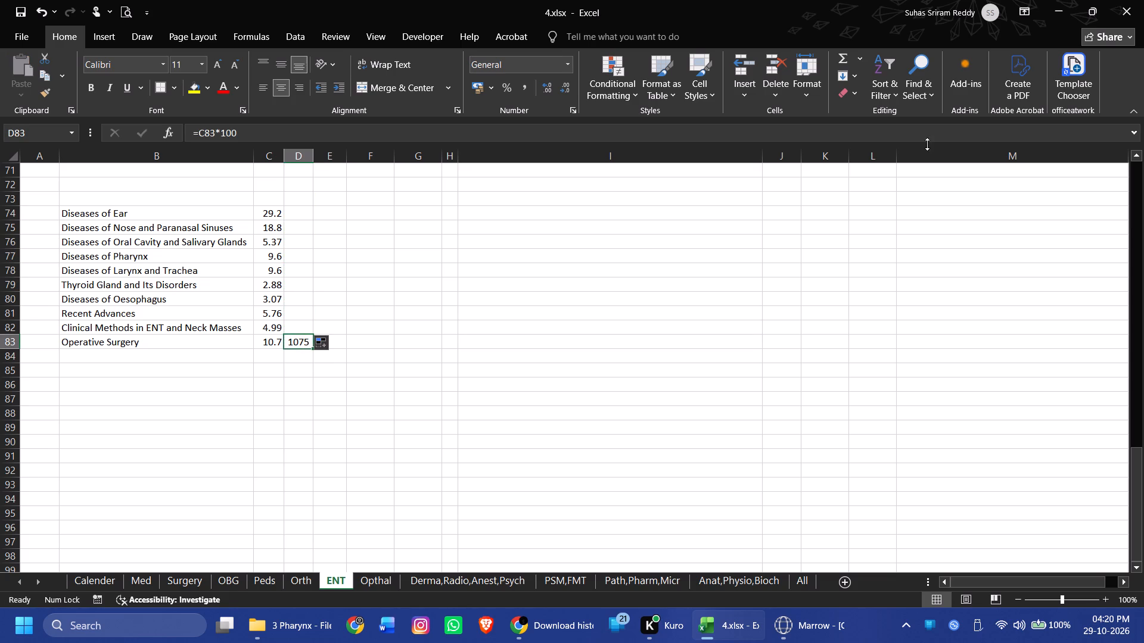
left_click(769, 61)
left_click(461, 352)
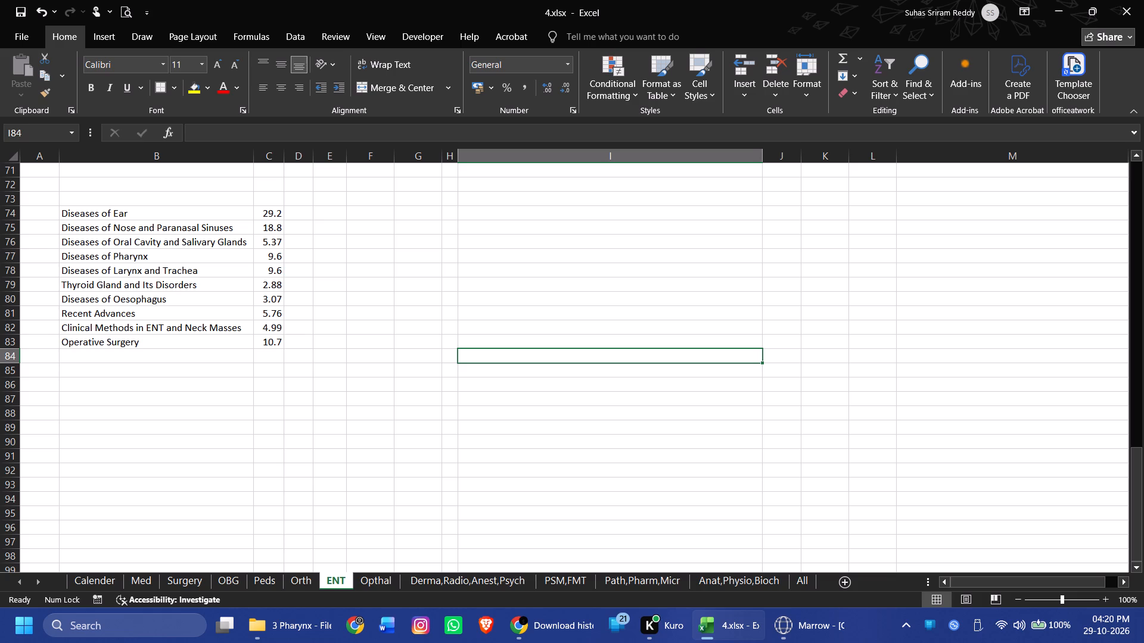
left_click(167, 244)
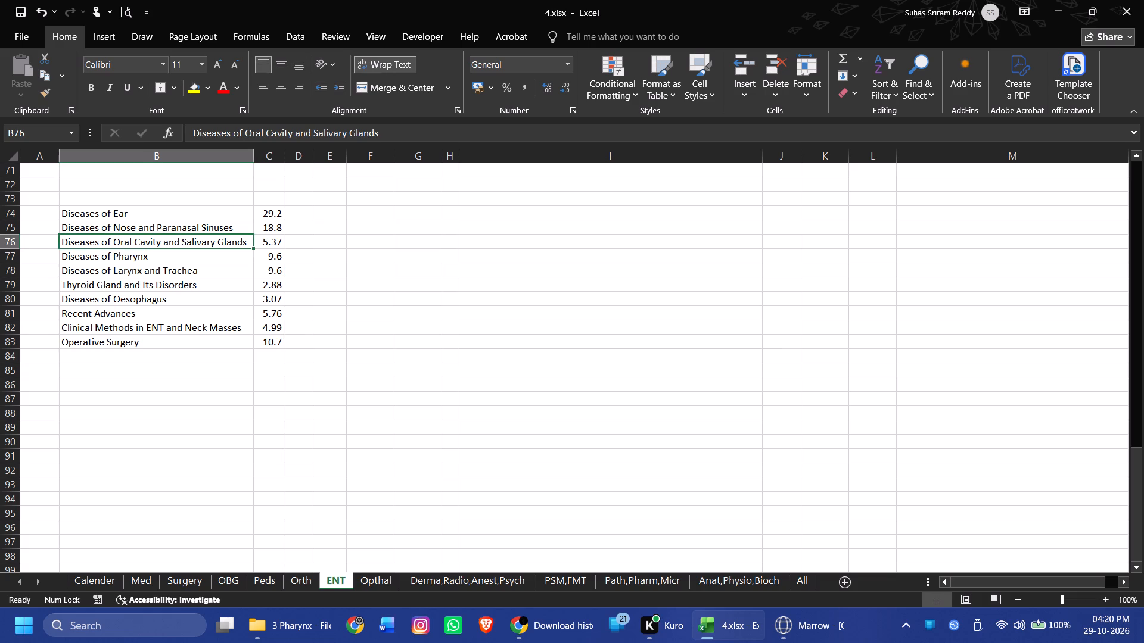
Rename the chapter in B76 as "Diseases of Oral Cavity & Salivary Glands".
double_click(180, 241)
key("BackSpace")
key("BackSpace")
key("BackSpace")
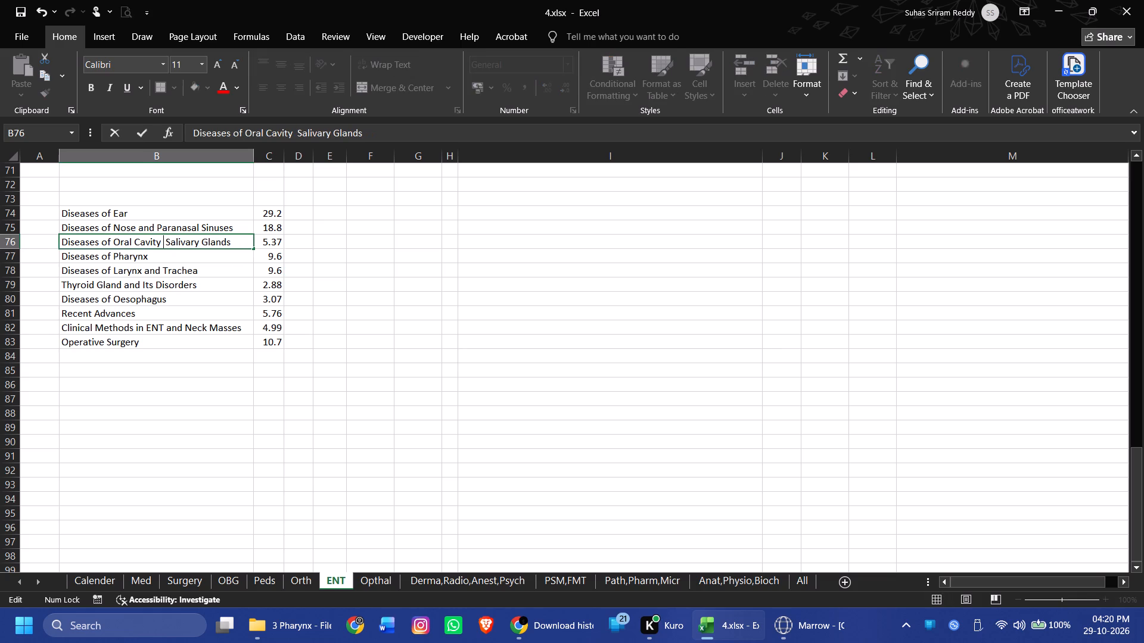
key("shift+ampersand")
key("Down")
key("Return")
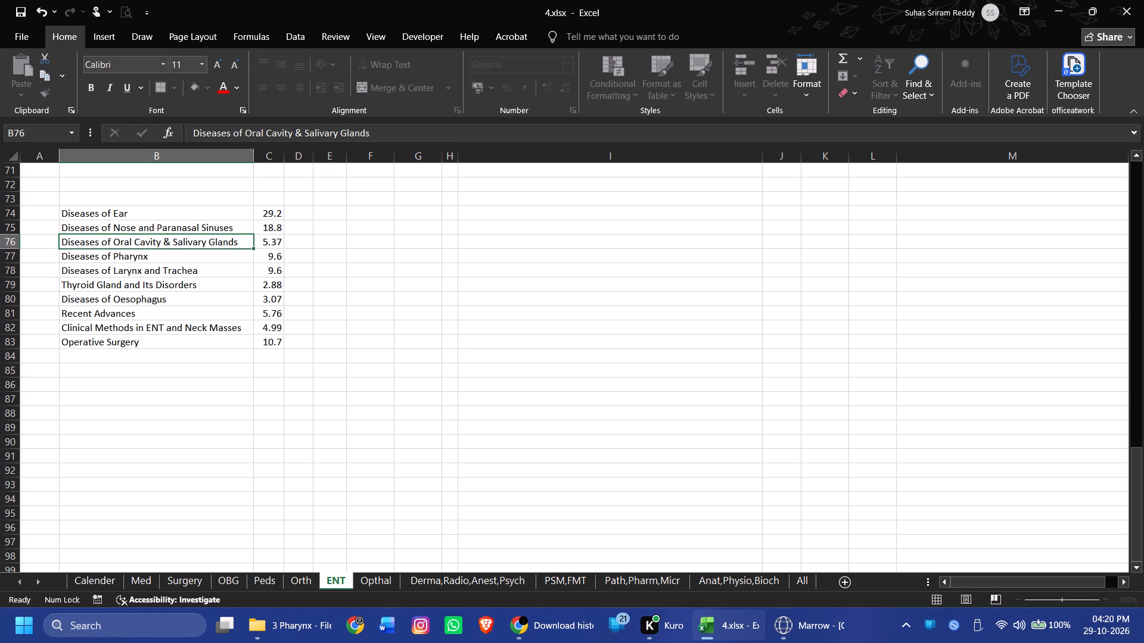
Replace "and" with an ampersand in B82 so it reads "Clinical Methods in ENT& Neck Masses".
key("Down")
key("Down")
key("Down")
key("Down")
key("Down")
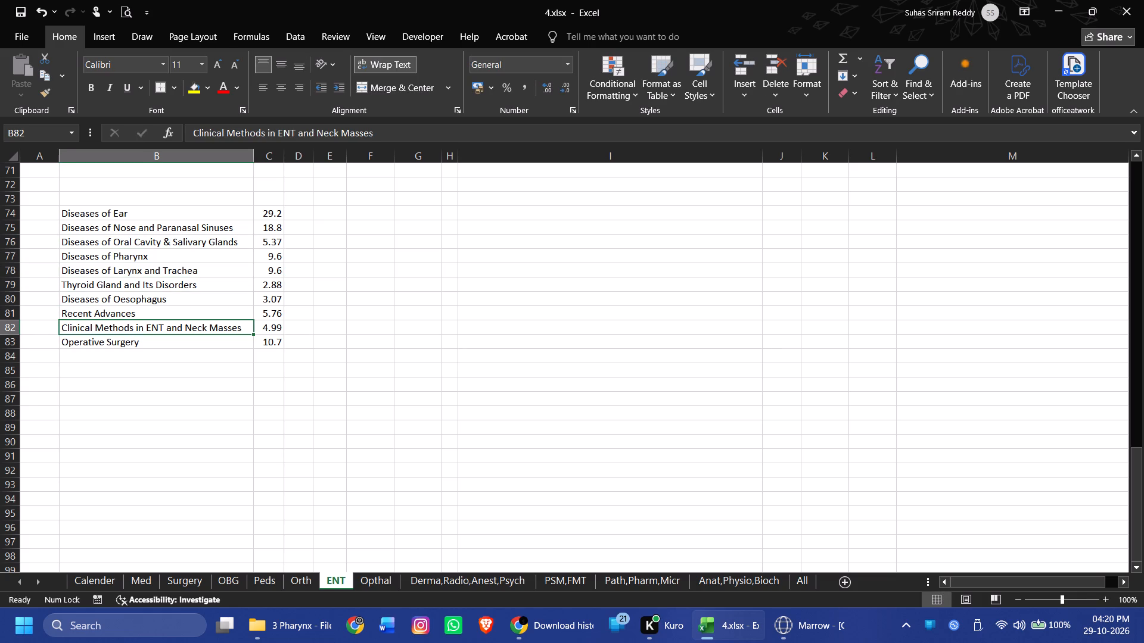
left_click(318, 133)
key("Left")
key("BackSpace")
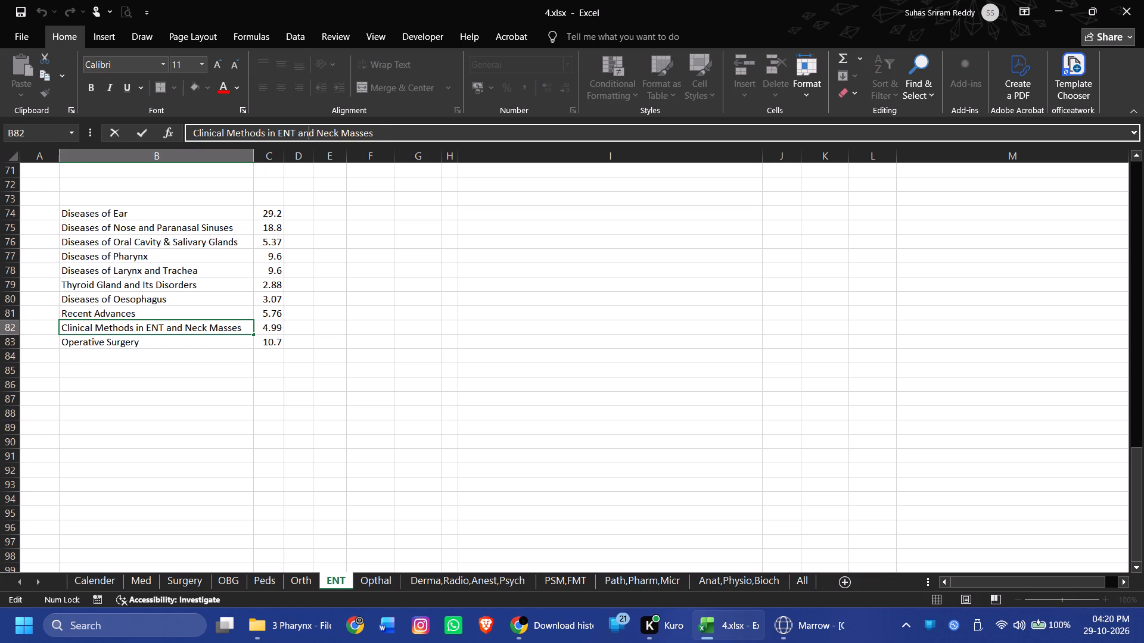
key("BackSpace")
key("BackSpace")
key("BackSpace")
key("shift+ampersand")
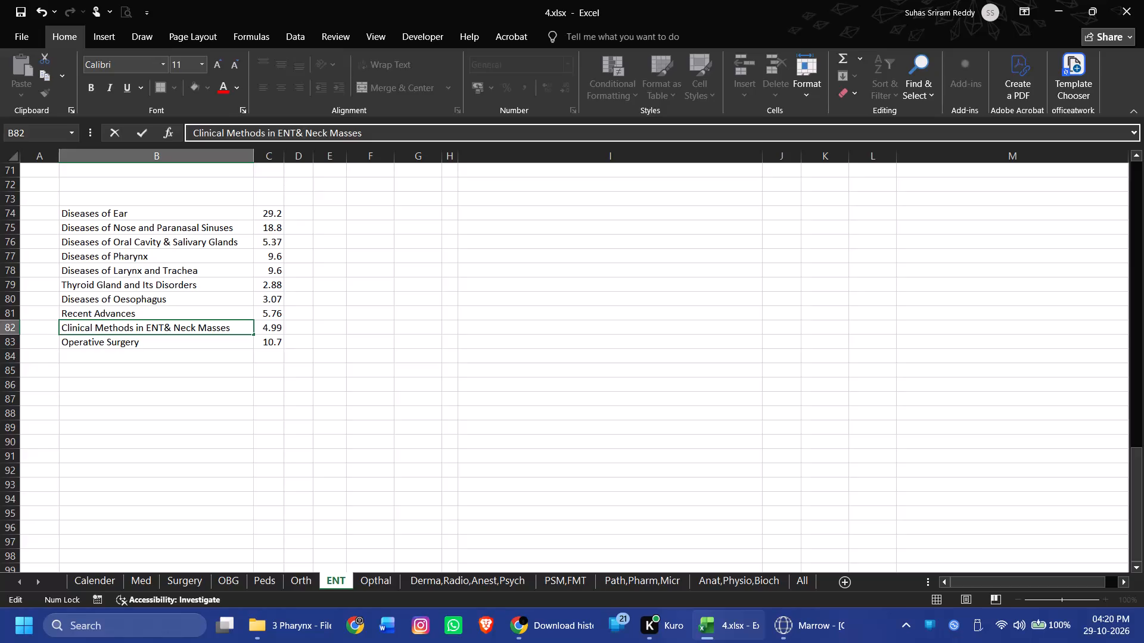
key("Return")
Rename the chapter in B75 as "Diseases of Nose & Paranasal Sinuses".
key("Up")
key("Up")
key("Up")
key("Up")
key("Up")
key("Up")
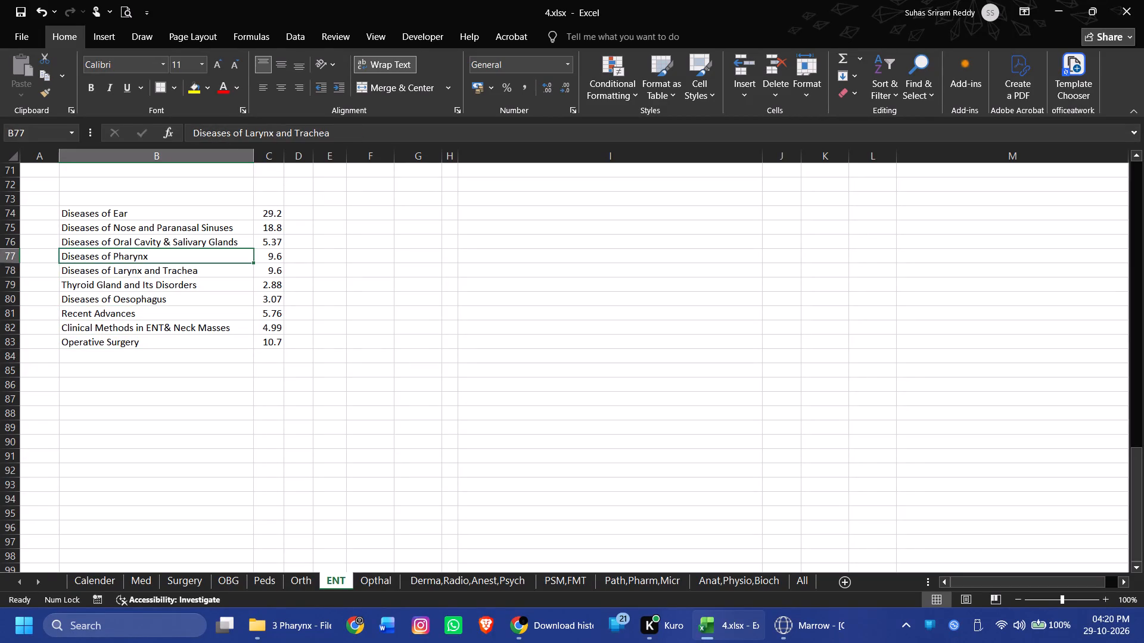
key("Up")
key("Up")
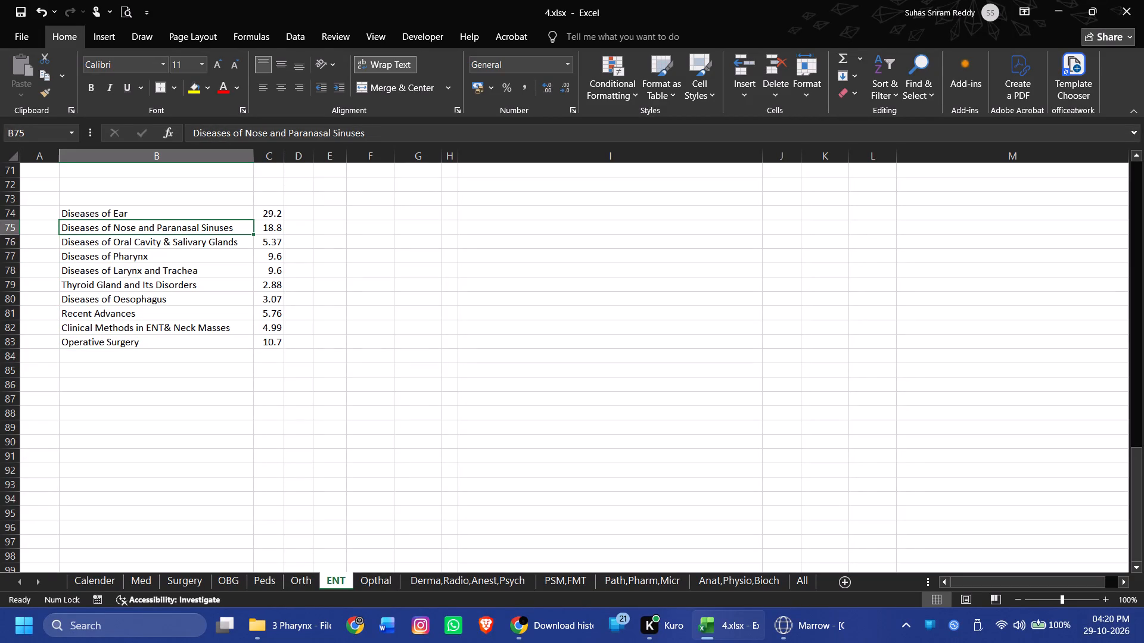
left_click(288, 129)
key("Left")
key("BackSpace")
key("BackSpace")
key("BackSpace")
key("BackSpace")
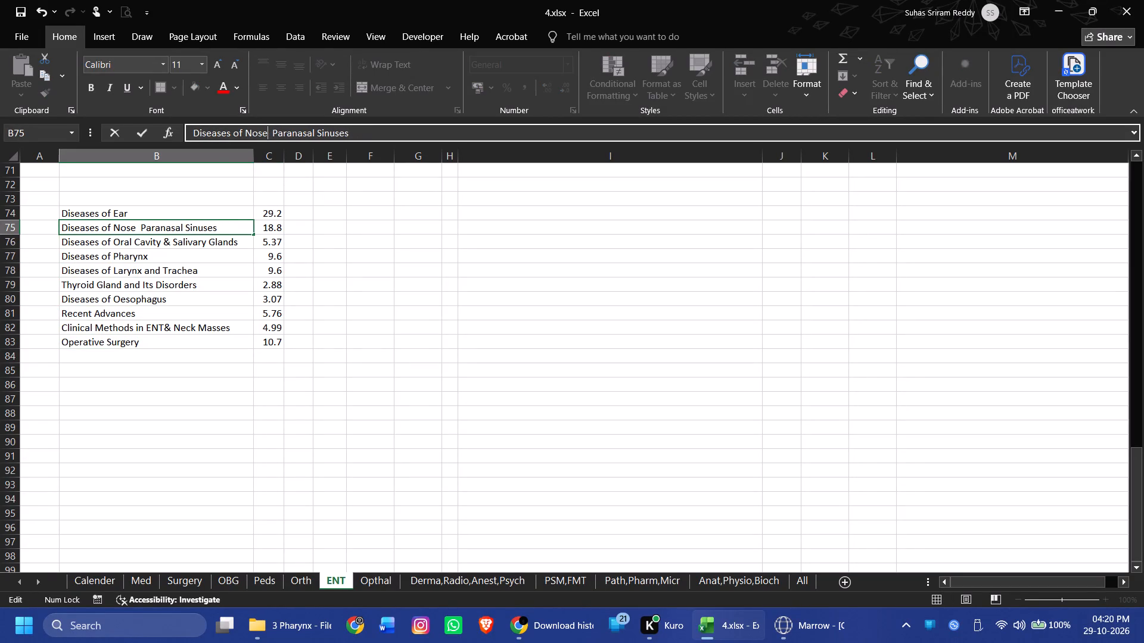
key("space")
type("&")
key("Return")
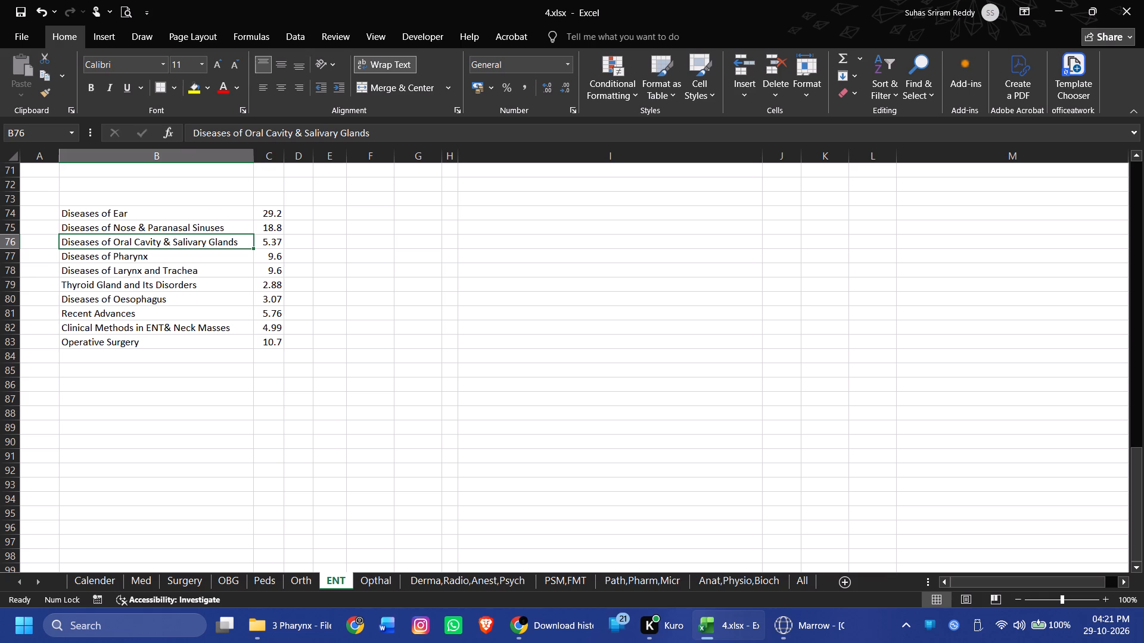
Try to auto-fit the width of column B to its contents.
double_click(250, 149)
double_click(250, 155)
Rename the chapter in B3 of the main list as "Diseases of Nose & Paranasal Sinuses".
scroll(312, 263, "up", 15)
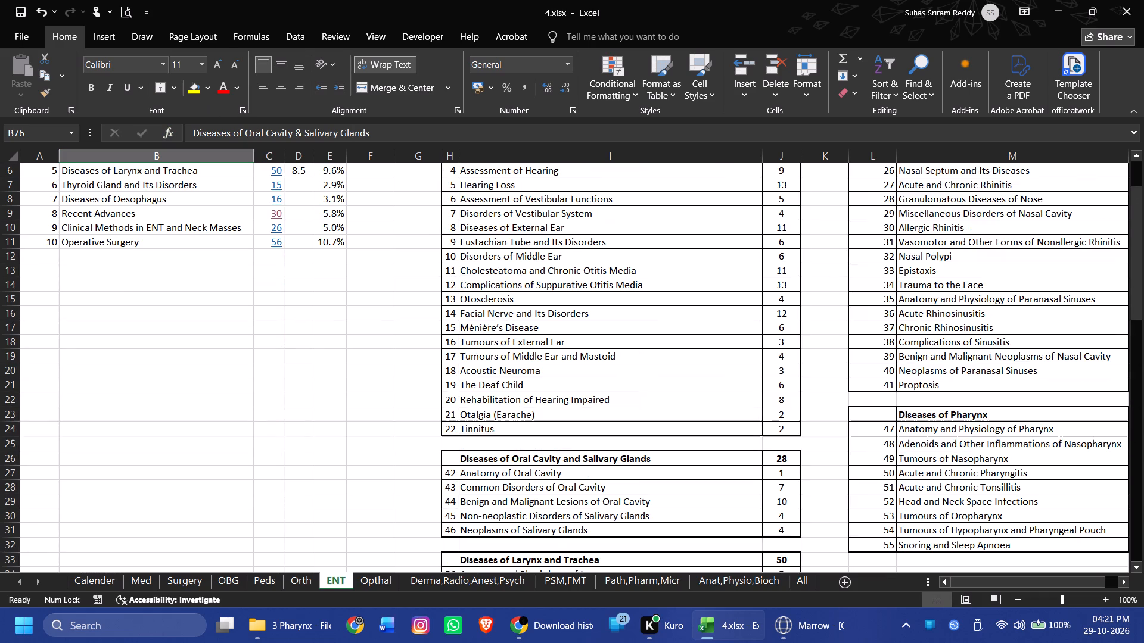
scroll(312, 263, "up", 2)
double_click(154, 197)
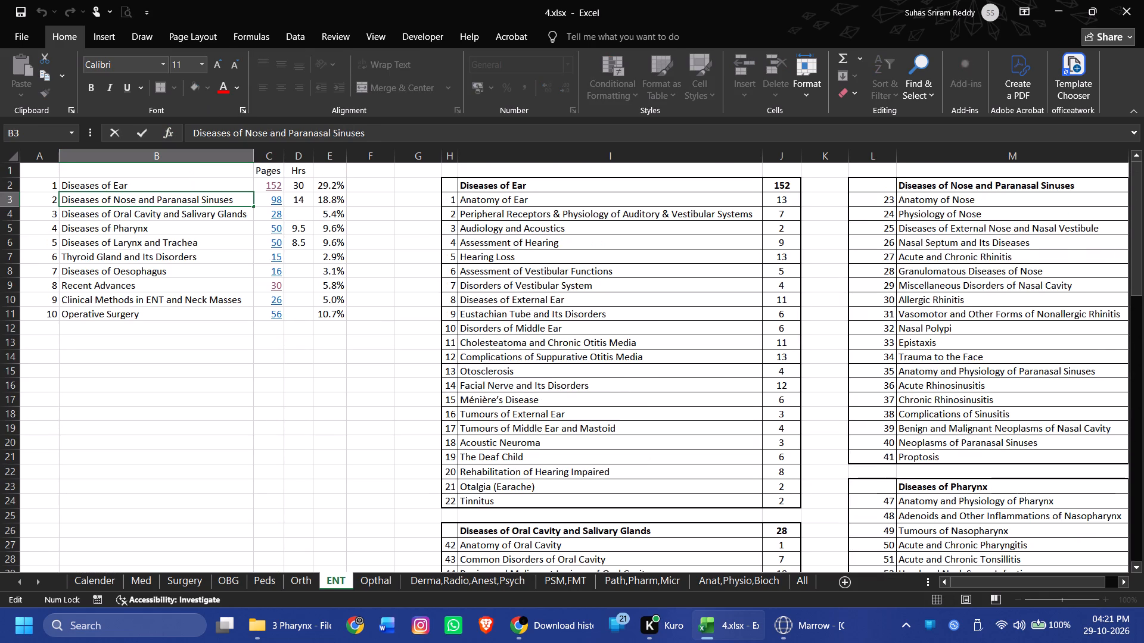
key("BackSpace")
key("BackSpace")
key("BackSpace")
key("shift+ampersand")
key("Return")
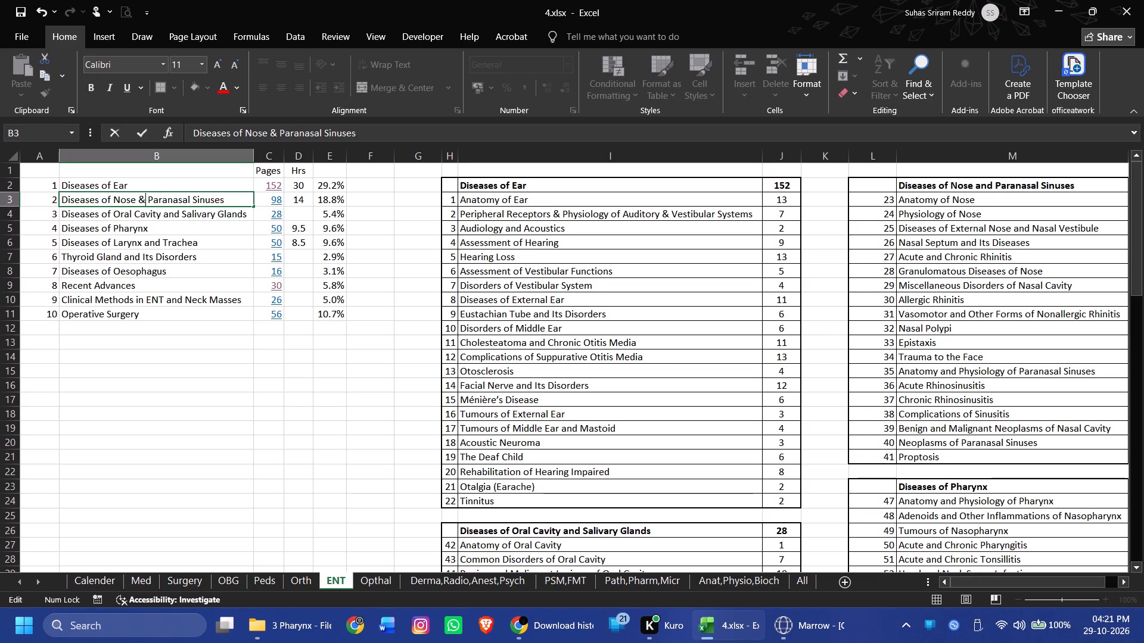
Rename the chapter in B4 of the main list as "Diseases of Oral Cavity & Salivary Glands".
left_click(310, 131)
key("BackSpace")
key("BackSpace")
key("BackSpace")
key("shift+ampersand")
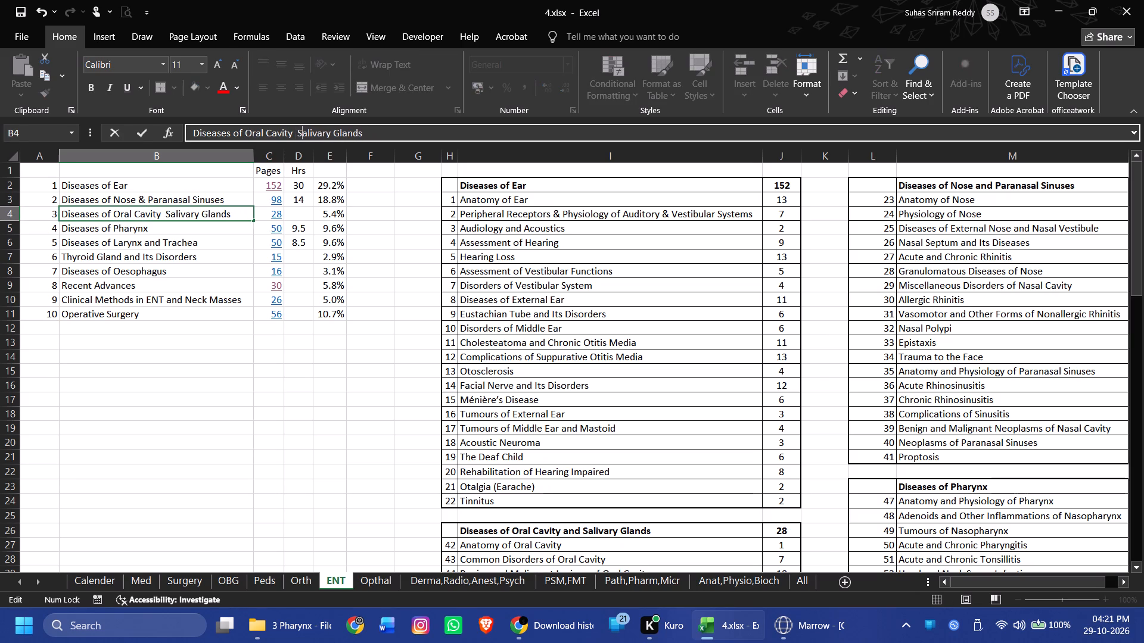
key("Return")
Rename the chapter in B10 of the main list as "Clinical Methods in ENT & Neck Masses".
key("Return")
key("Return")
key("Return")
key("Return")
key("Return")
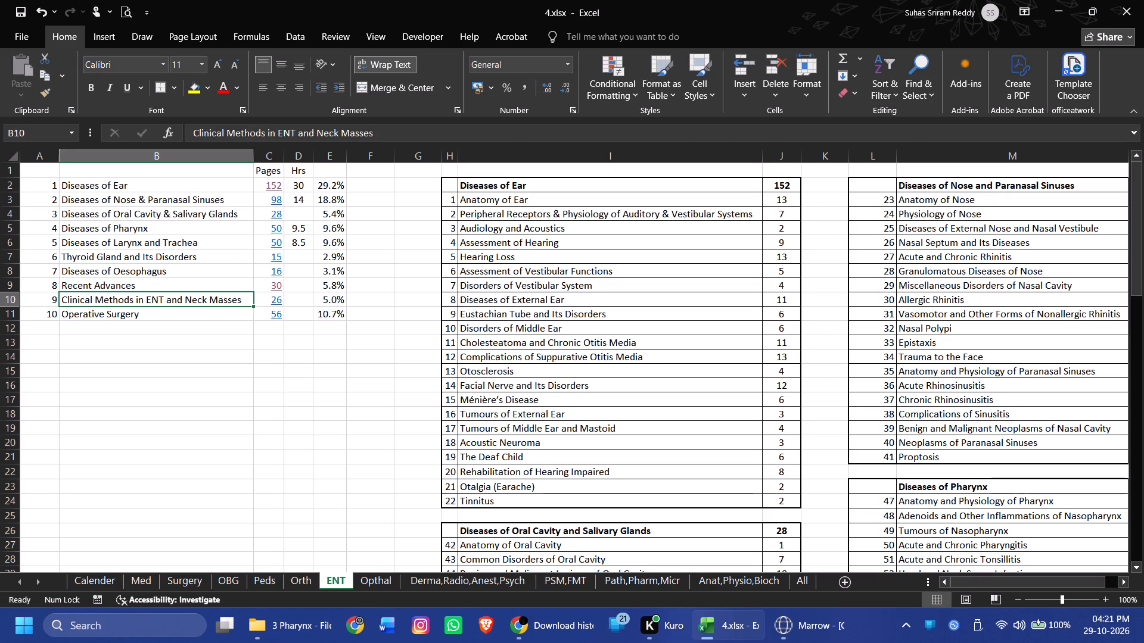
left_click(316, 134)
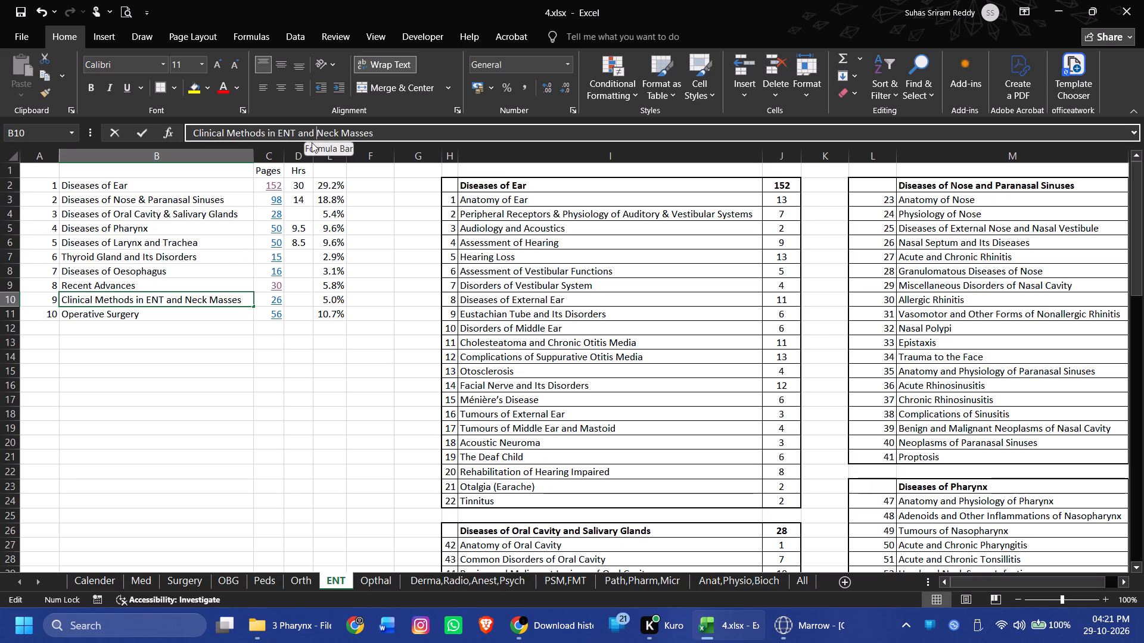
key("Left")
key("BackSpace")
key("BackSpace")
key("BackSpace")
key("shift+ampersand")
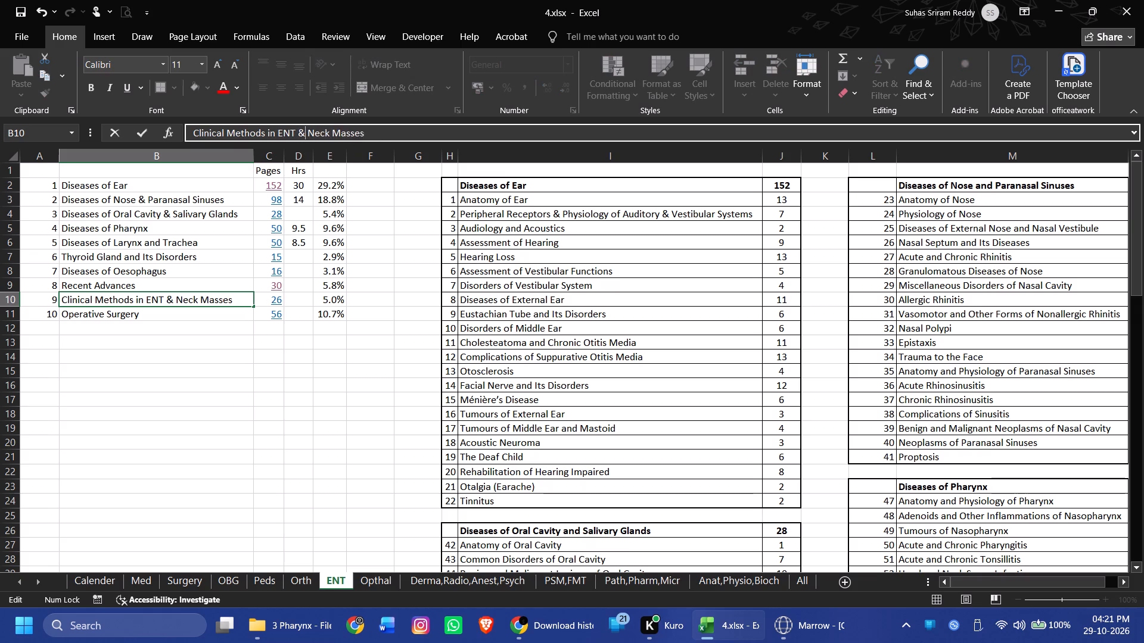
key("Return")
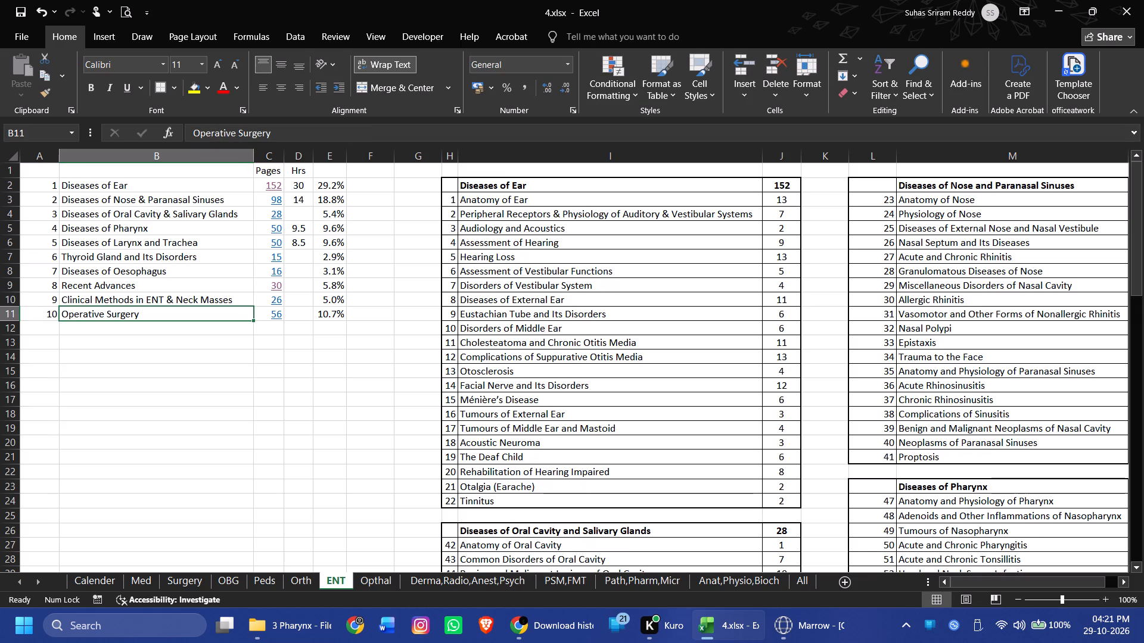
Auto-fit column B to the shortened chapter names.
double_click(253, 156)
left_click(223, 439)
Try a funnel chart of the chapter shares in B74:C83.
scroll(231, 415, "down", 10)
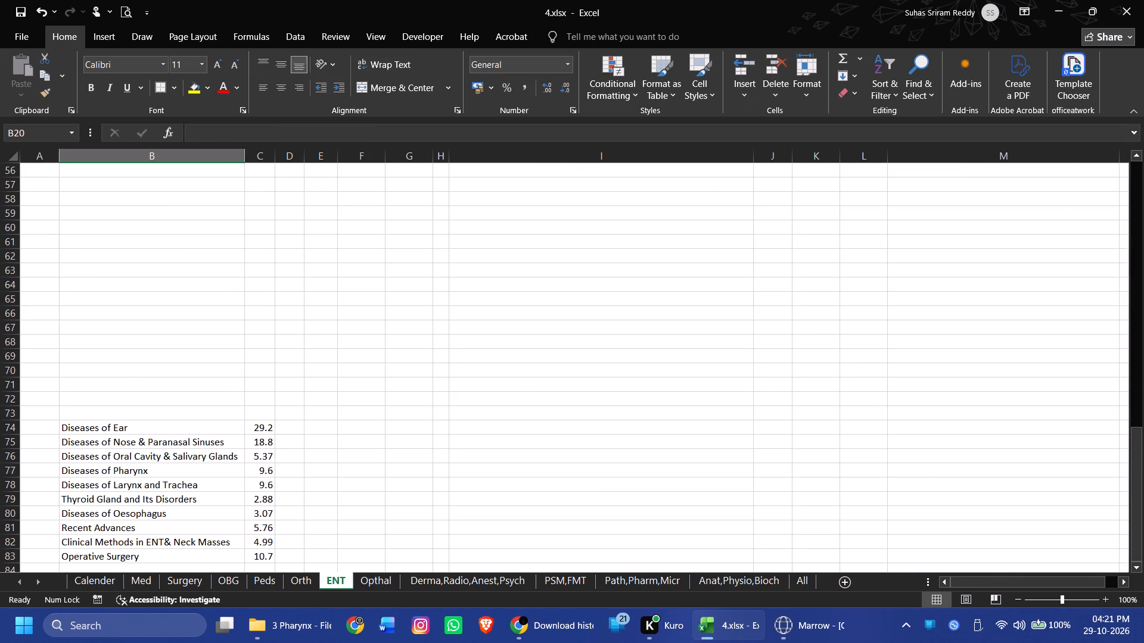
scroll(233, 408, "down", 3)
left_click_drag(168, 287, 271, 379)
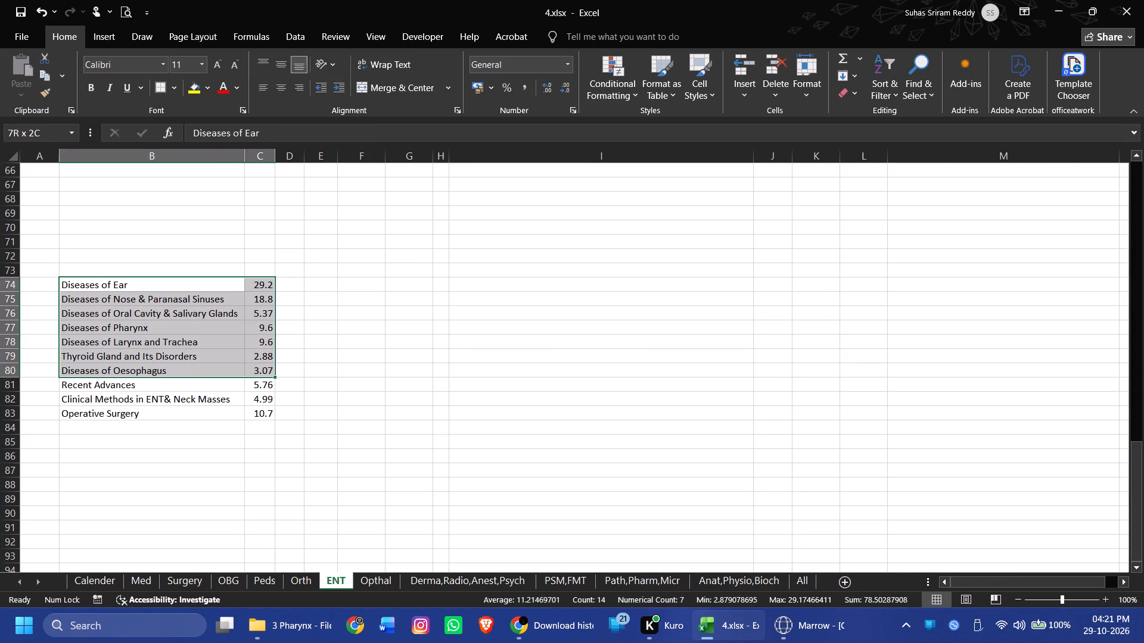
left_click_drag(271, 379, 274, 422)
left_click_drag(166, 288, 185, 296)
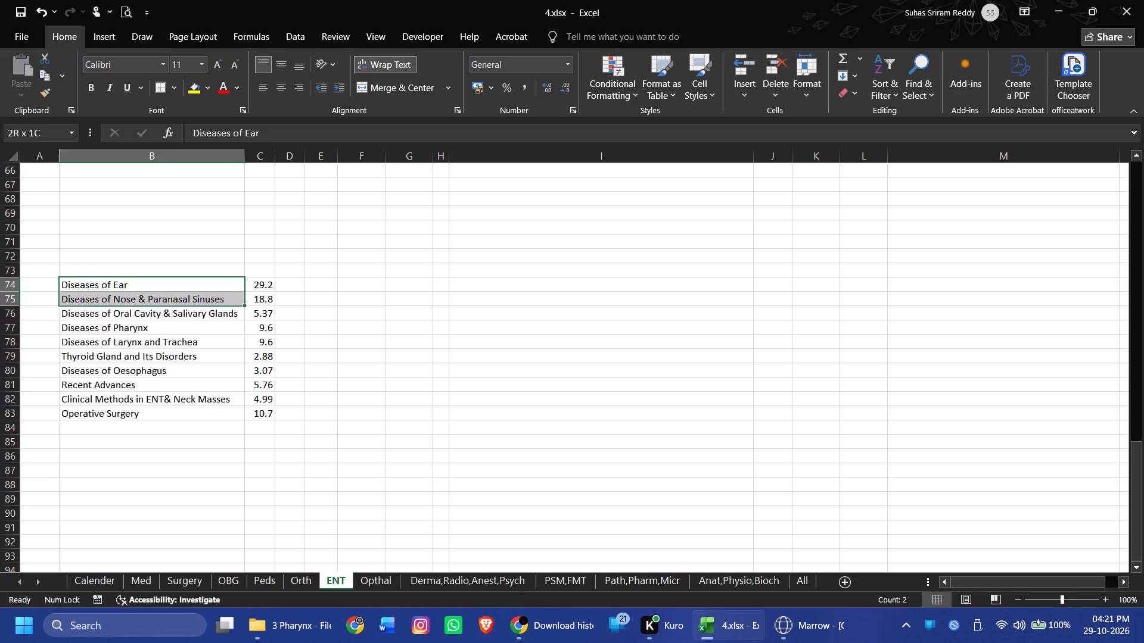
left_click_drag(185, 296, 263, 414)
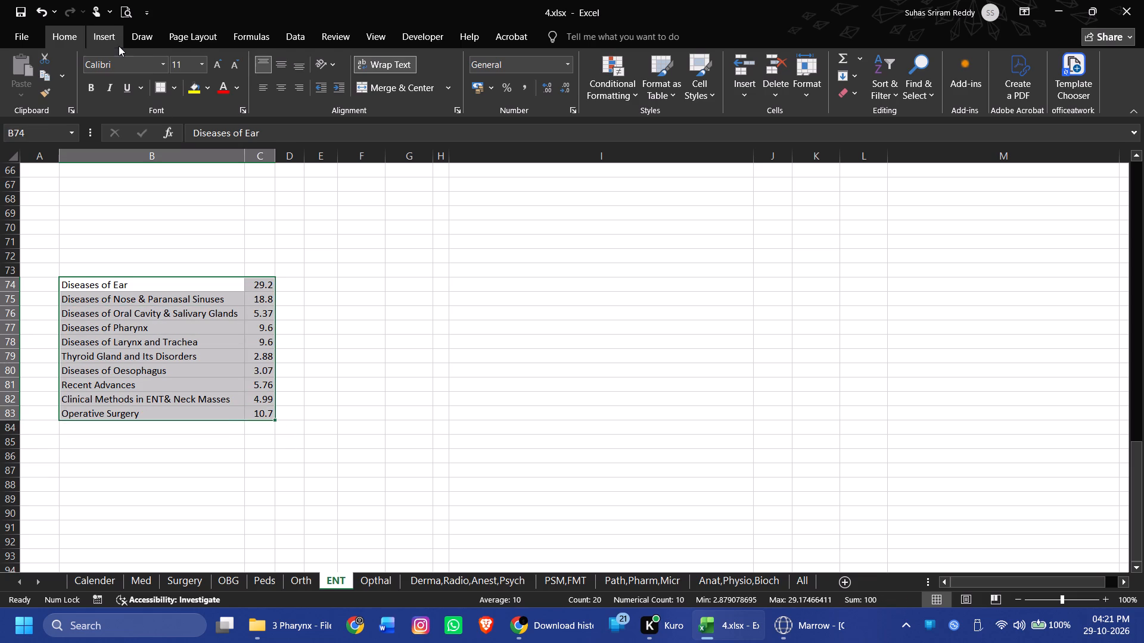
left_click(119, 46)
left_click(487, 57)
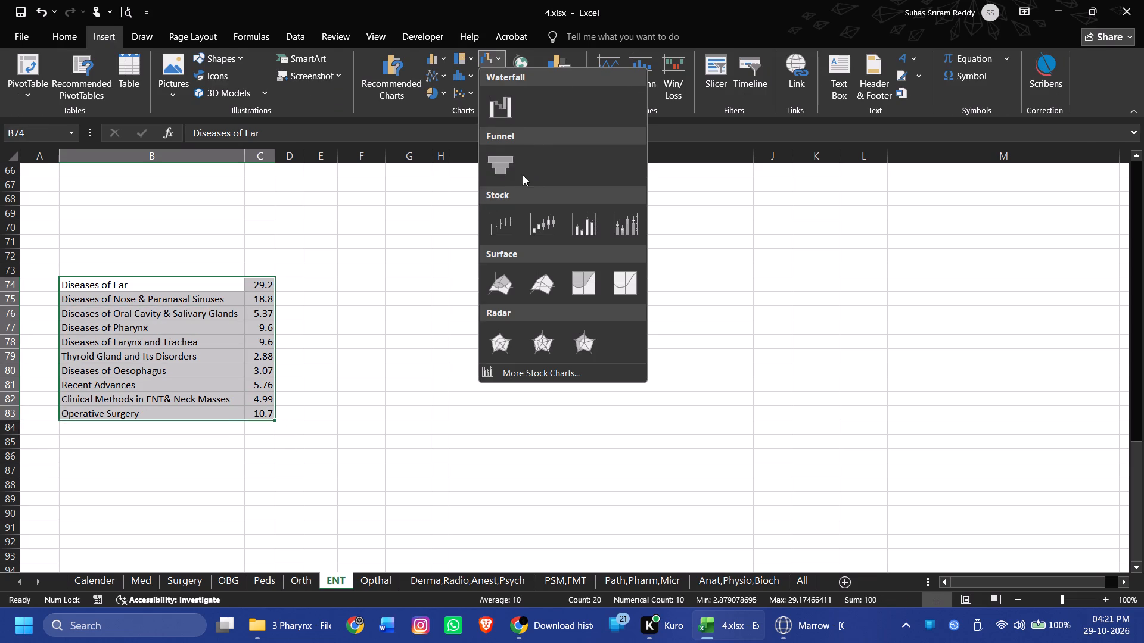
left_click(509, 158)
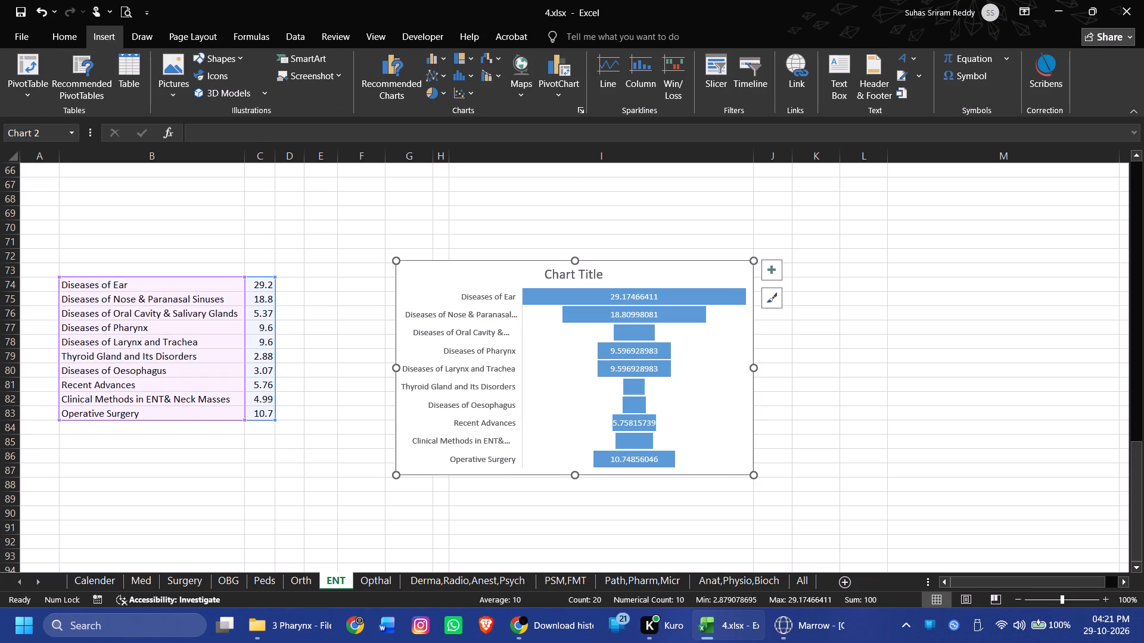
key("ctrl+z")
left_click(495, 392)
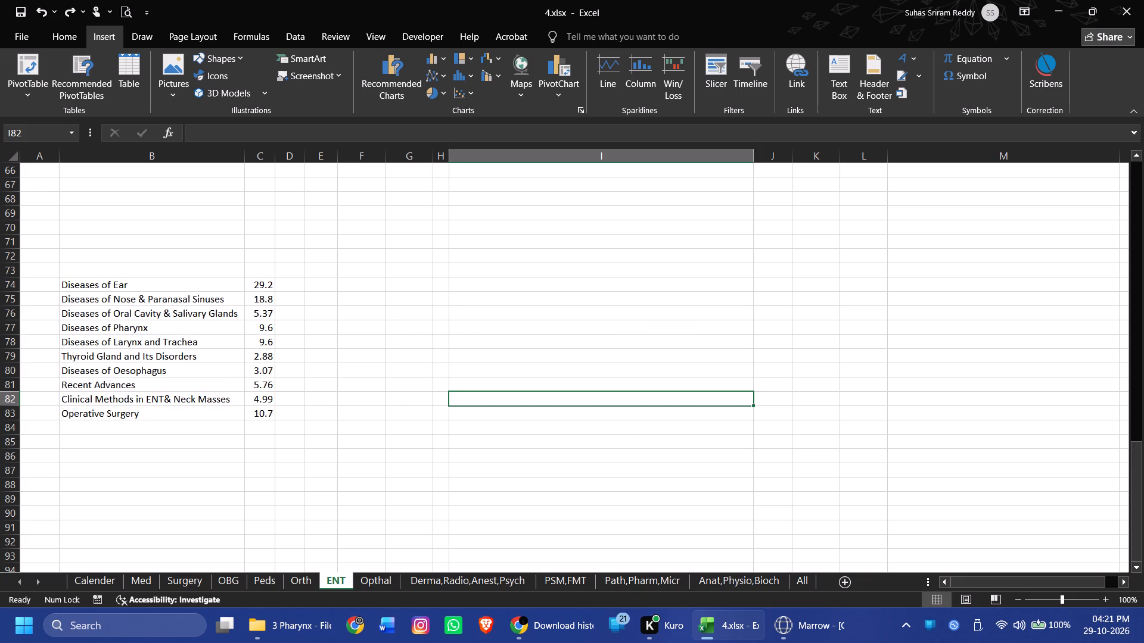
Increase the decimal places of the Diseases of Ear share in C74 to ten and widen column C.
left_click_drag(179, 285, 262, 409)
left_click(259, 283)
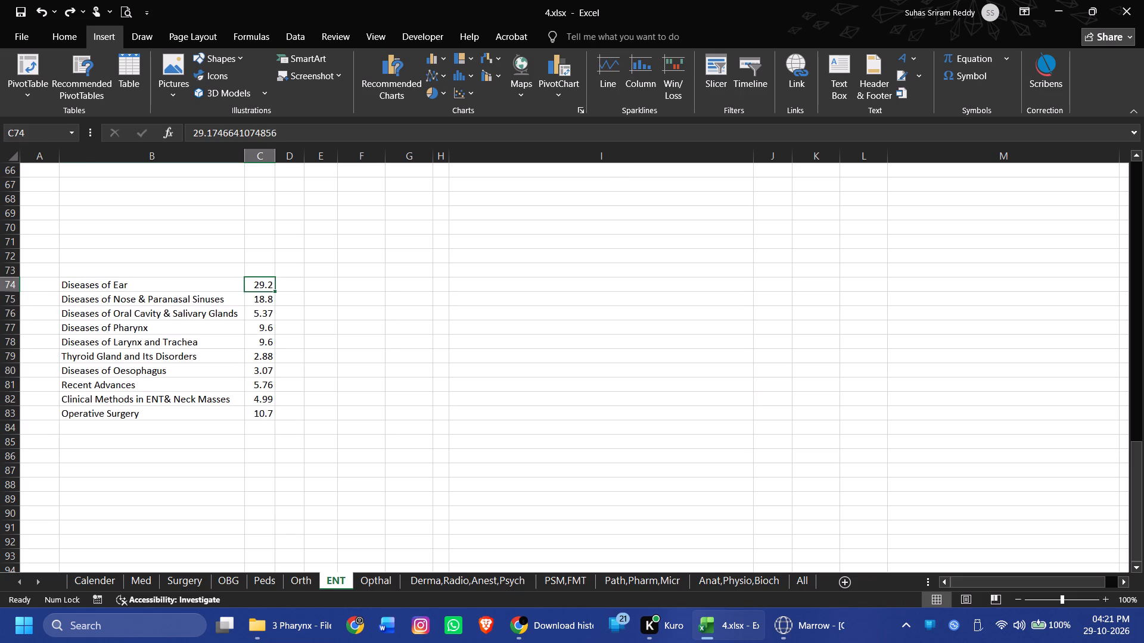
left_click(69, 30)
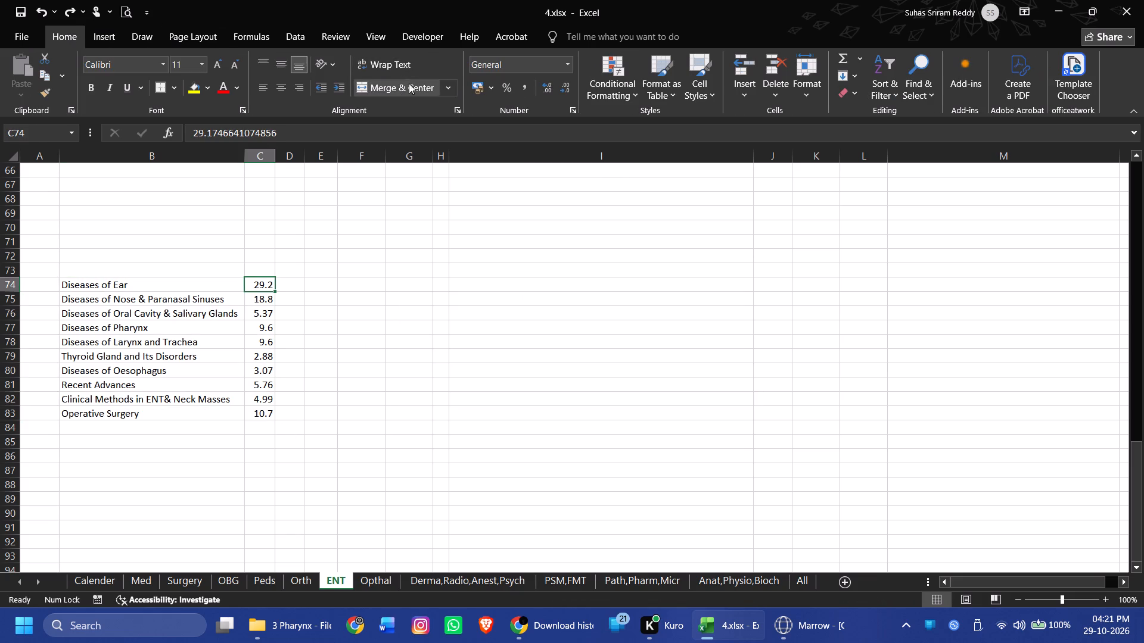
triple_click(546, 83)
left_click(548, 83)
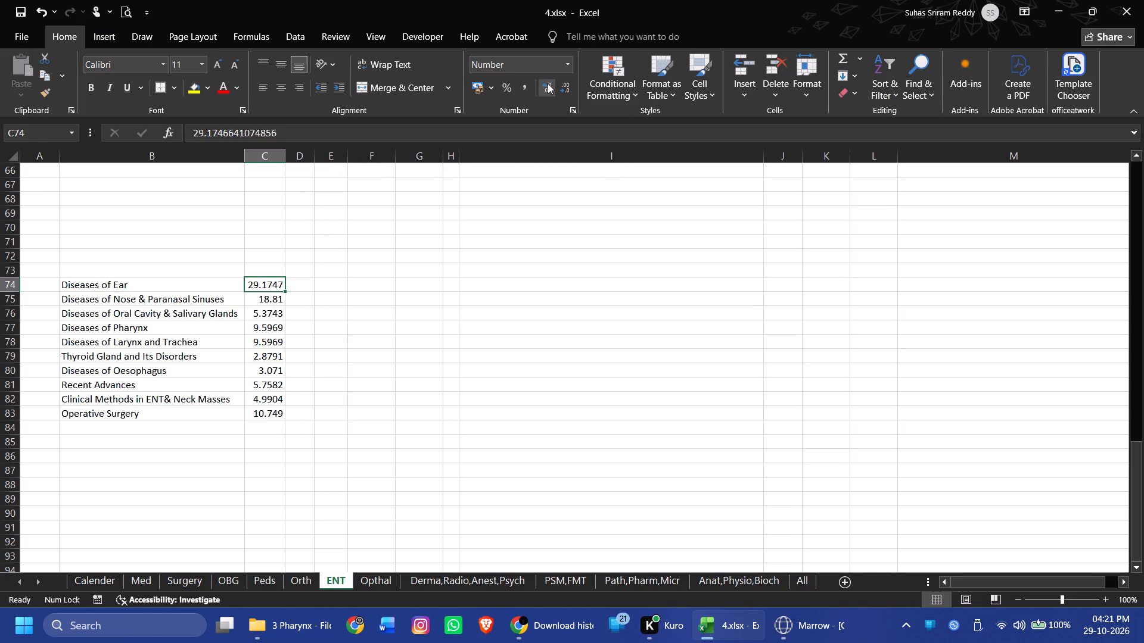
left_click(549, 80)
double_click(549, 80)
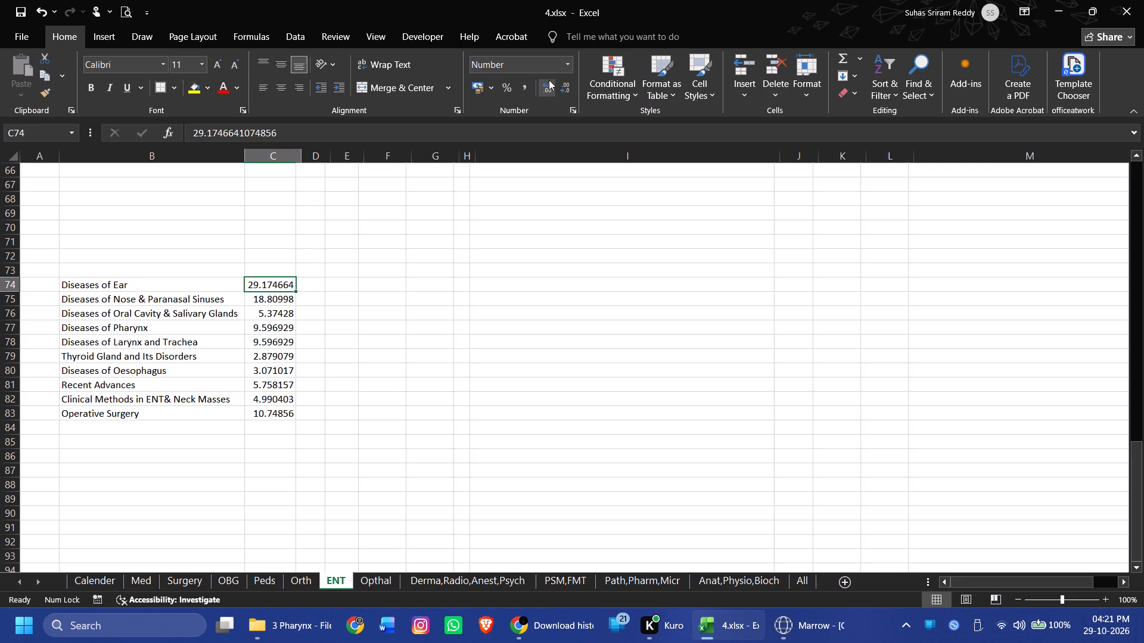
left_click_drag(307, 158, 356, 163)
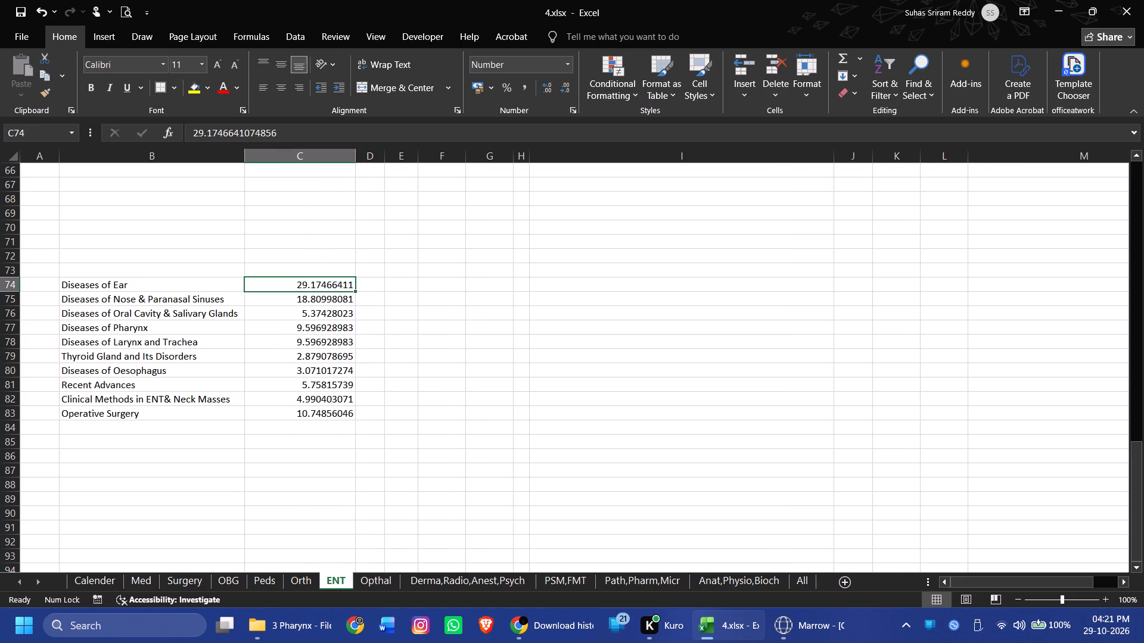
left_click(546, 91)
double_click(546, 91)
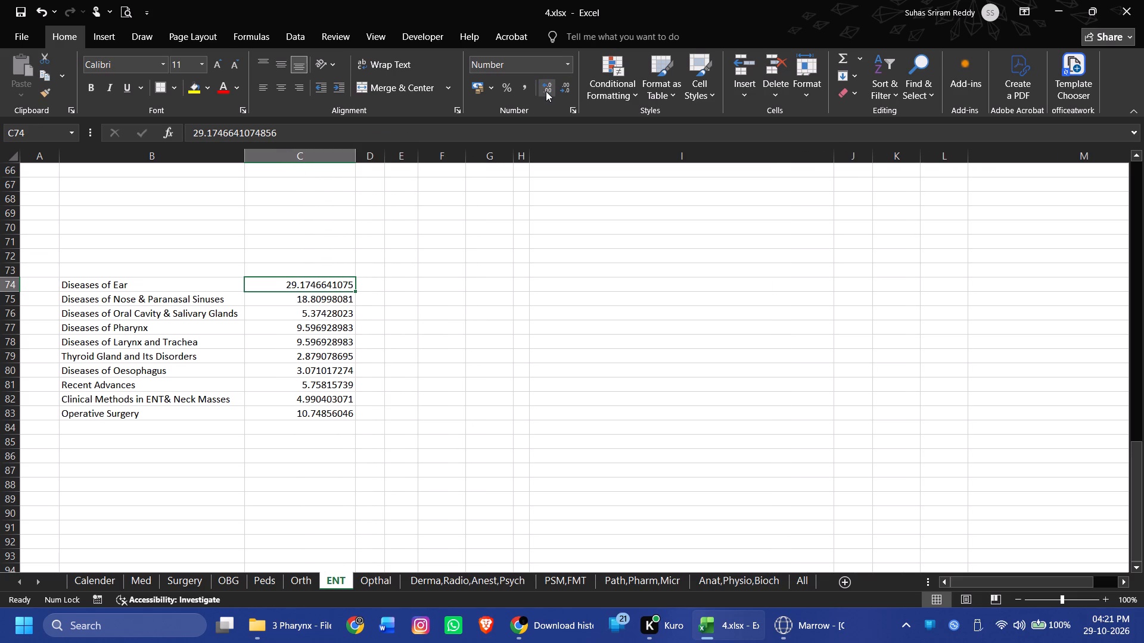
Reduce the chapter shares in C74 to C77 to two decimal places, one cell at a time.
triple_click(560, 89)
triple_click(560, 89)
triple_click(560, 89)
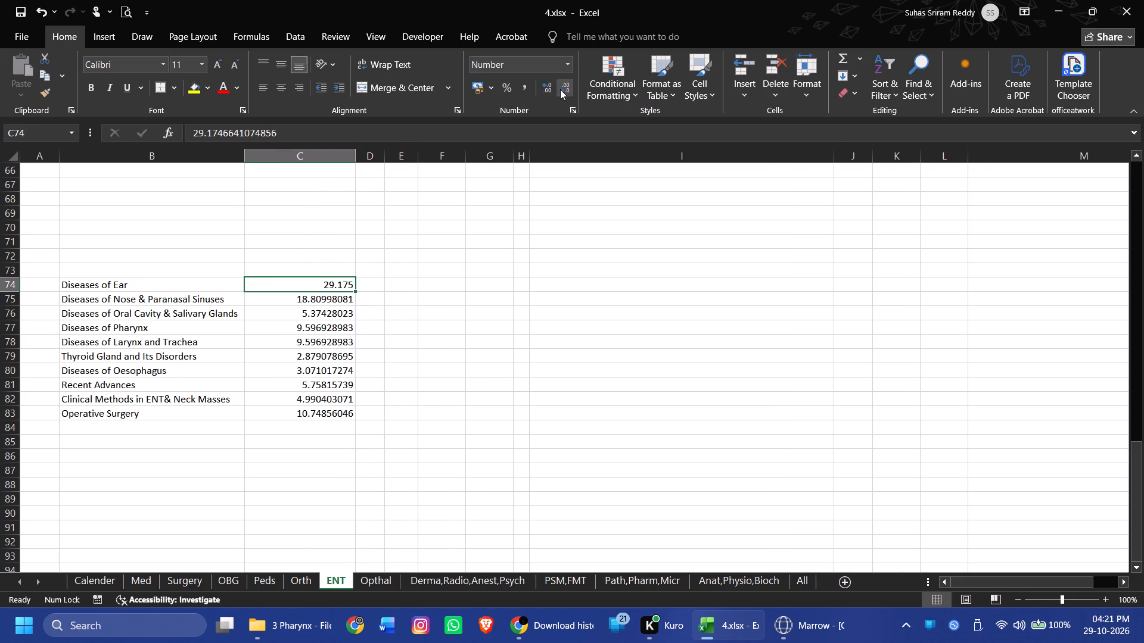
key("Down")
triple_click(560, 89)
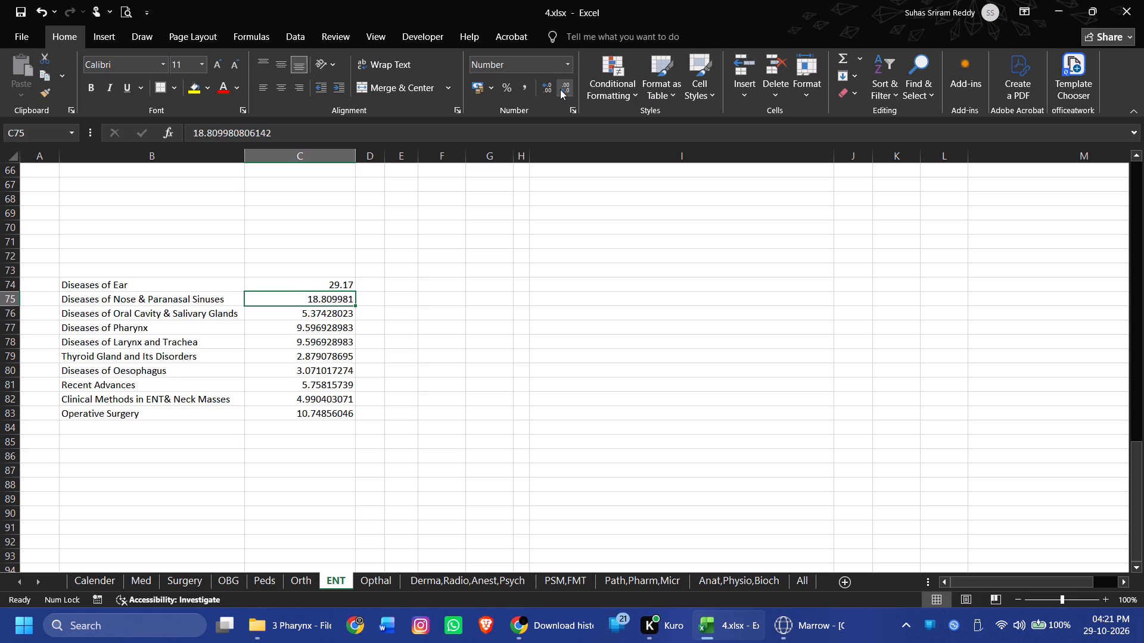
triple_click(560, 89)
key("Down")
triple_click(560, 89)
triple_click(560, 89)
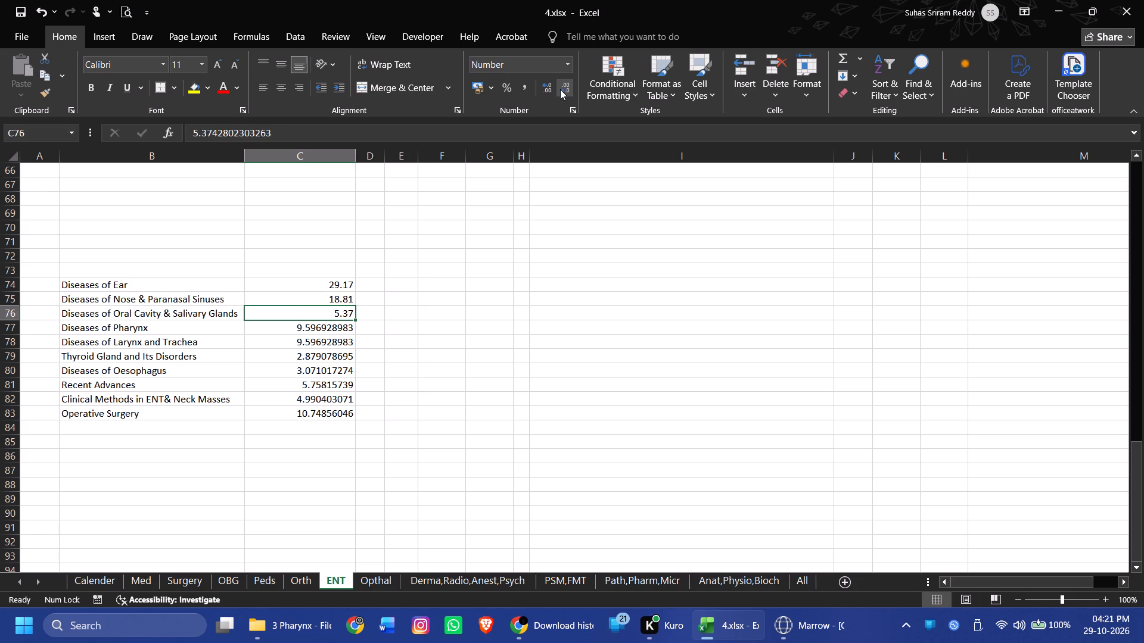
key("Down")
triple_click(560, 89)
double_click(560, 89)
double_click(560, 89)
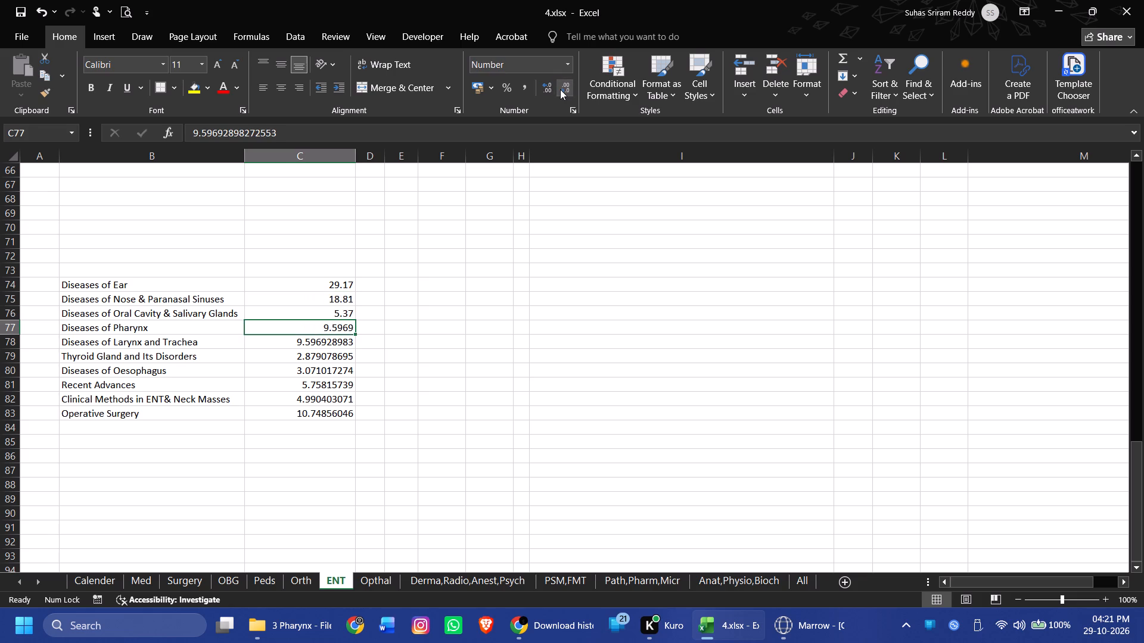
Reduce the chapter shares in C78, C79 and C80 to two decimal places.
key("Down")
triple_click(560, 89)
triple_click(560, 89)
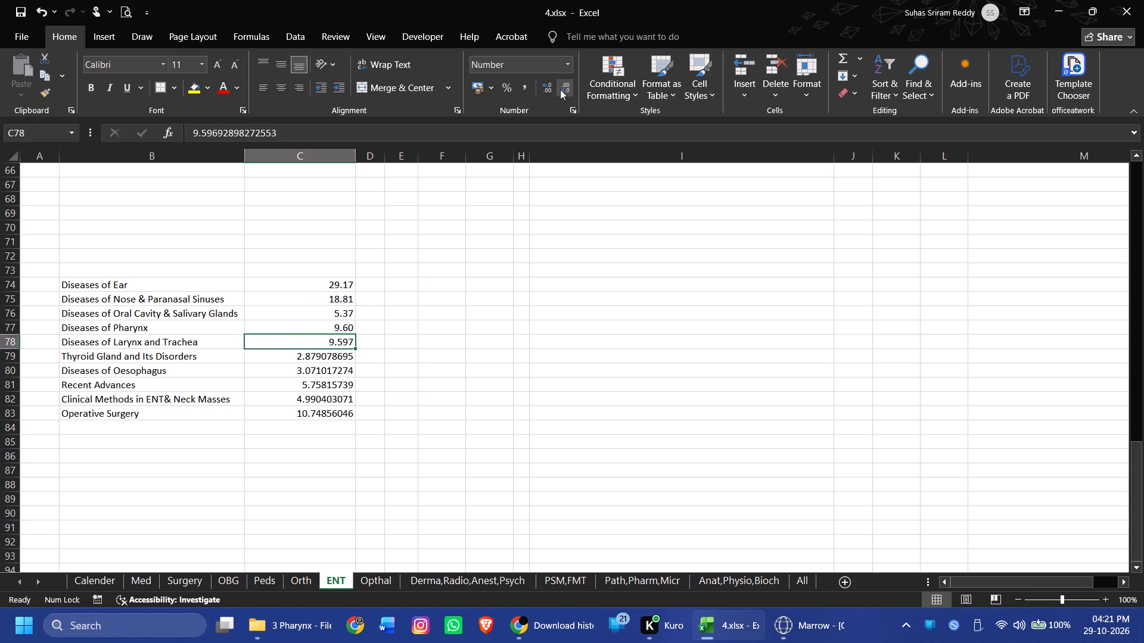
left_click(560, 89)
key("Down")
triple_click(560, 89)
triple_click(560, 89)
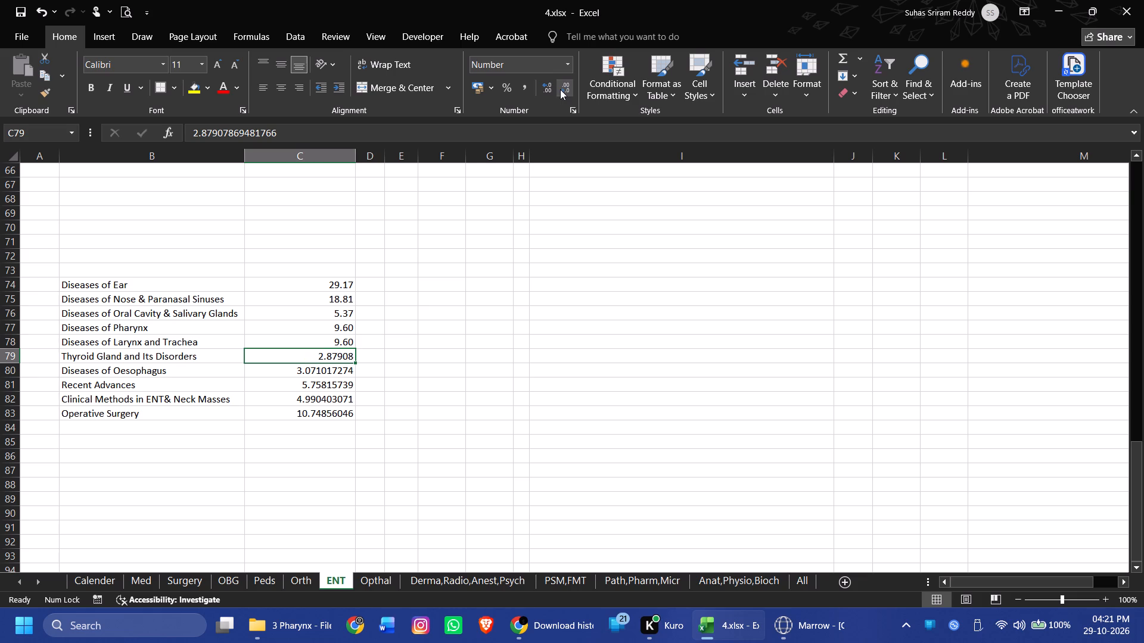
left_click(560, 89)
key("Down")
triple_click(560, 89)
triple_click(560, 89)
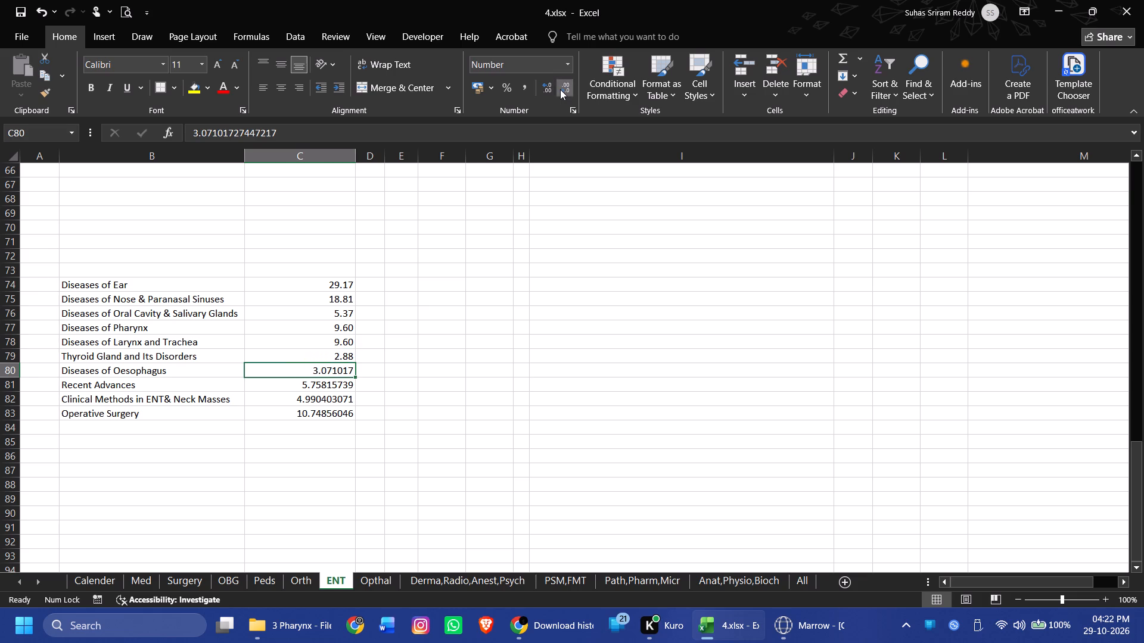
left_click(560, 89)
Reduce the chapter shares in C81, C82 and C83 to two decimal places.
key("Down")
triple_click(560, 89)
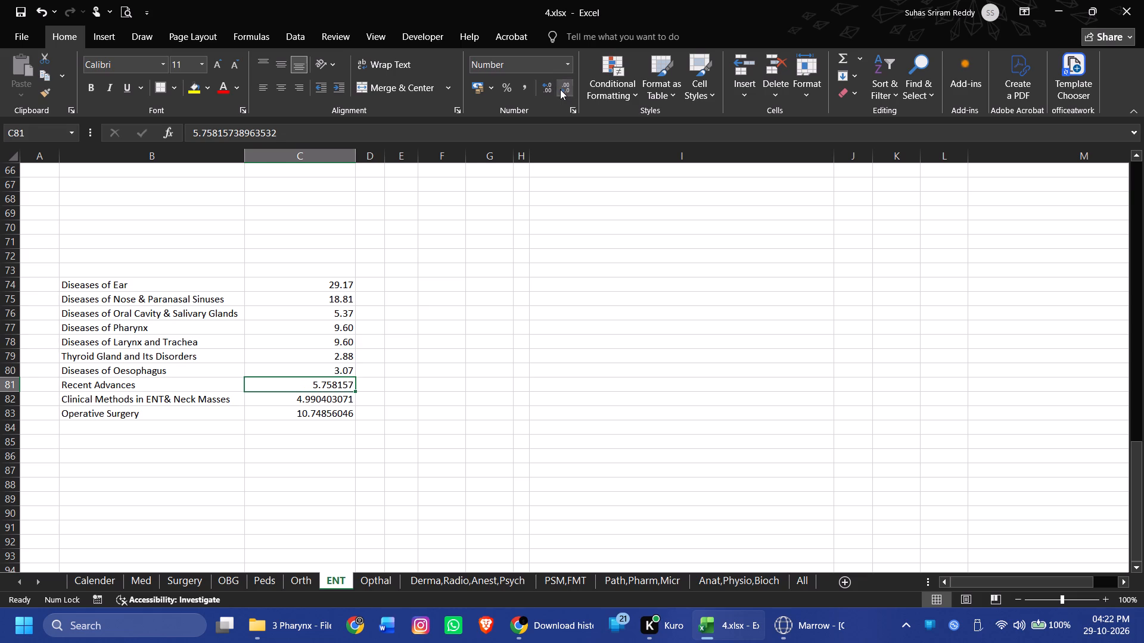
double_click(560, 89)
left_click(560, 89)
key("Down")
triple_click(560, 89)
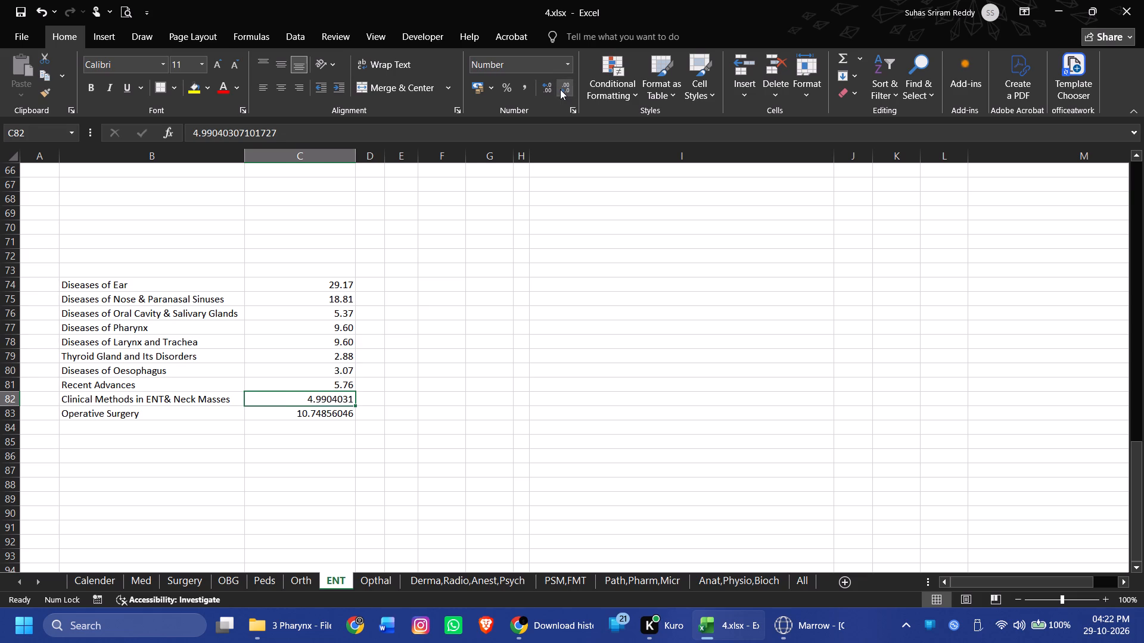
triple_click(560, 89)
left_click(560, 89)
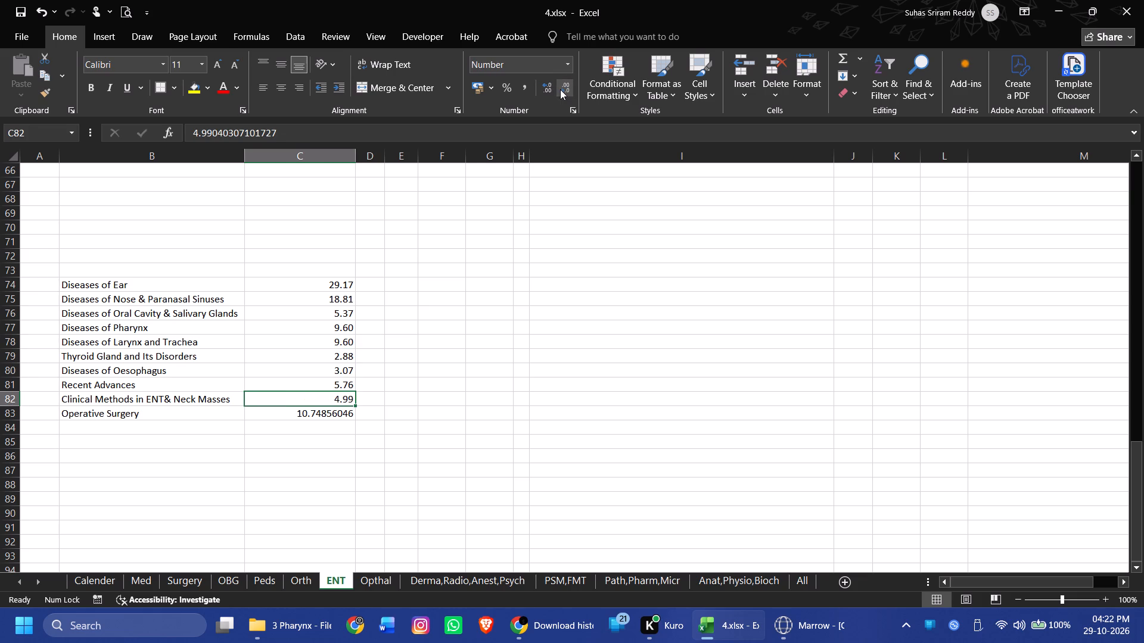
key("Down")
triple_click(560, 89)
triple_click(560, 89)
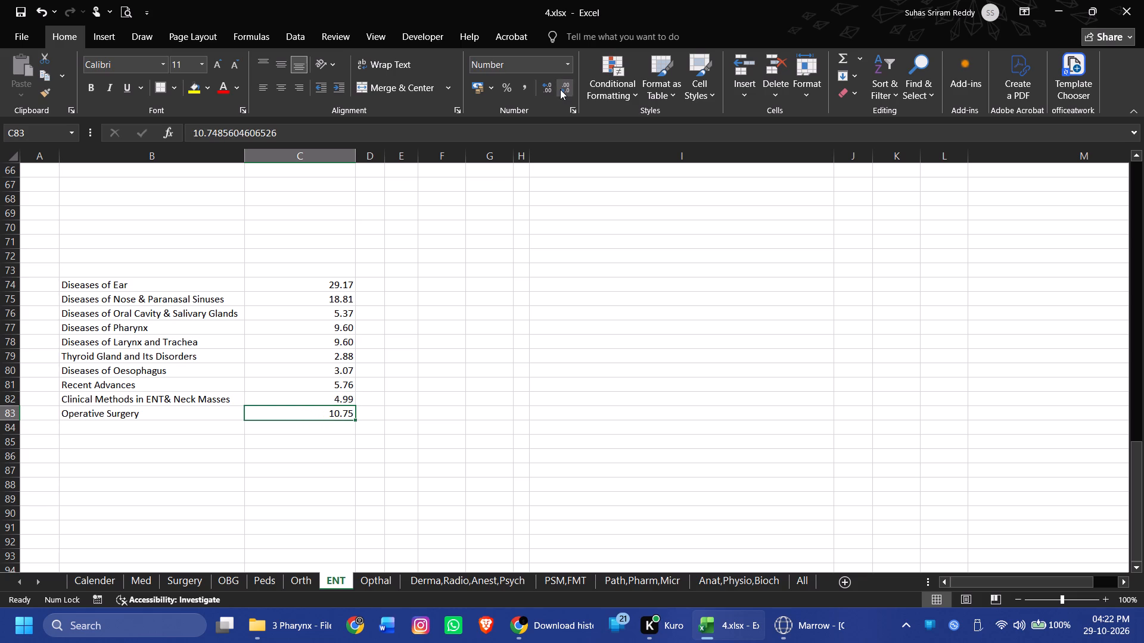
Auto-fit column C to the two-decimal shares.
left_click(467, 391)
double_click(355, 159)
left_click(322, 433)
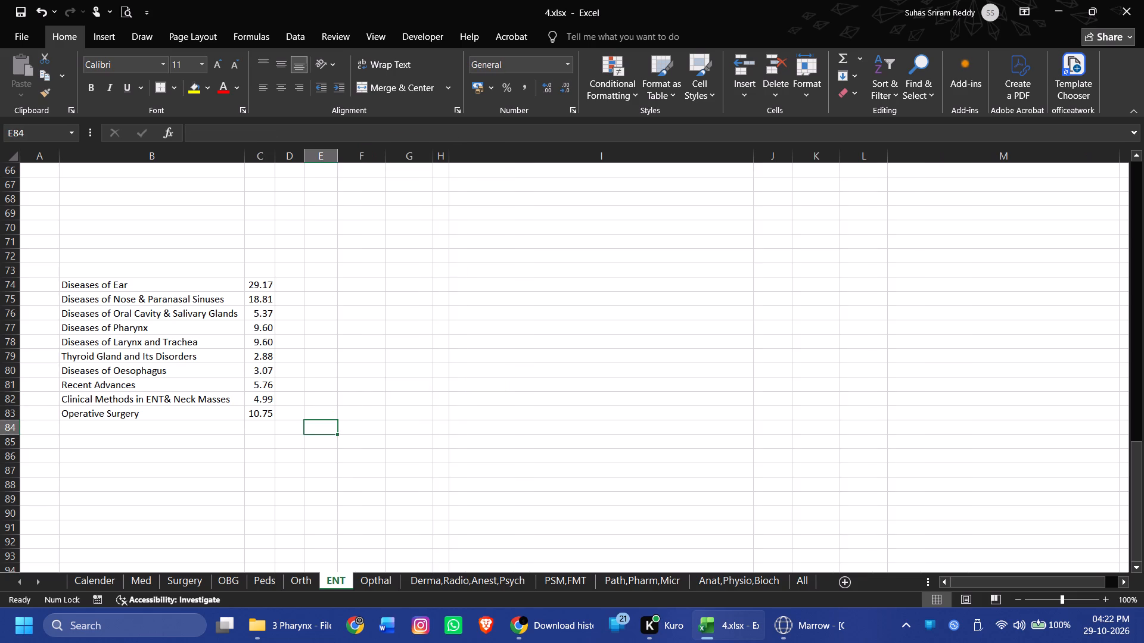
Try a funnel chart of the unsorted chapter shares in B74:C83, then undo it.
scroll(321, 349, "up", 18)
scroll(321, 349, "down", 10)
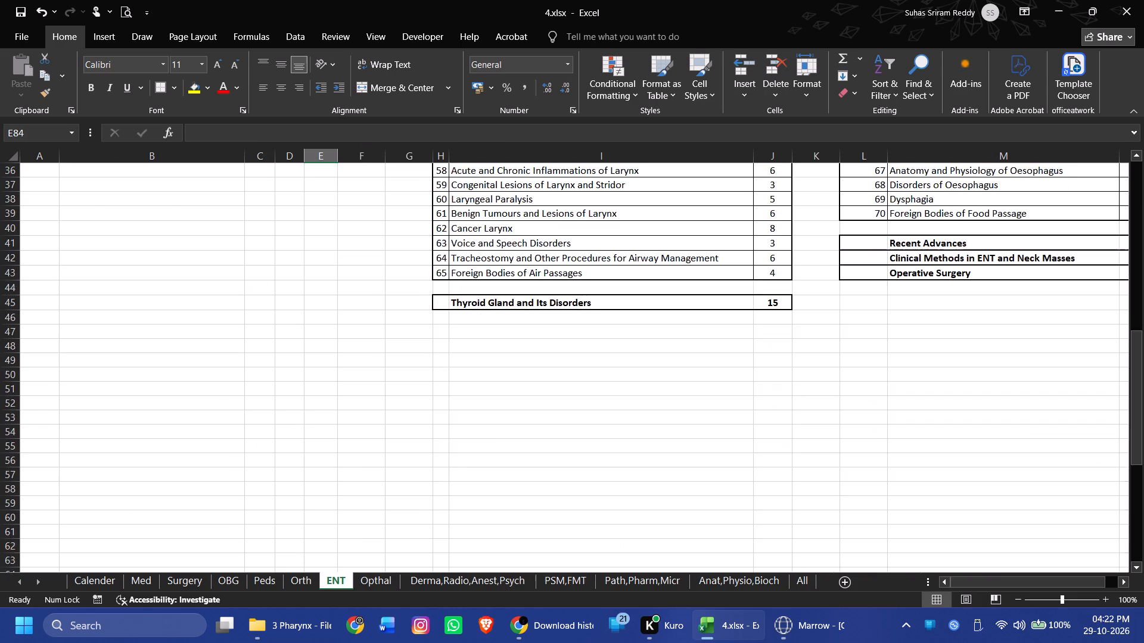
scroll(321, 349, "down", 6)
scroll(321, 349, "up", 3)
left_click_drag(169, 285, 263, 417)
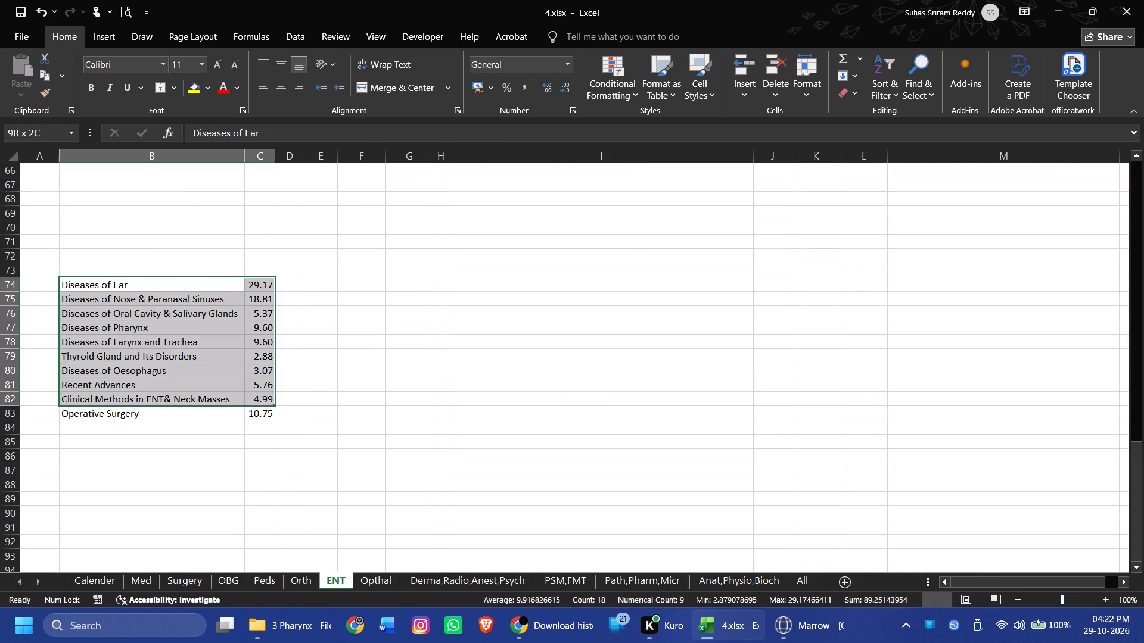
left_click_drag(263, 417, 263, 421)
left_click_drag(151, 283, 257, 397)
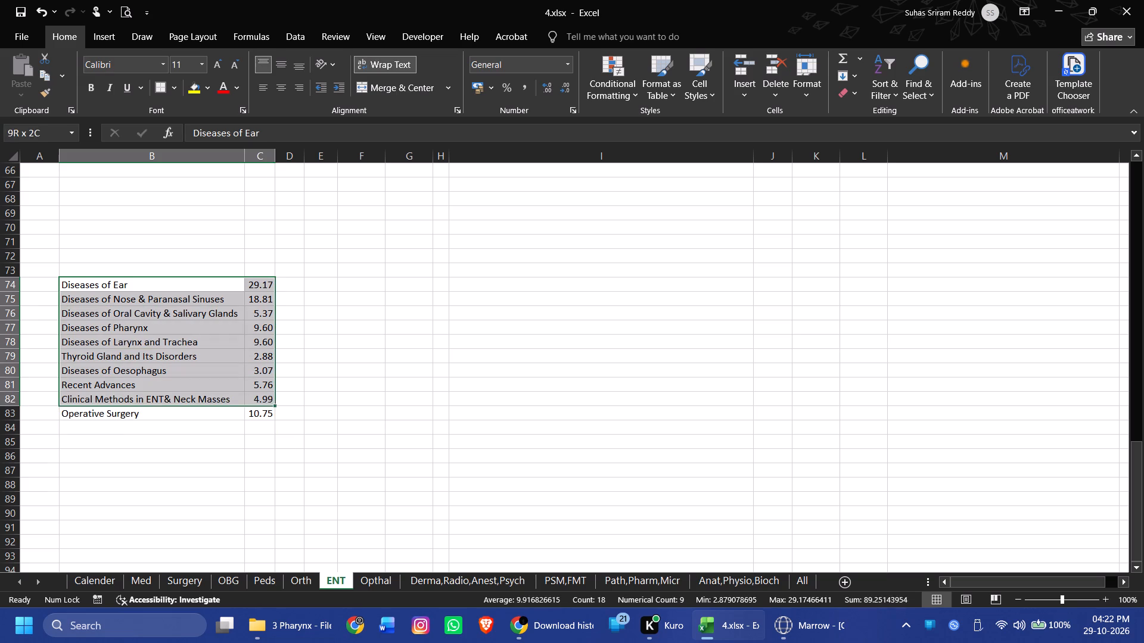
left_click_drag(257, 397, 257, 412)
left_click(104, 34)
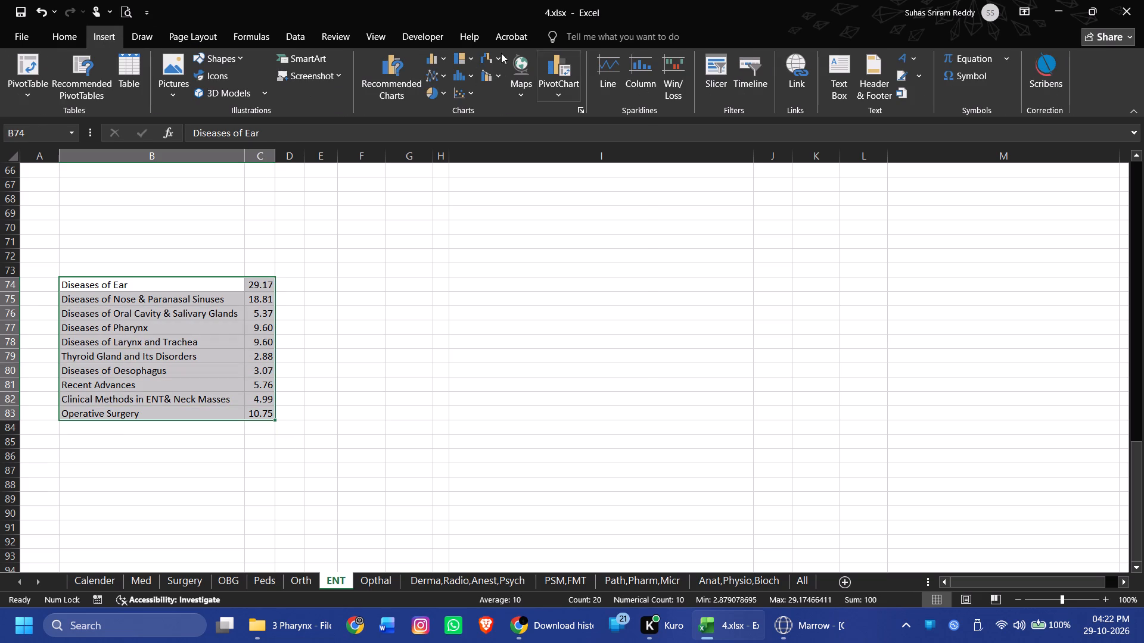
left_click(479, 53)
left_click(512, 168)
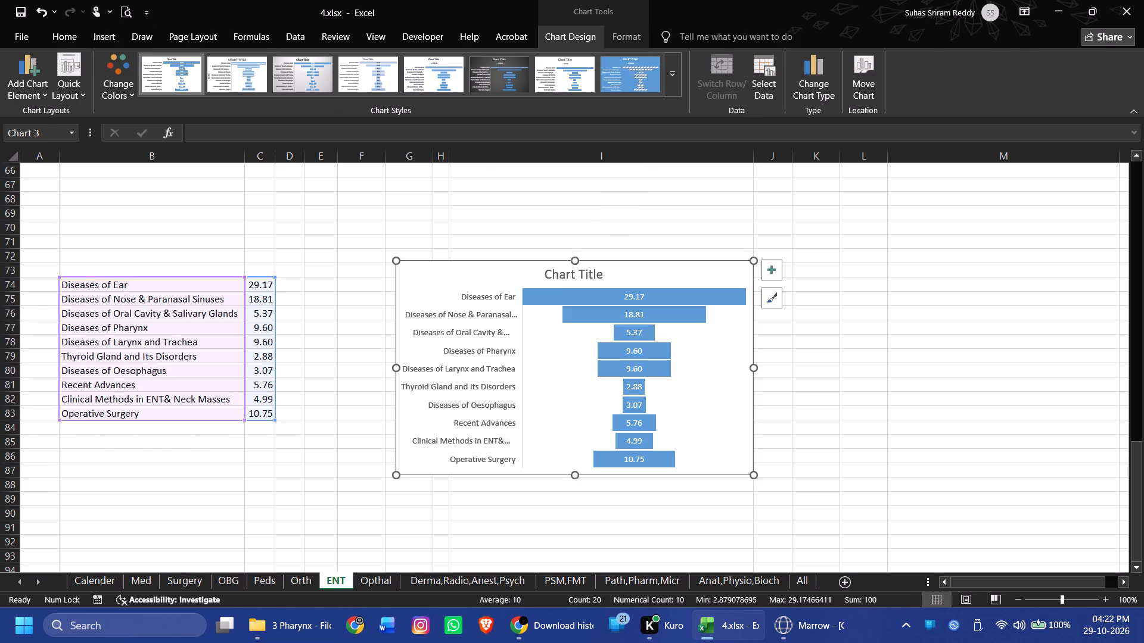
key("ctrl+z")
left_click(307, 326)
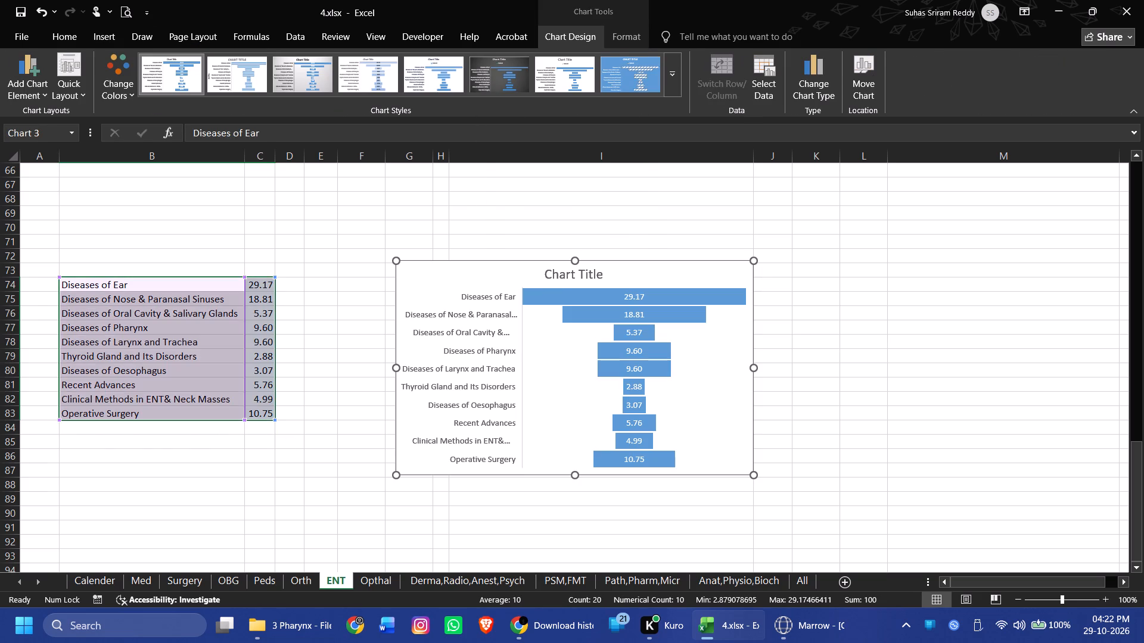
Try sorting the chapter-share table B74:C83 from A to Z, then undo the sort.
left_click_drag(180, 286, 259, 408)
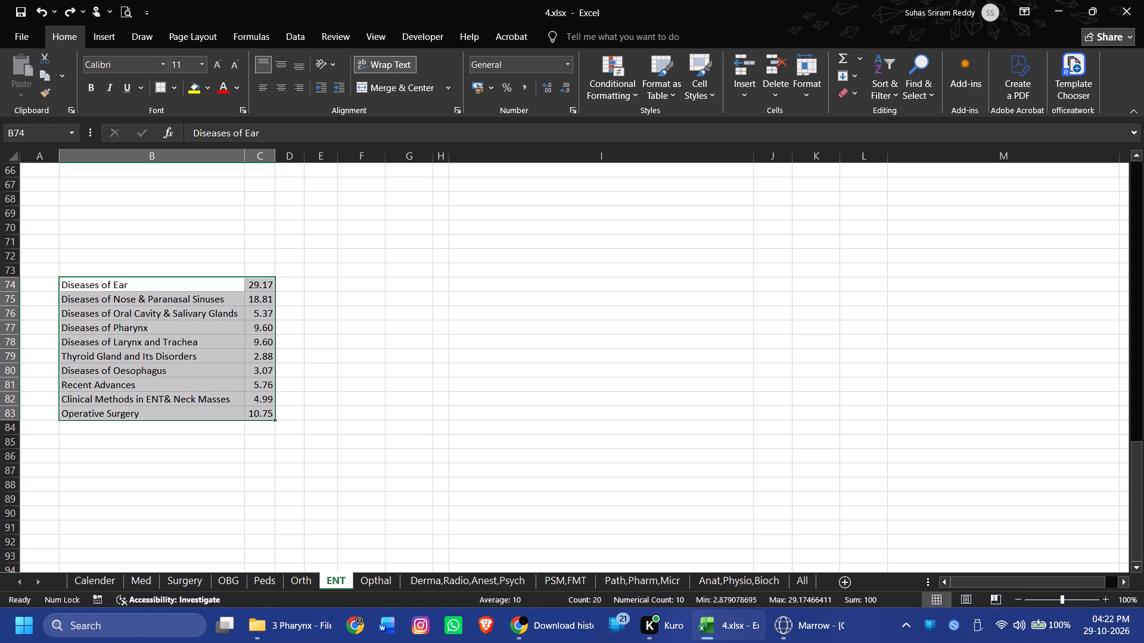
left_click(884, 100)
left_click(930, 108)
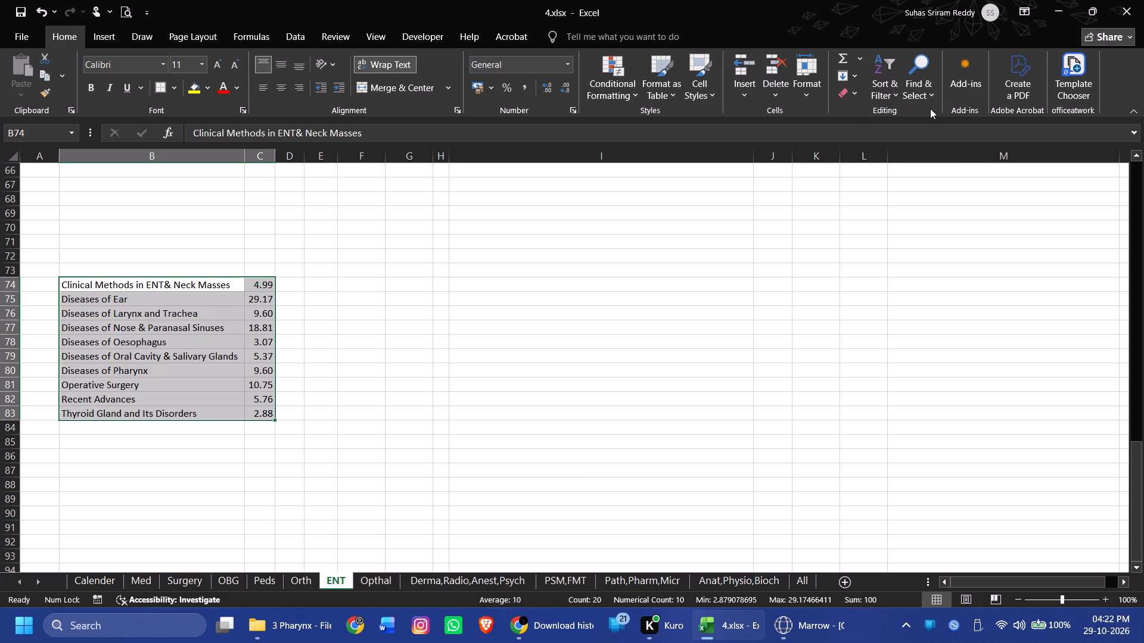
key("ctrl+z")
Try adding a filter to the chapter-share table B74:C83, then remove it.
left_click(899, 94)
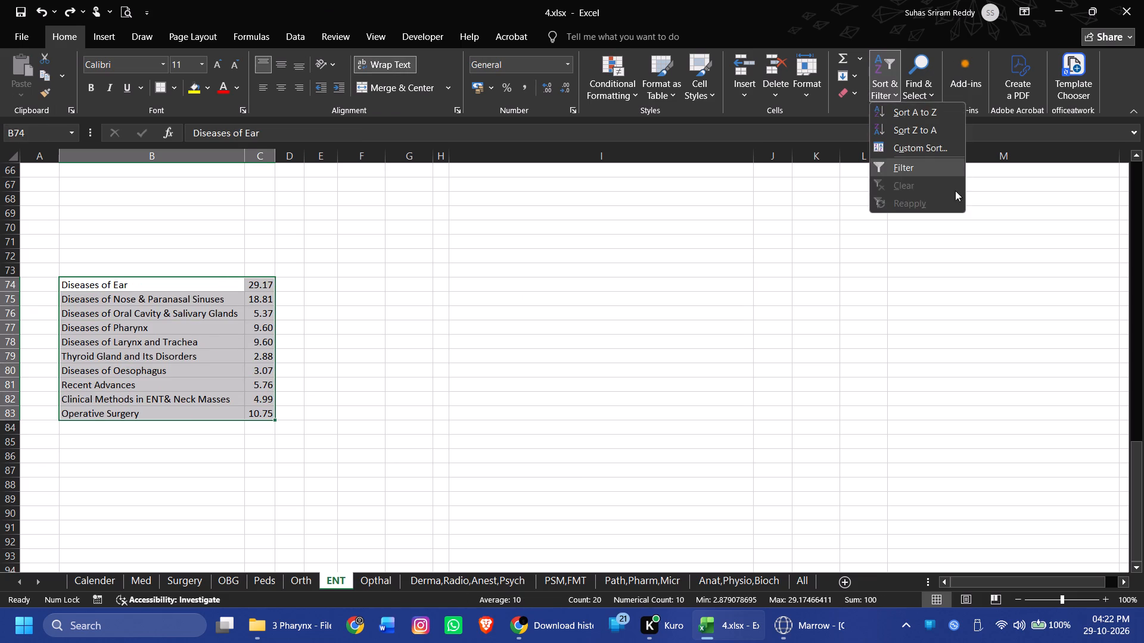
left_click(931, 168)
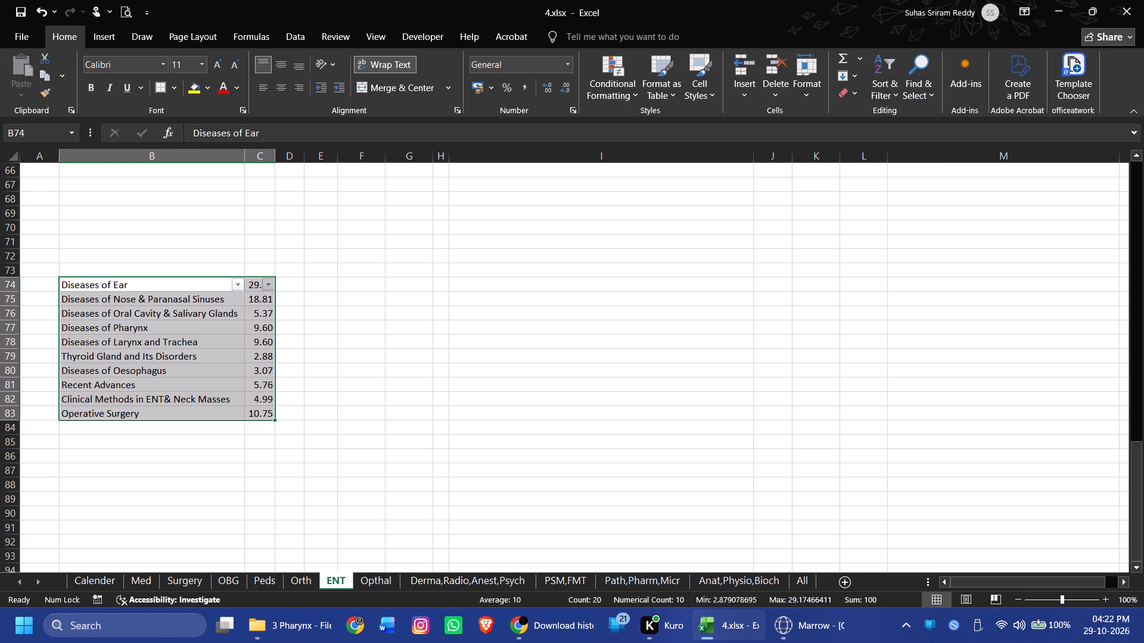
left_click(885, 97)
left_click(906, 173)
Sort the chapter-share table B74:C83 by the cell values of column C, largest to smallest, without headers.
left_click(894, 94)
left_click(916, 141)
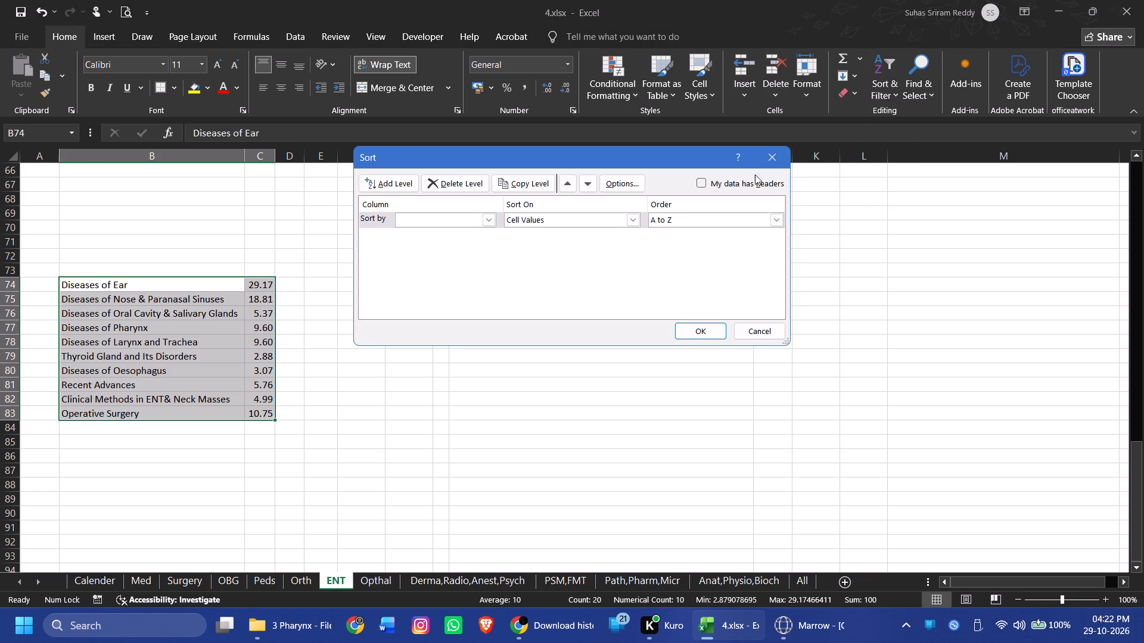
left_click(492, 217)
left_click(424, 246)
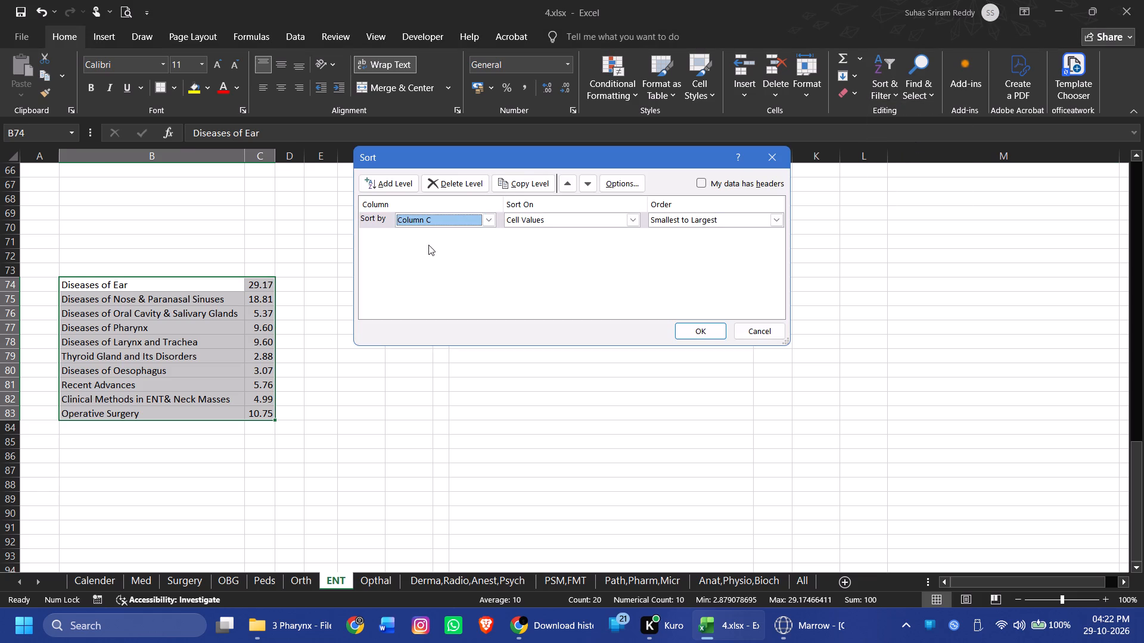
left_click(711, 225)
left_click(682, 241)
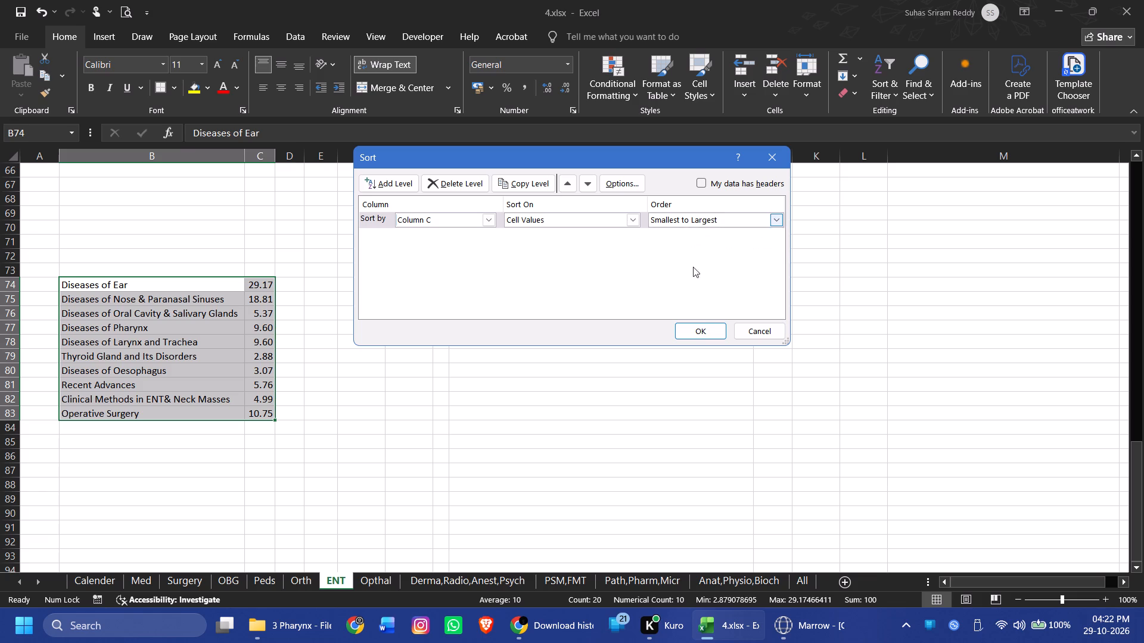
left_click(698, 330)
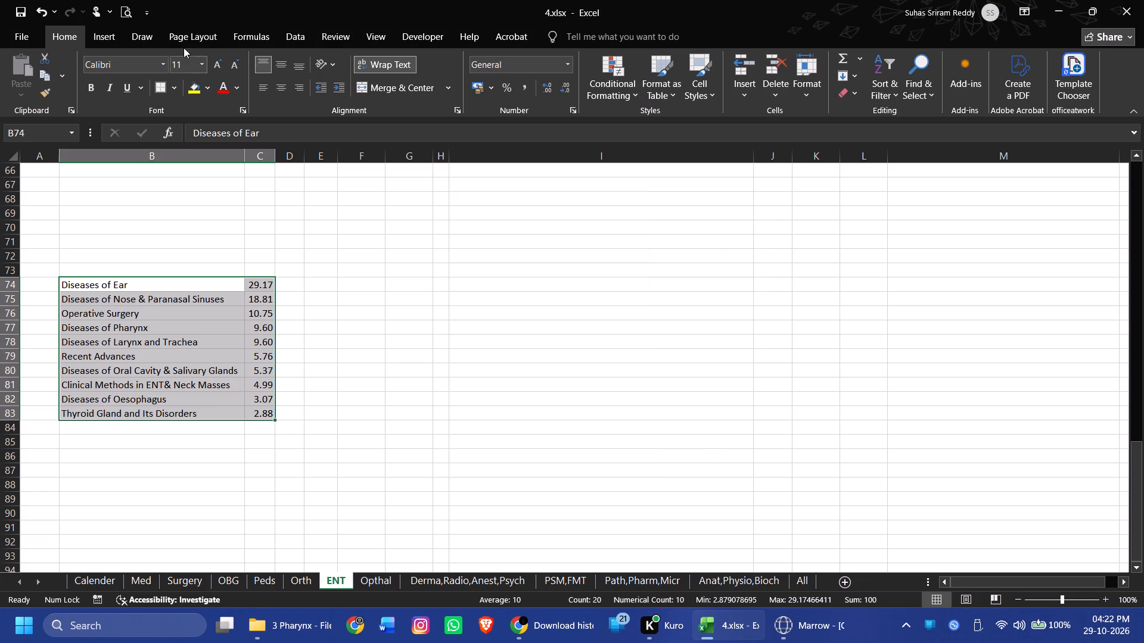
Insert a funnel chart of the sorted chapter shares in B74:C83.
left_click(102, 33)
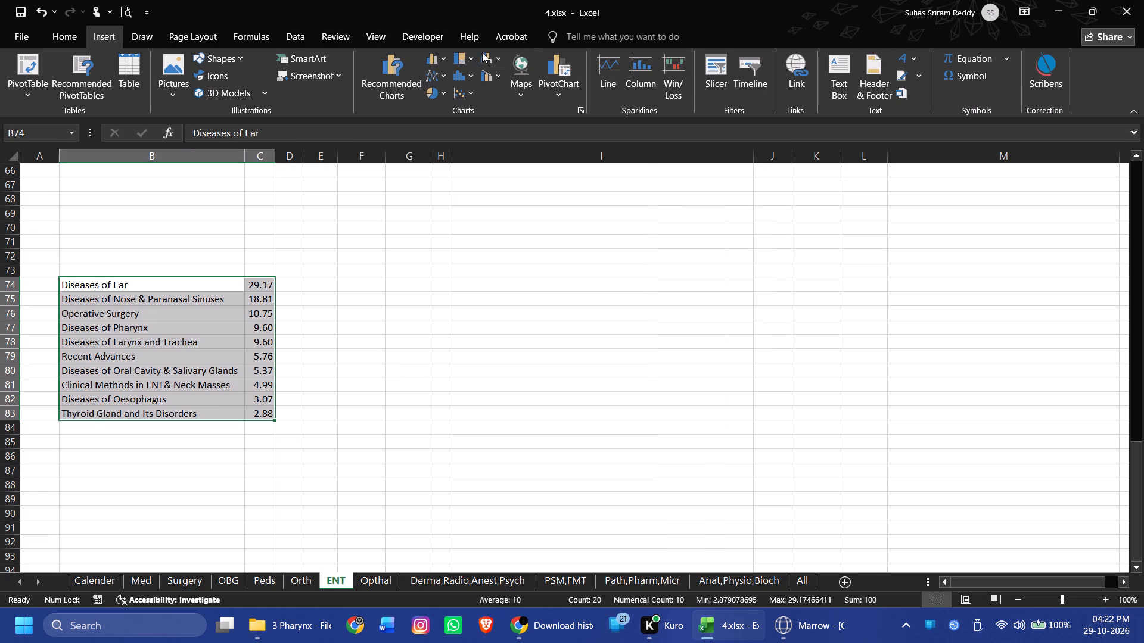
left_click(484, 53)
left_click(498, 173)
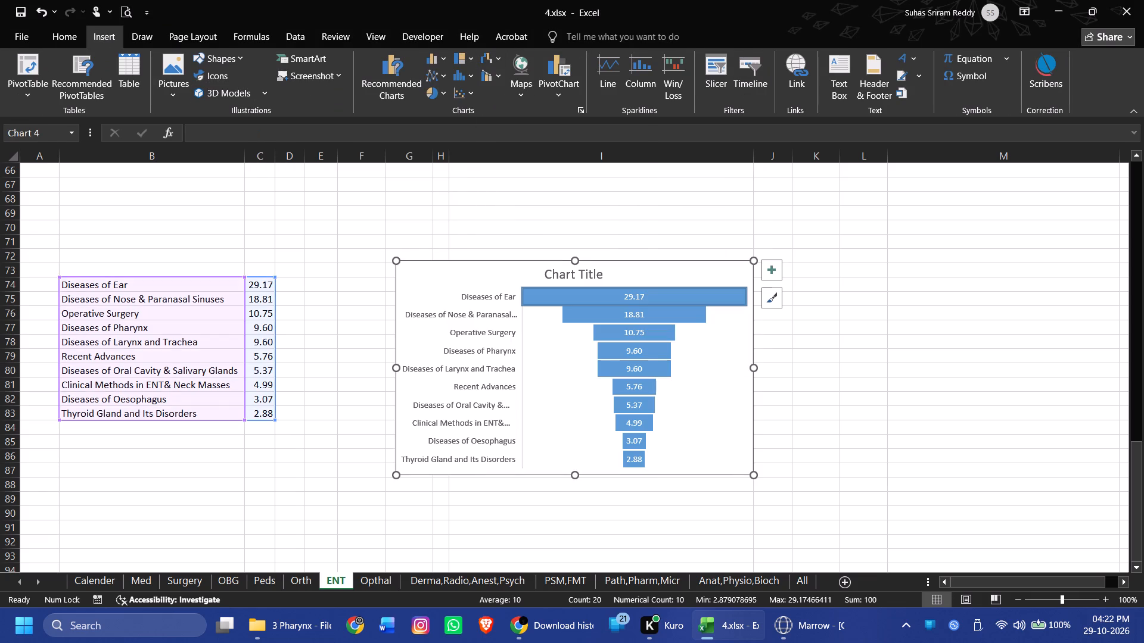
Delete the title of the funnel chart.
scroll(695, 263, "up", 4)
scroll(649, 334, "down", 1)
scroll(574, 474, "down", 2)
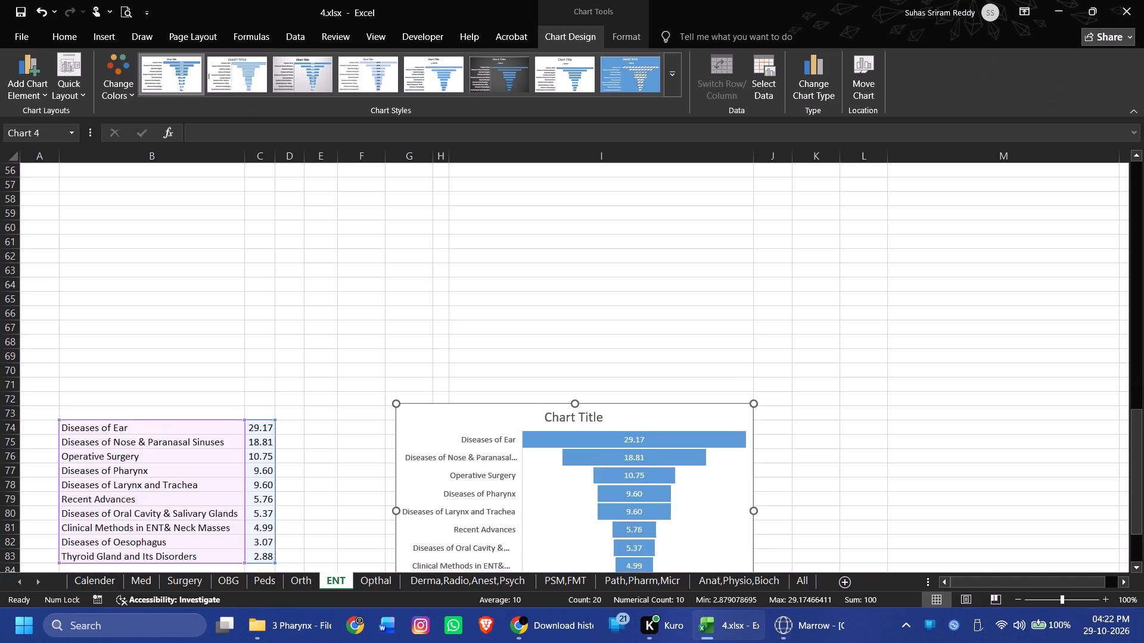
left_click(571, 339)
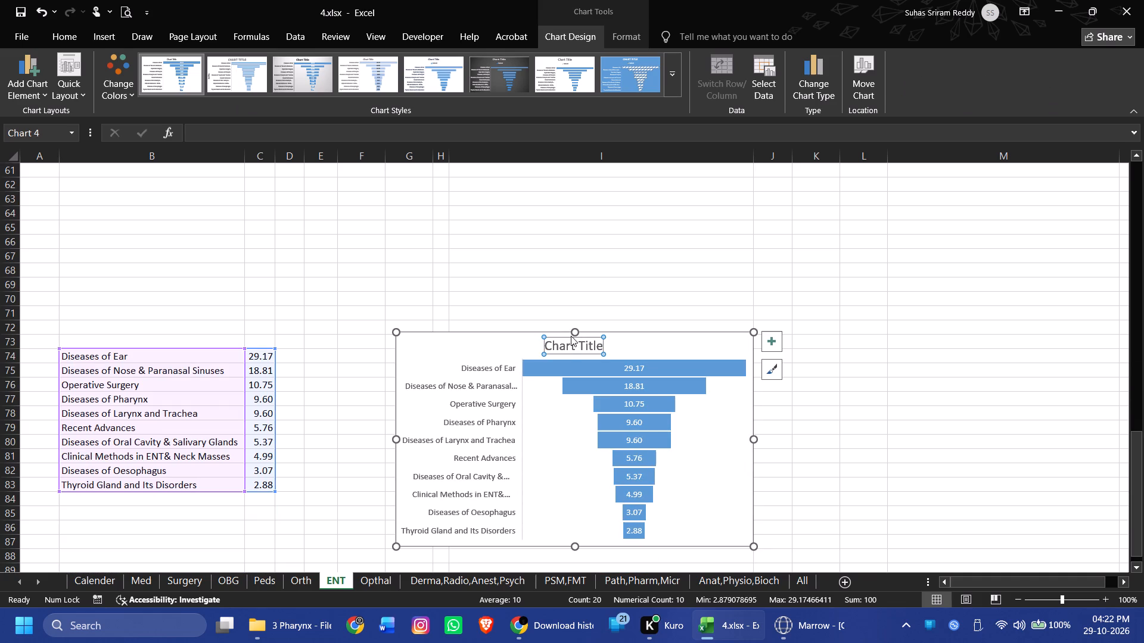
key("Delete")
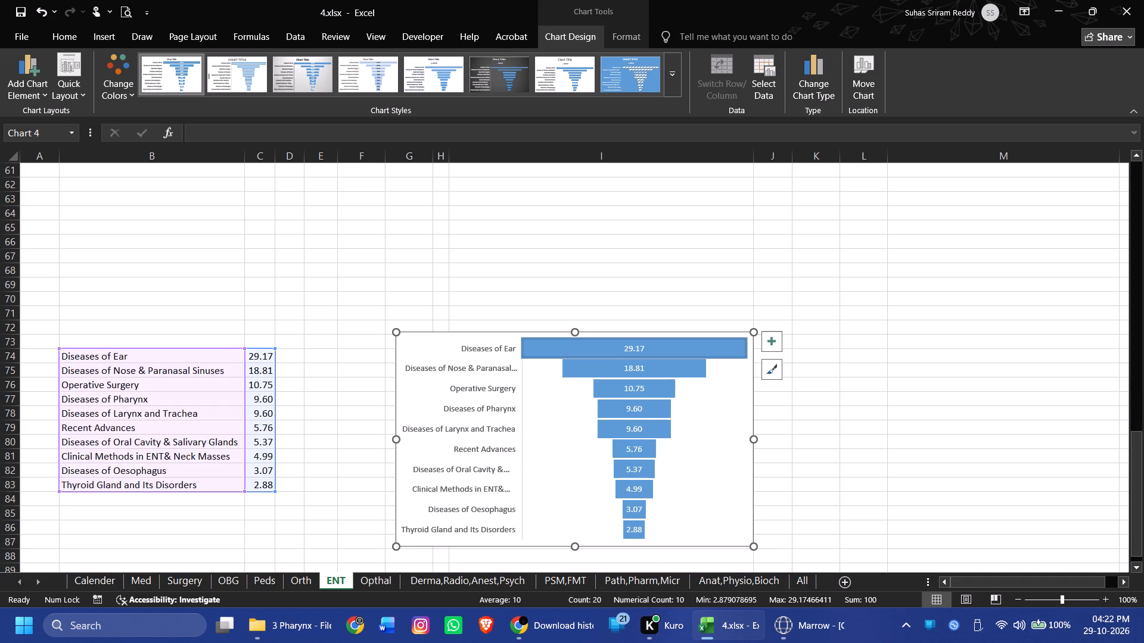
Move the funnel chart up to just below the main chapter list, starting at about row 13.
scroll(458, 332, "up", 1)
left_click_drag(449, 405, 182, 191)
scroll(679, 266, "up", 3)
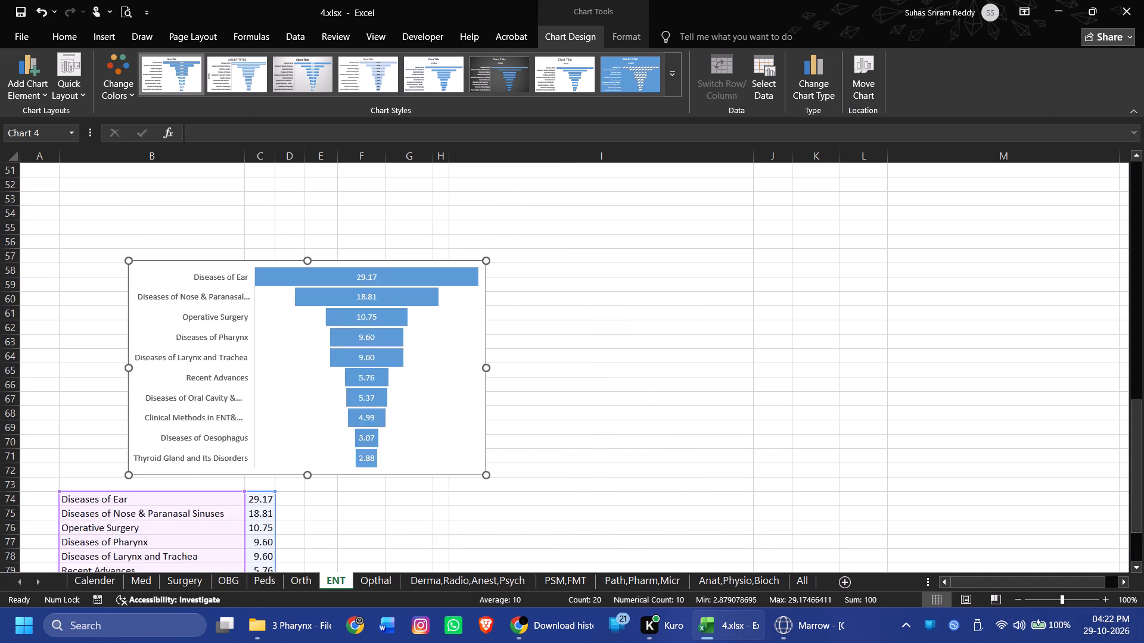
scroll(679, 266, "up", 2)
left_click_drag(229, 550, 180, 294)
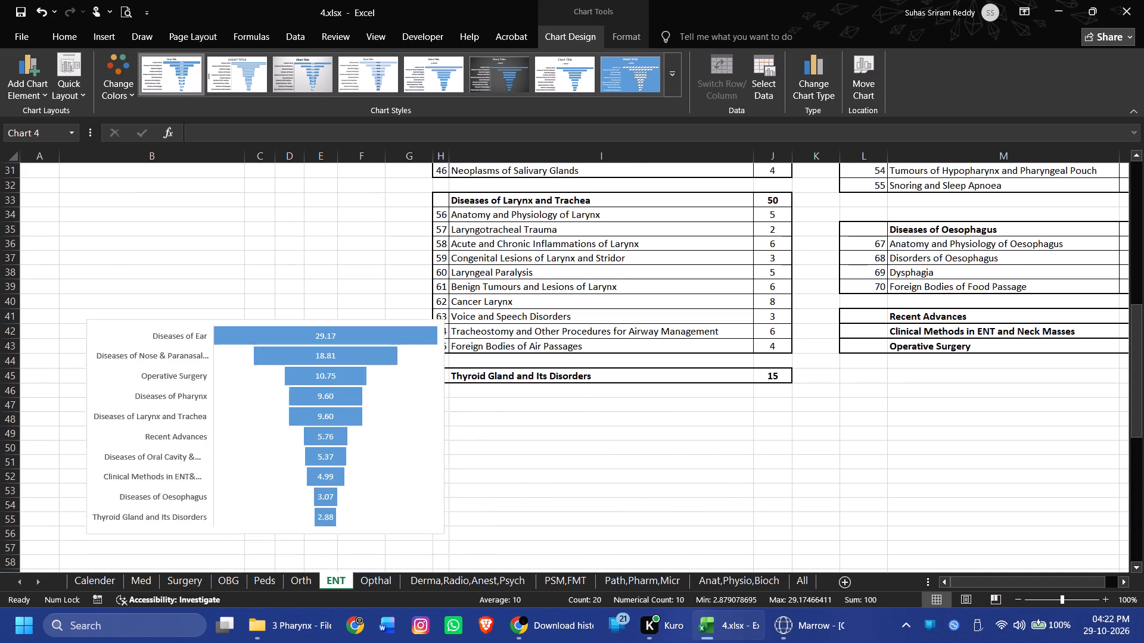
left_click_drag(180, 294, 153, 214)
scroll(387, 304, "up", 4)
left_click_drag(119, 512, 114, 376)
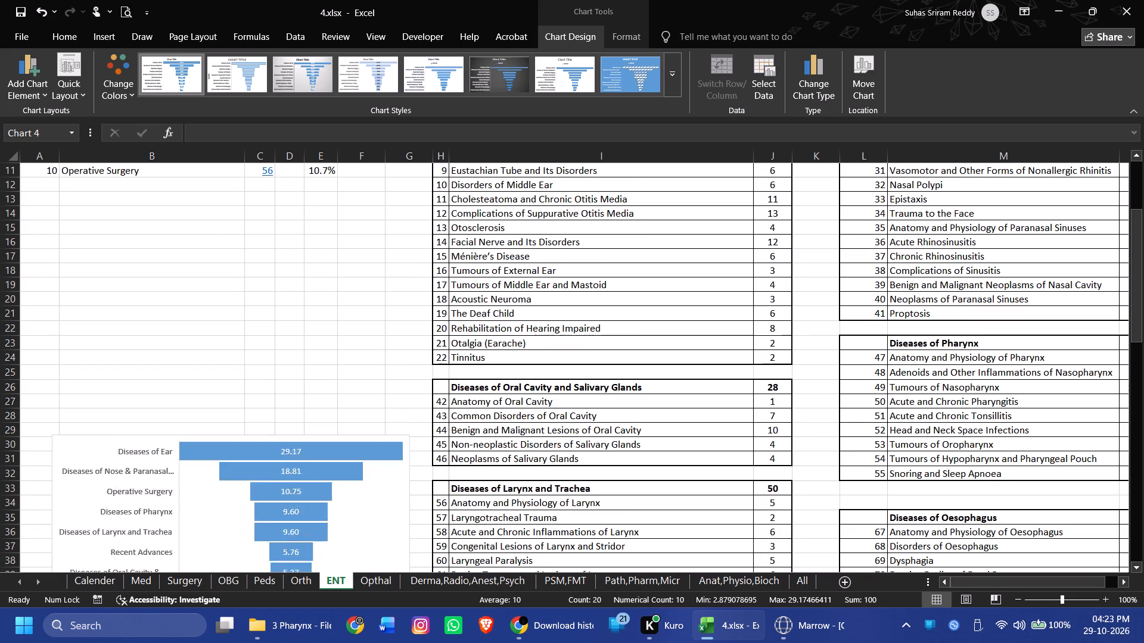
left_click_drag(114, 376, 110, 192)
scroll(638, 413, "up", 6)
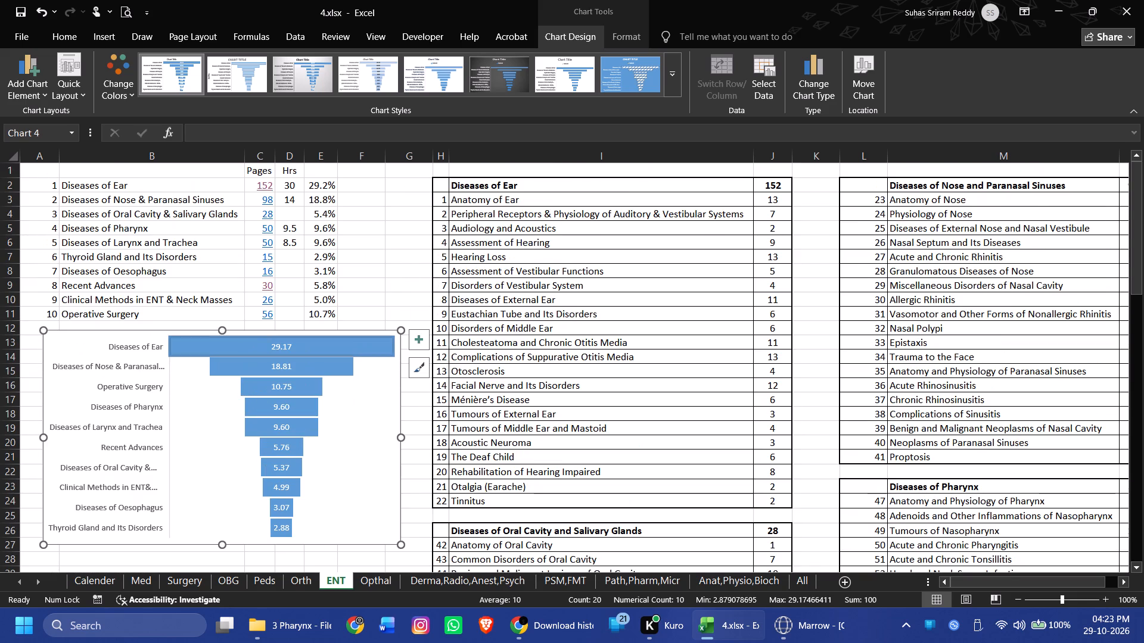
left_click_drag(123, 334, 129, 345)
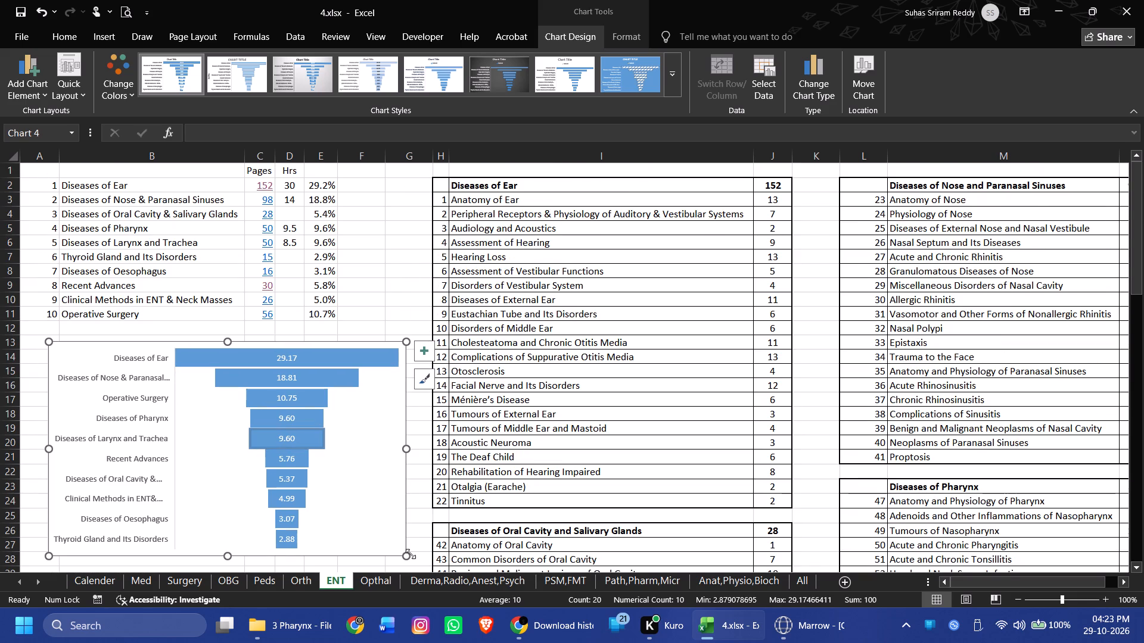
Make the funnel chart shorter and place it at about rows 14 to 25, ending within column G.
left_click_drag(408, 557, 414, 529)
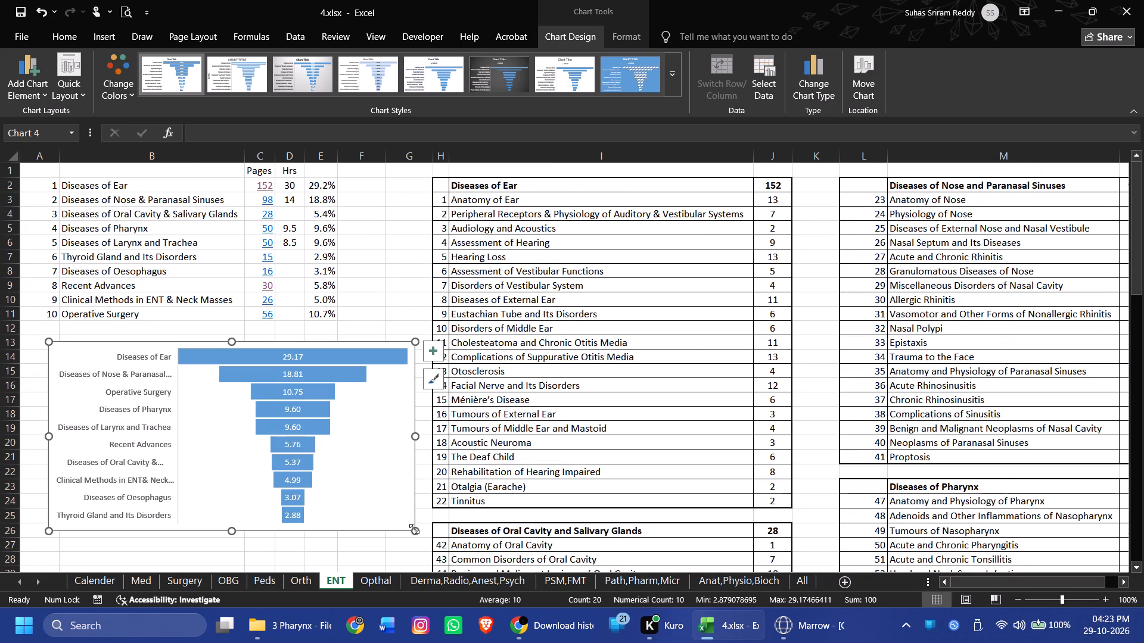
left_click_drag(414, 529, 418, 512)
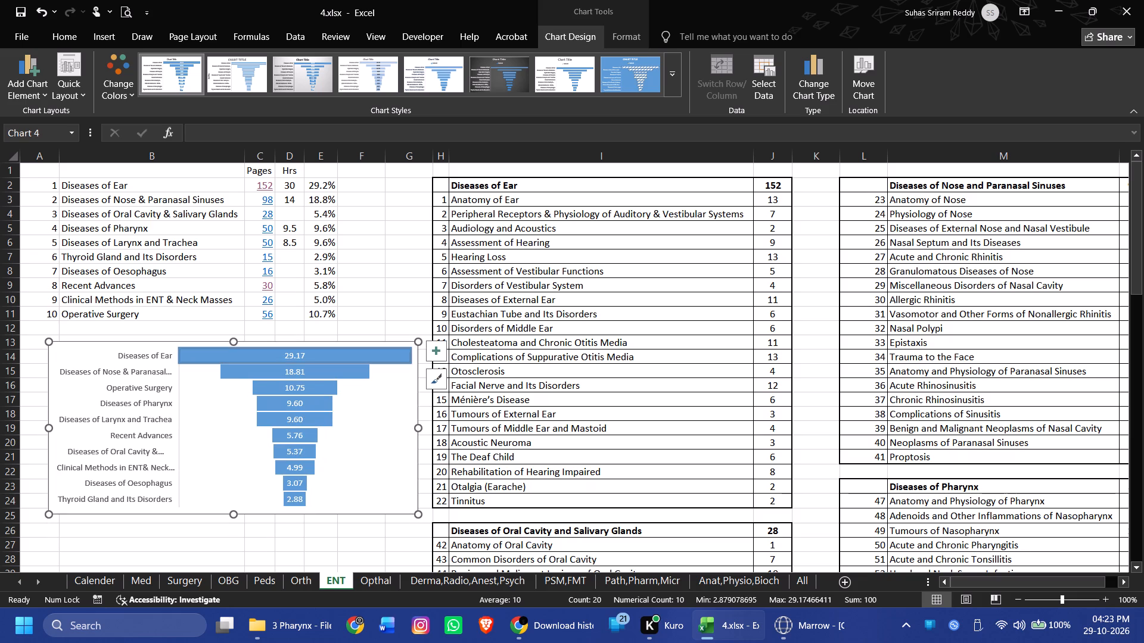
left_click_drag(285, 343, 281, 354)
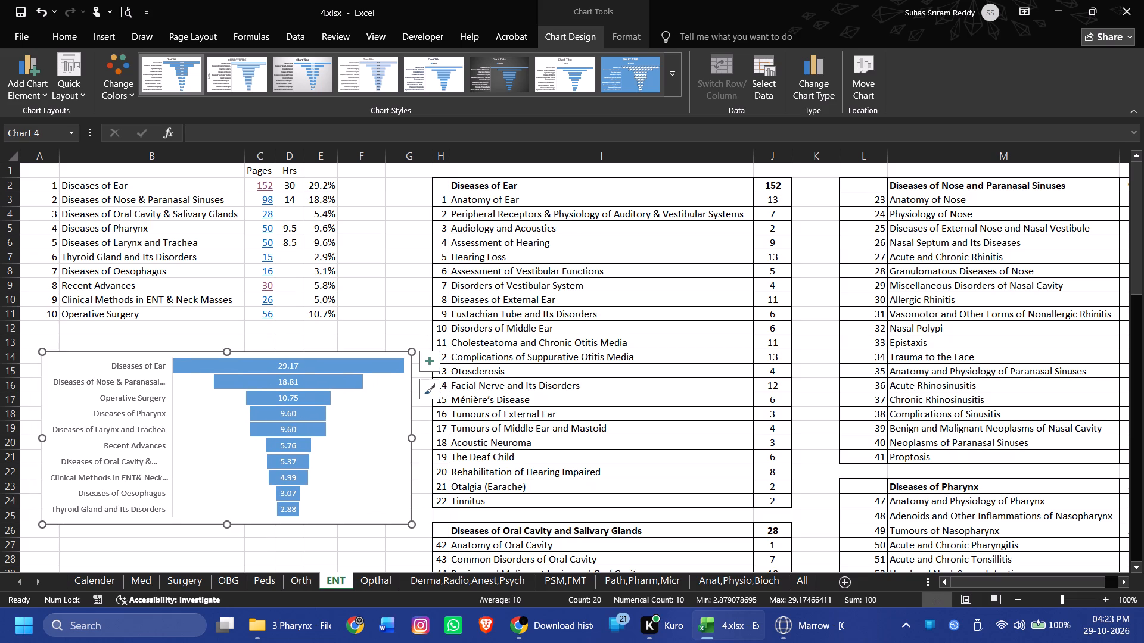
left_click_drag(413, 437, 400, 435)
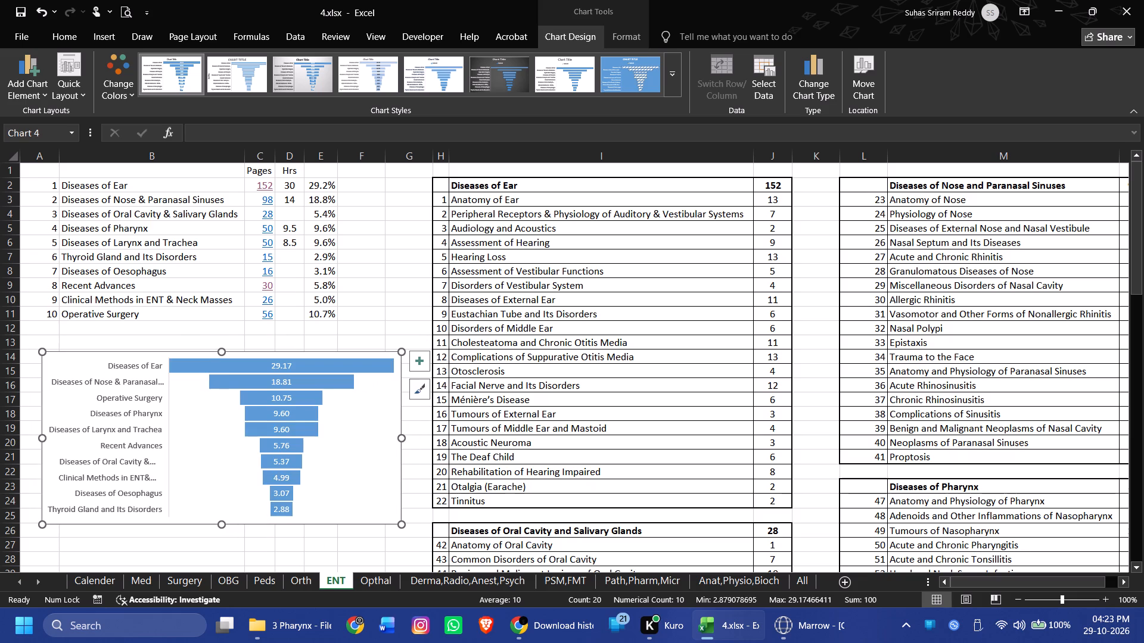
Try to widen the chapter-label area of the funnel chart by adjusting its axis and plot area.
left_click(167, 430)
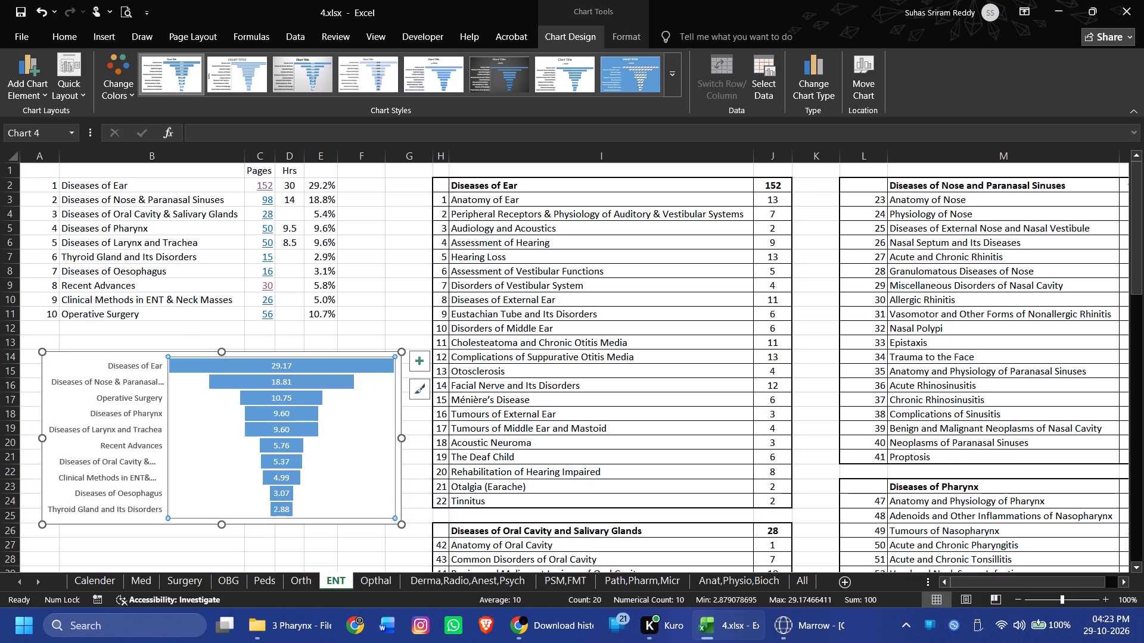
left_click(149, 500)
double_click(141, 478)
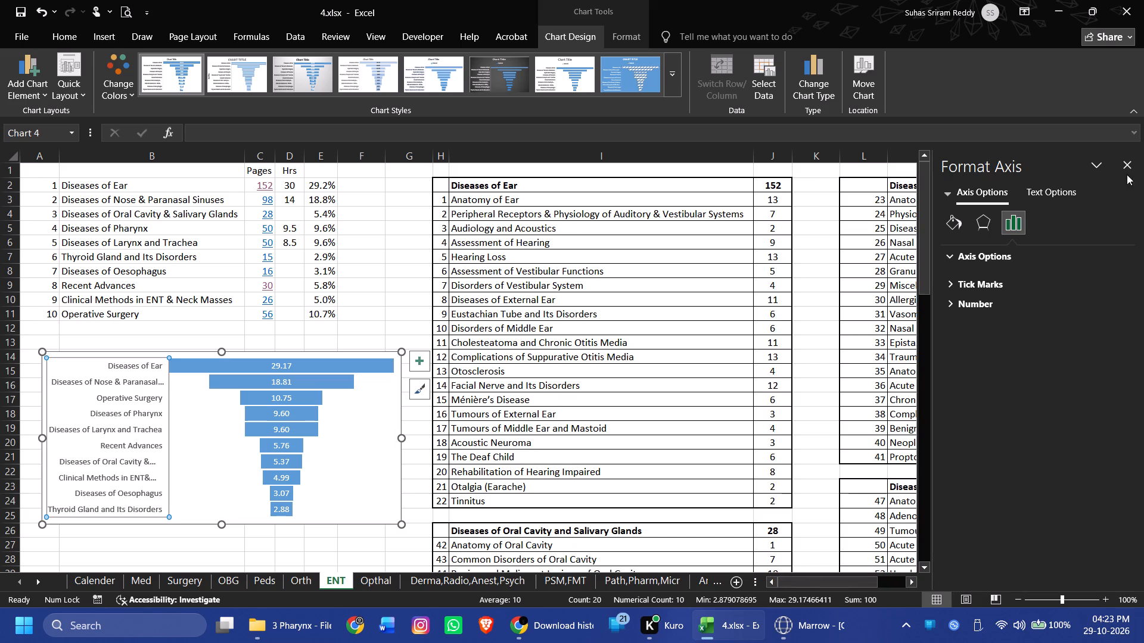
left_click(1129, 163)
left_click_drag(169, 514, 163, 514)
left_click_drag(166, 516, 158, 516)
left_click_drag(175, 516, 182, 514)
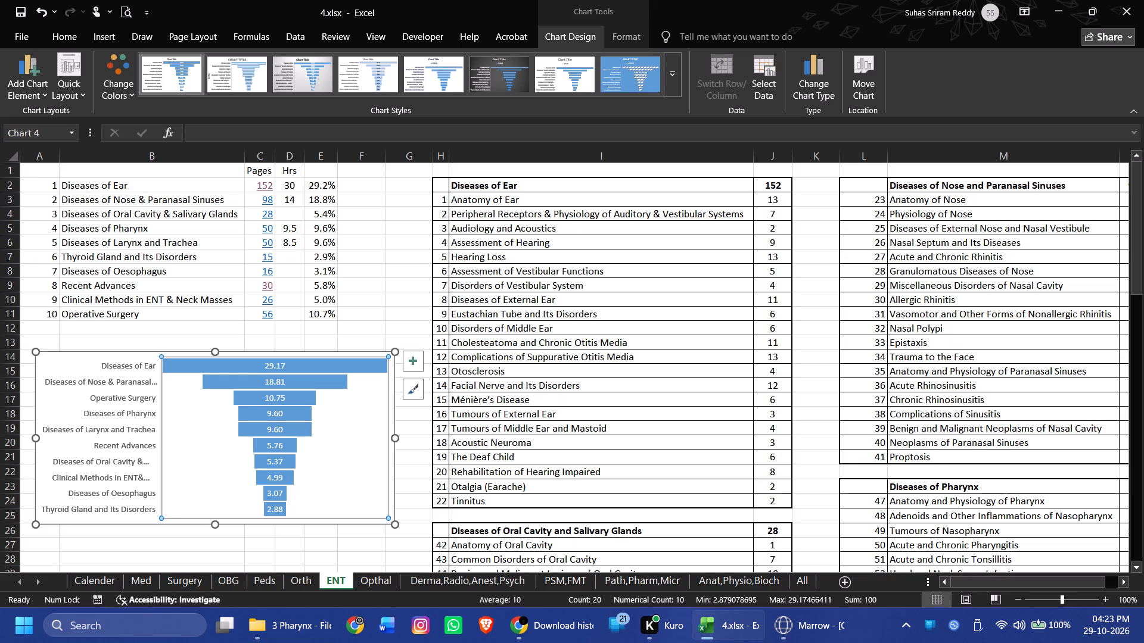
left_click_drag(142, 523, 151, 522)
Examine the axis and text formatting options for the funnel chart's chapter labels, including text fill, outline, effects and text box.
left_click(140, 476)
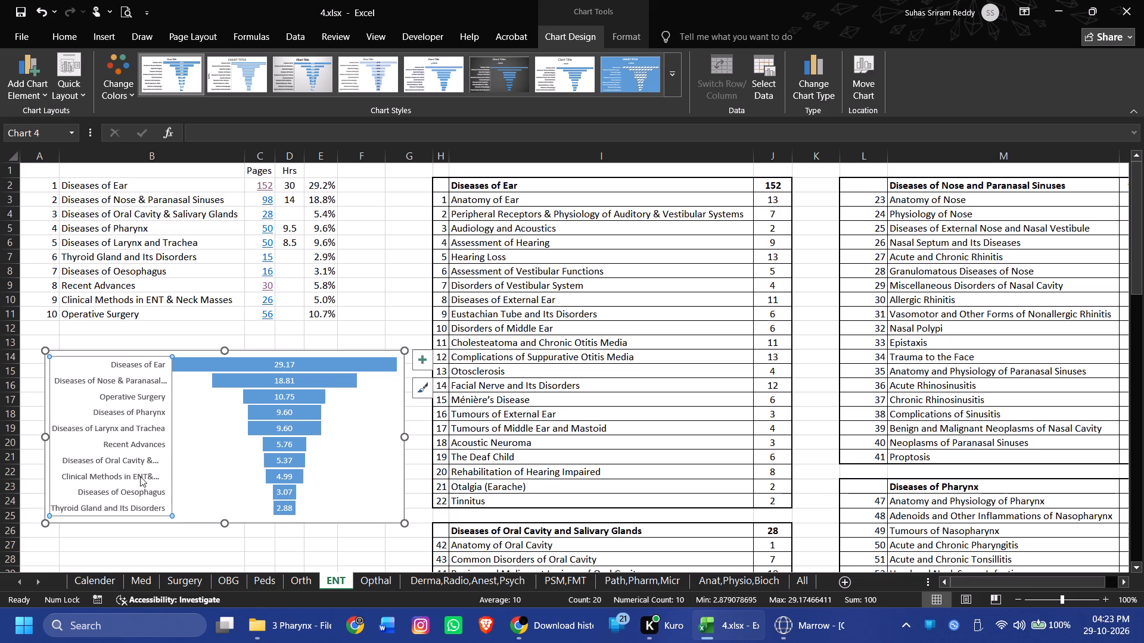
double_click(140, 476)
left_click(993, 221)
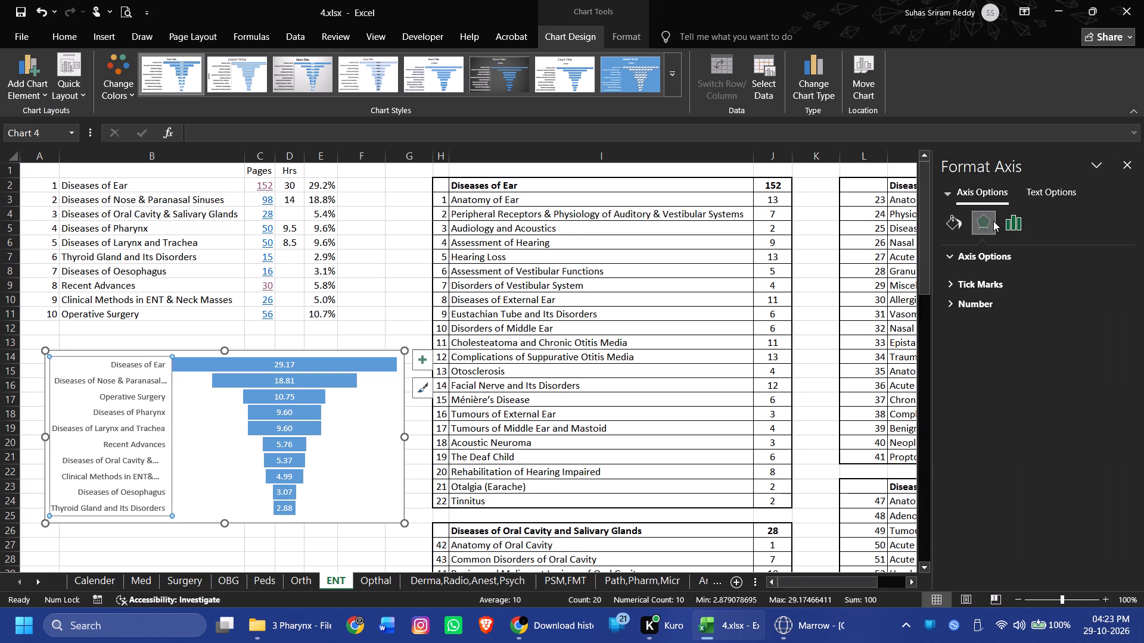
left_click(1004, 220)
left_click(1058, 199)
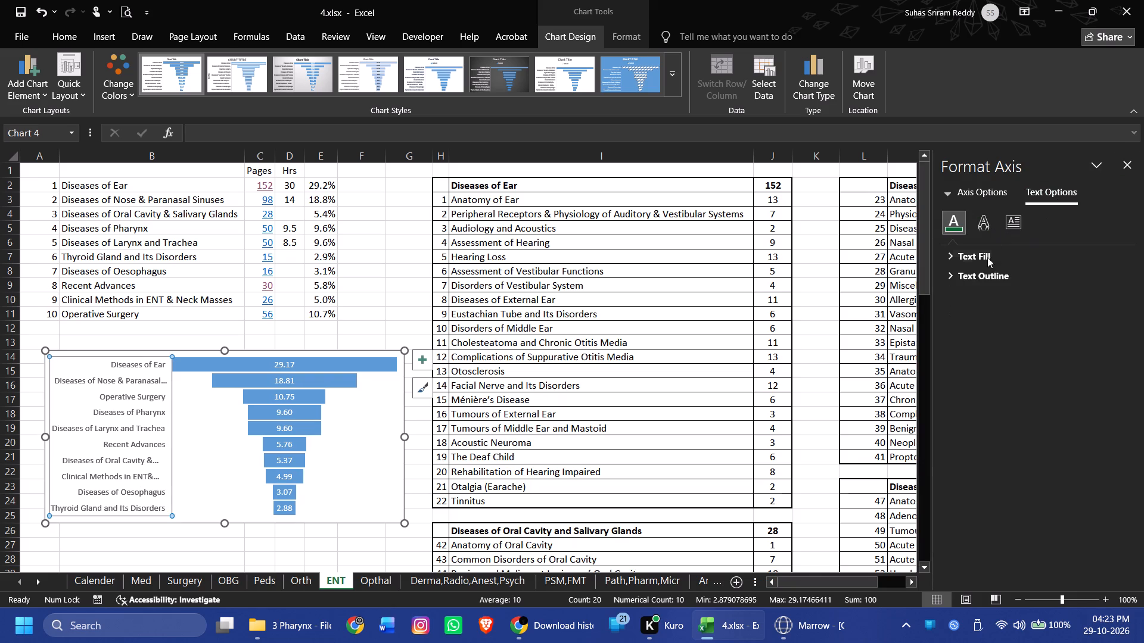
double_click(984, 263)
double_click(983, 257)
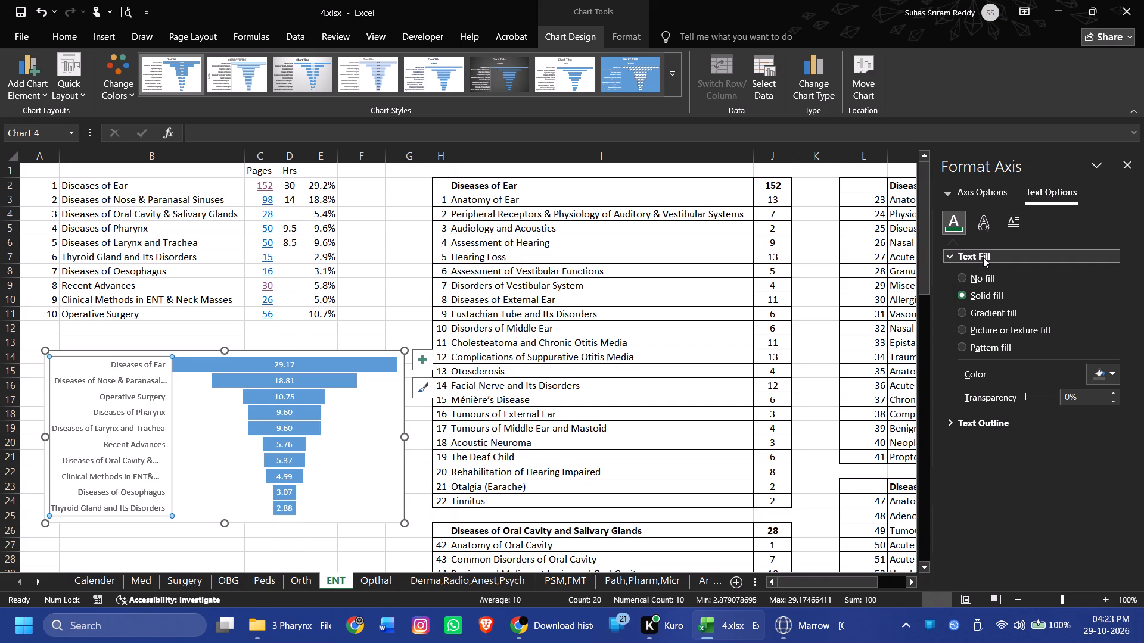
left_click(983, 257)
left_click(983, 274)
left_click(983, 274)
left_click(984, 229)
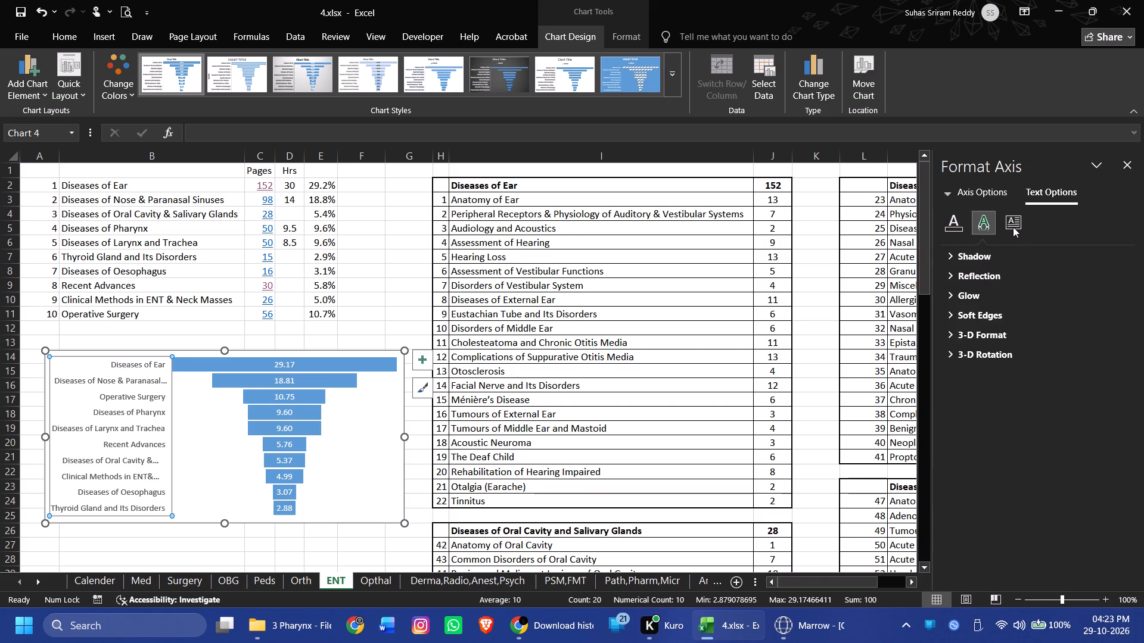
left_click(1013, 227)
left_click(983, 255)
left_click(983, 255)
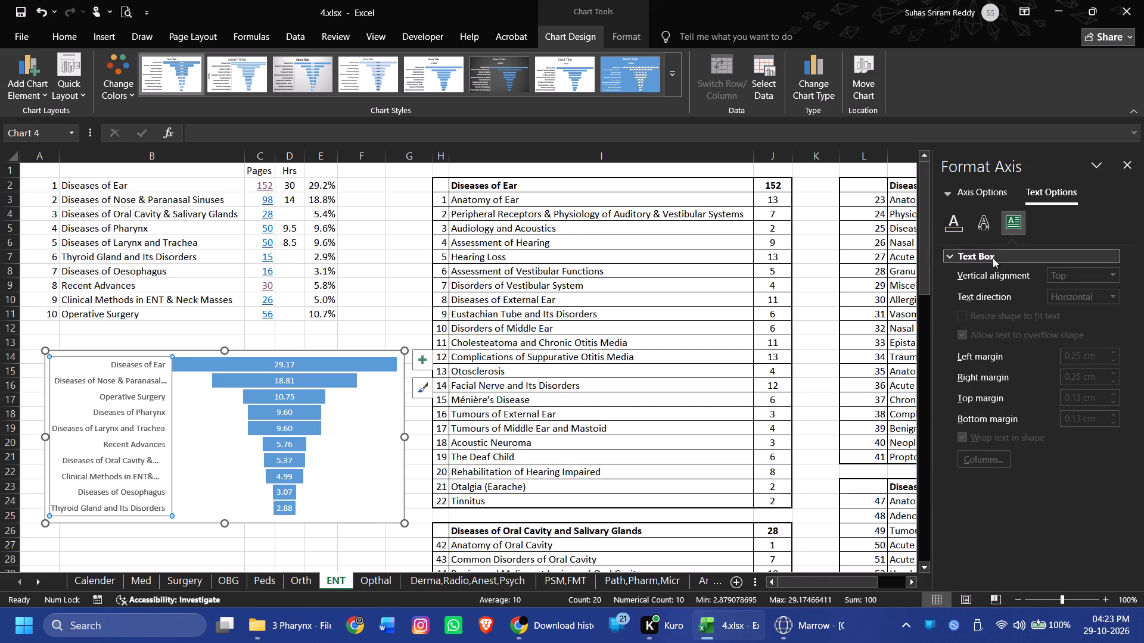
double_click(1034, 288)
left_click(1099, 260)
left_click(1123, 162)
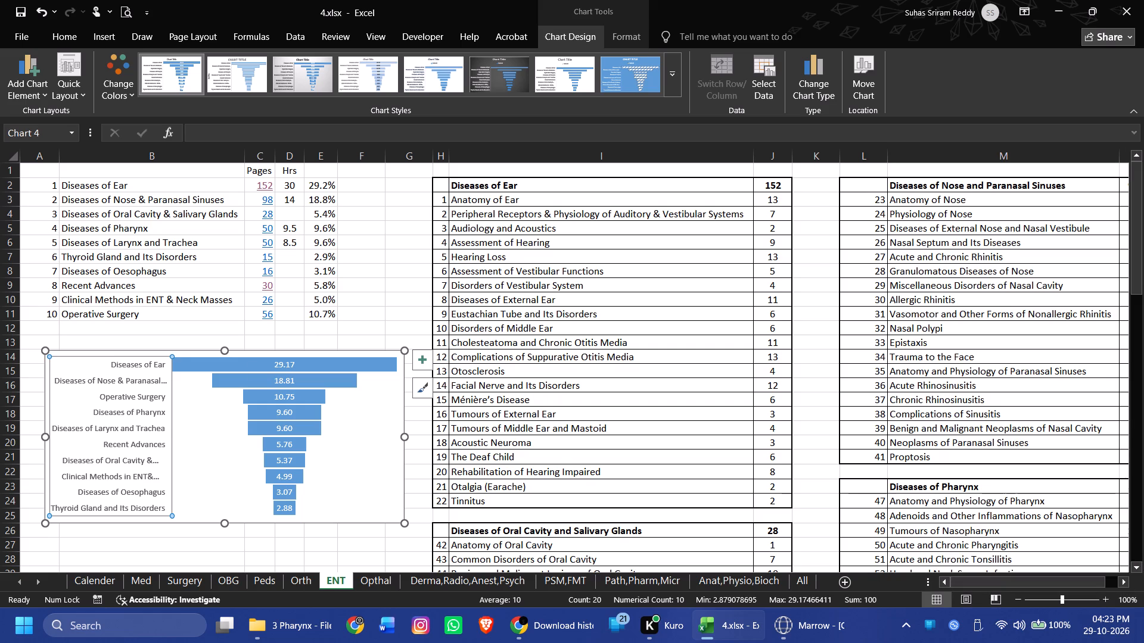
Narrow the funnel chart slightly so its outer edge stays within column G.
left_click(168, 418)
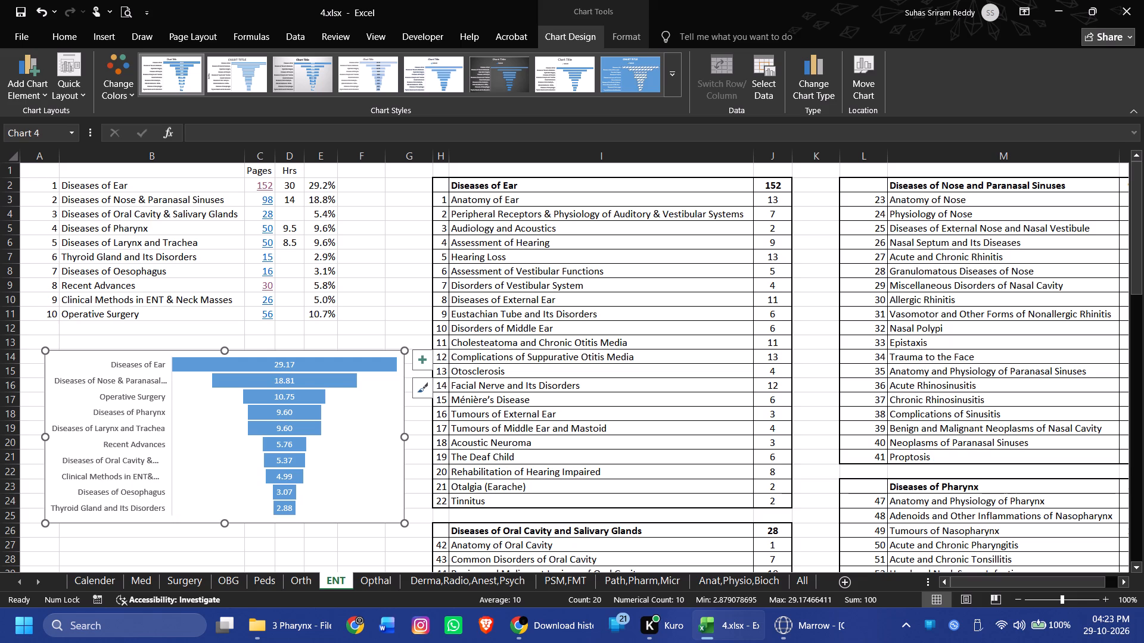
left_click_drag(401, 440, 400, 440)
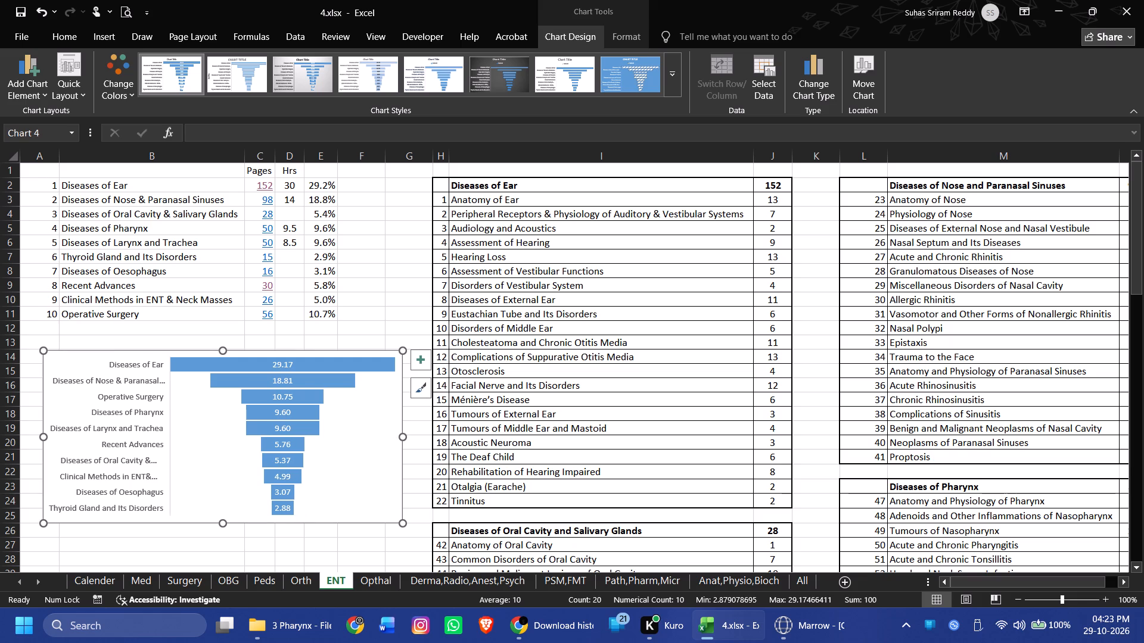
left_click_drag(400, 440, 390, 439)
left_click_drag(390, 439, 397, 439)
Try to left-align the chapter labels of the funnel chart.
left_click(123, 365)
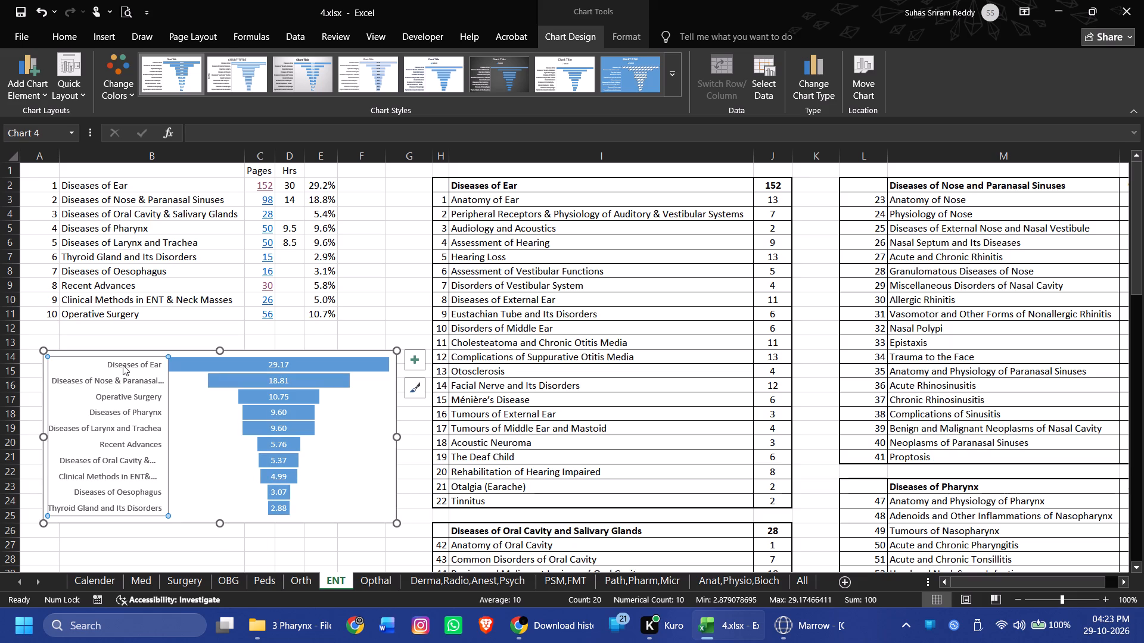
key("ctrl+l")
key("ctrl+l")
Look through the quick layouts and chart styles for the funnel chart without applying one.
left_click(76, 97)
left_click(76, 97)
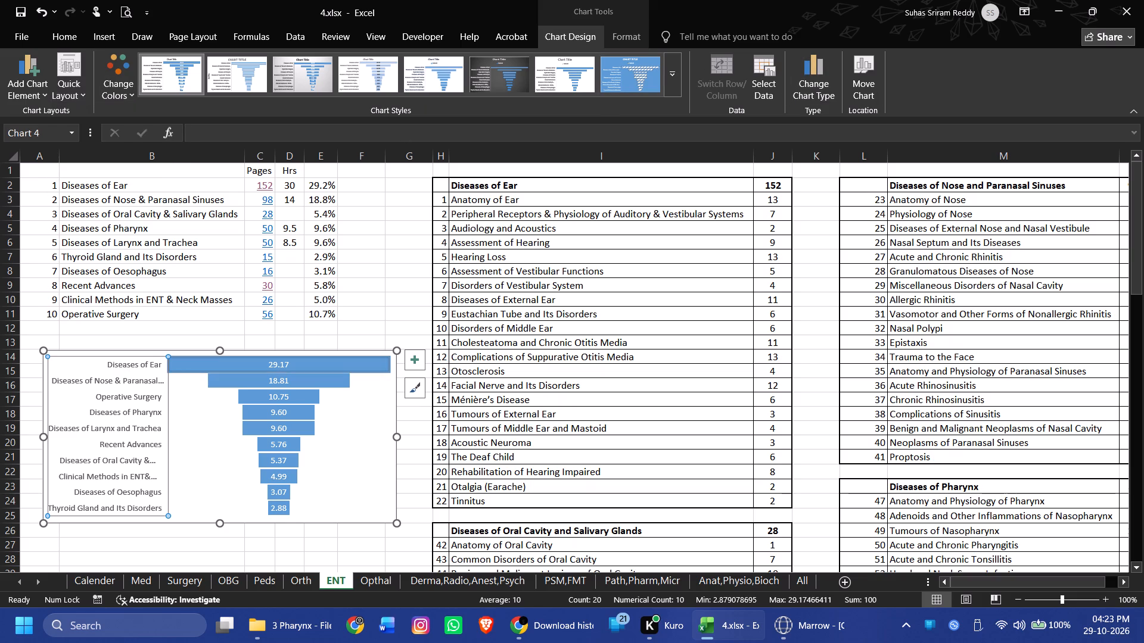
left_click(418, 394)
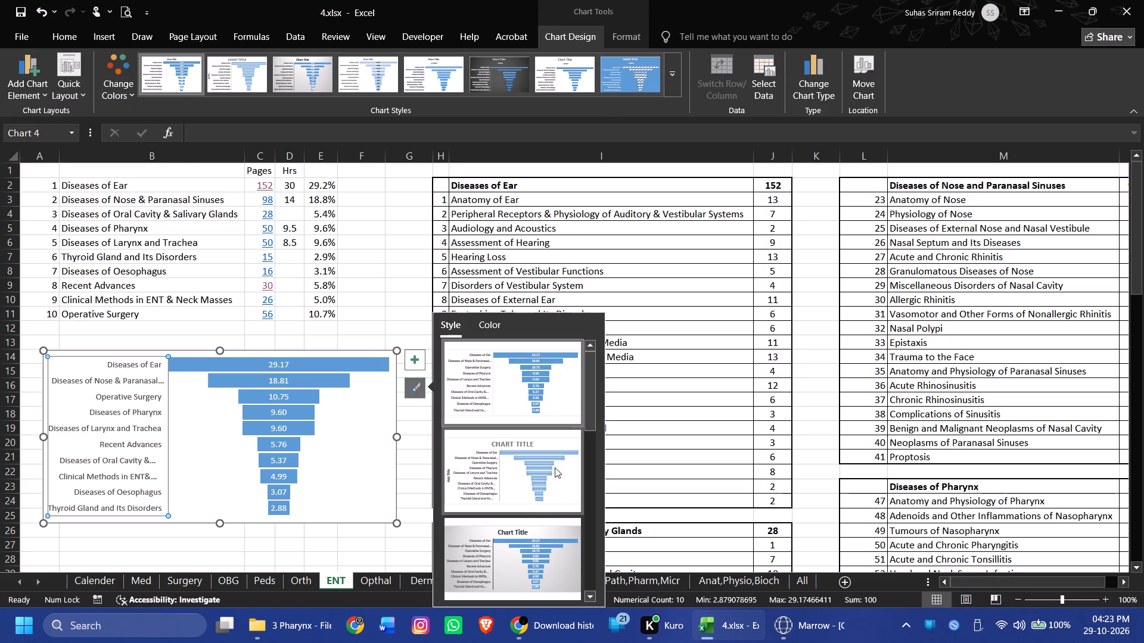
scroll(548, 495, "down", 1)
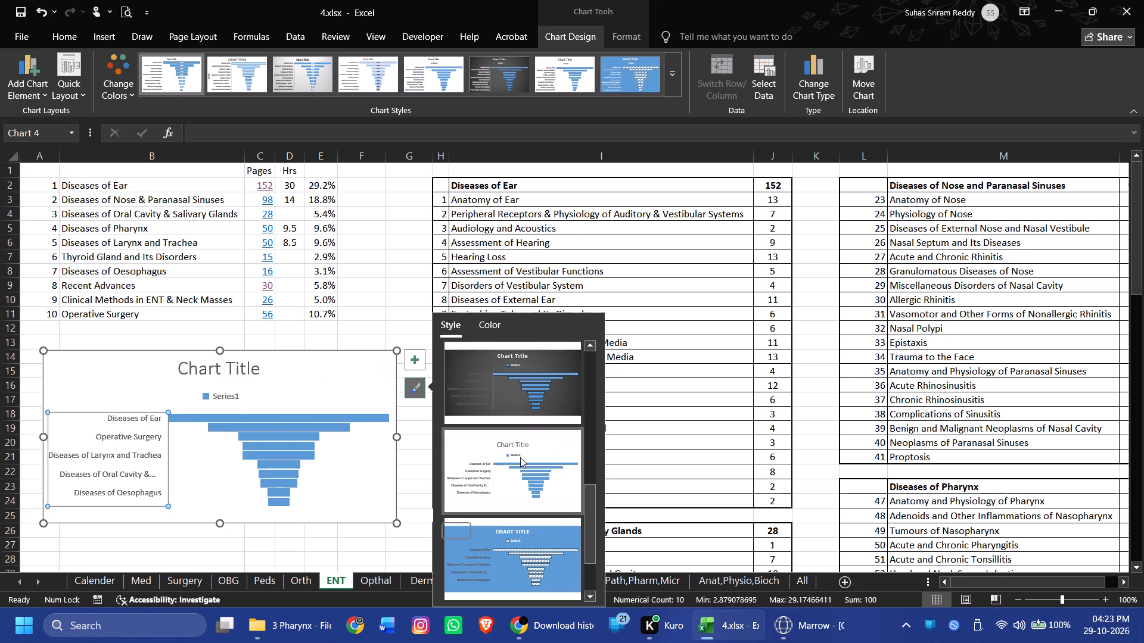
left_click(362, 328)
scroll(452, 450, "up", 3)
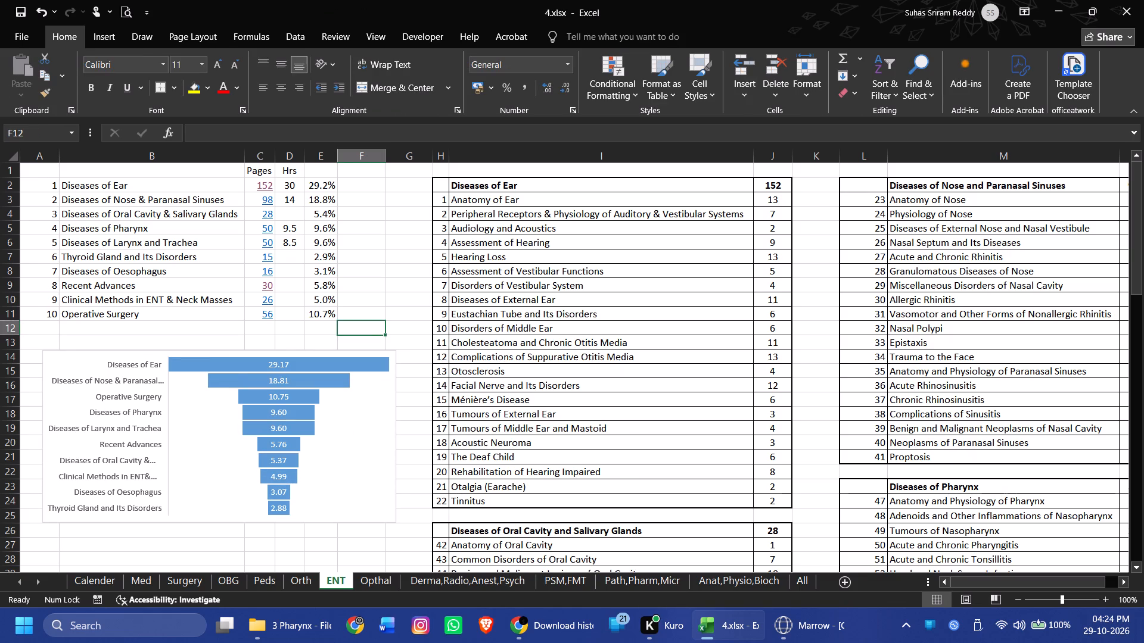
Insert a new blank column at column G, before the chapter detail tables.
left_click(398, 155)
left_click(741, 65)
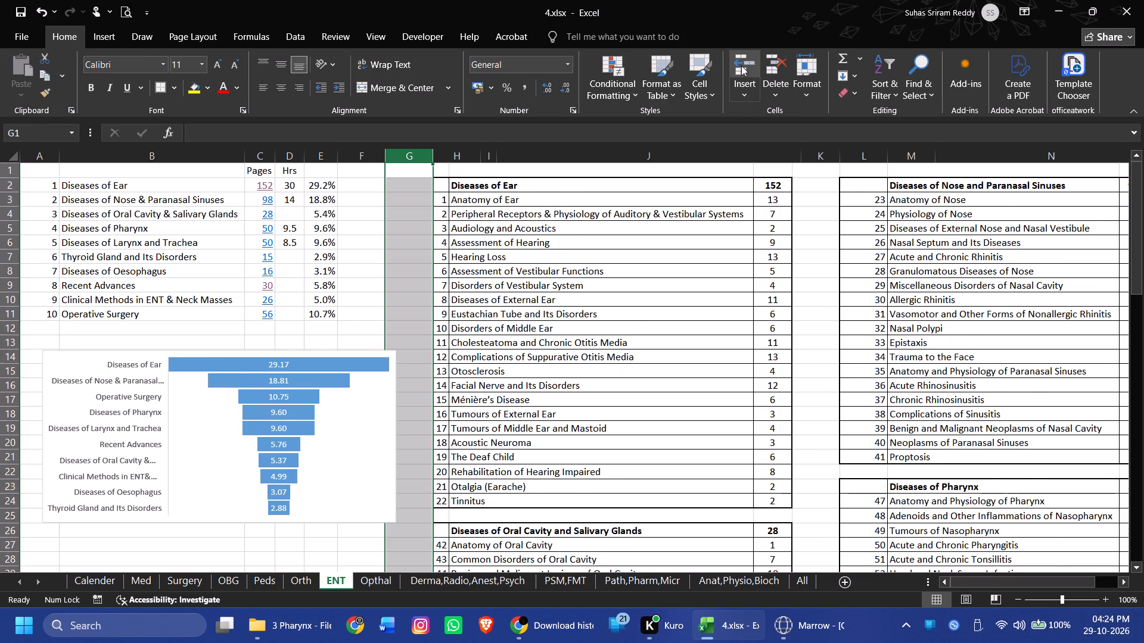
left_click(621, 307)
Adjust the funnel chart's width so it spans from column A to the far edge of column G.
left_click(414, 441)
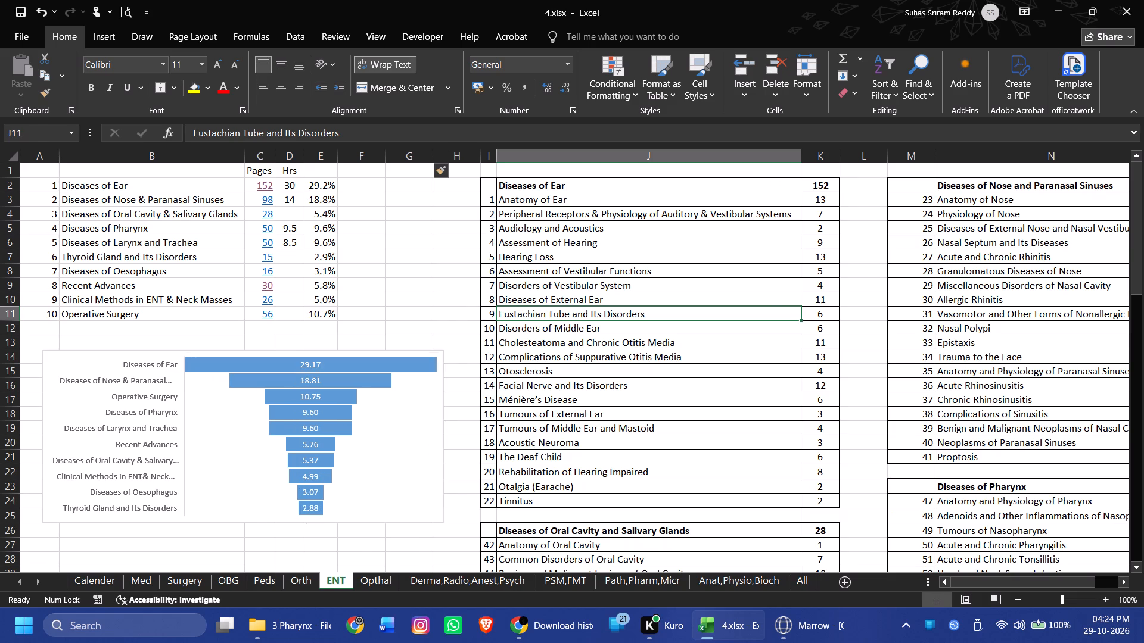
left_click_drag(444, 436, 440, 436)
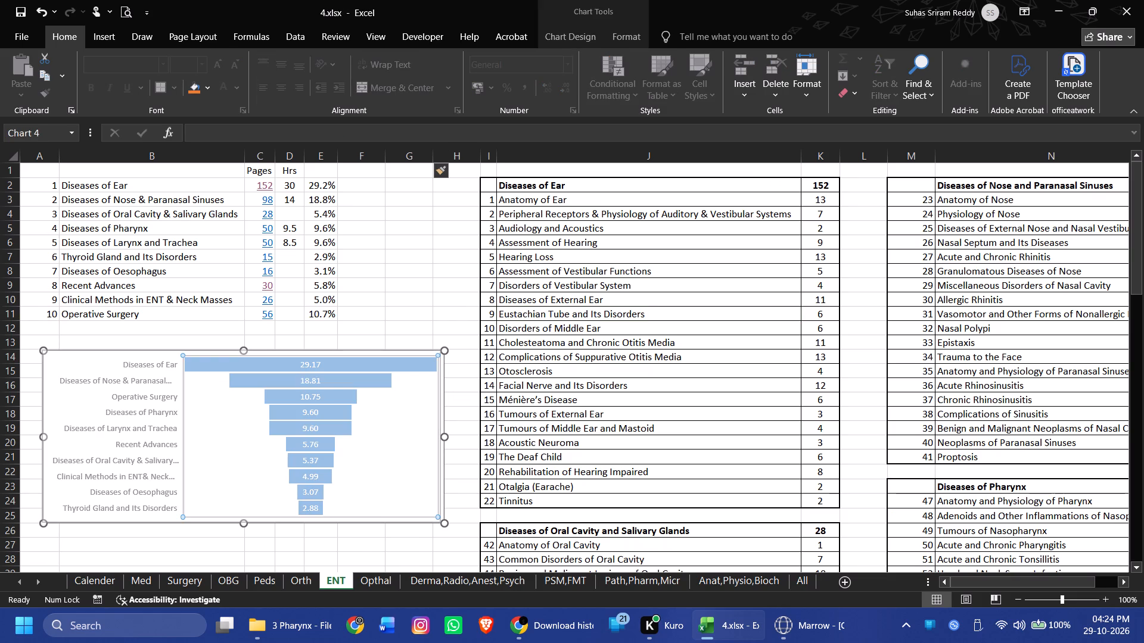
left_click_drag(440, 436, 434, 435)
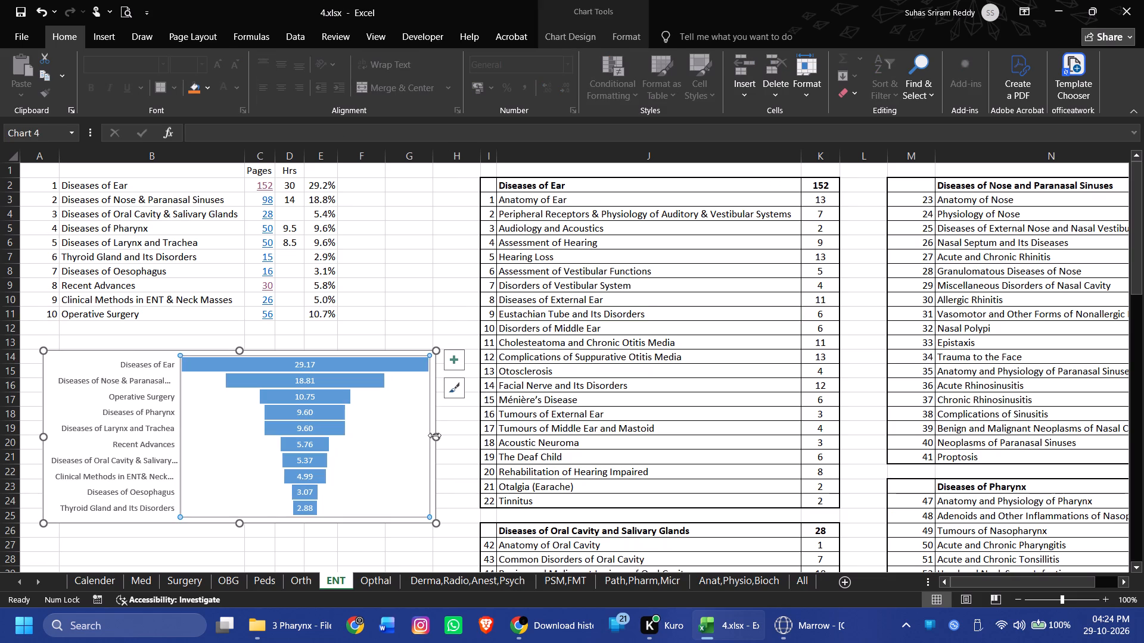
left_click_drag(434, 435, 420, 435)
left_click_drag(420, 435, 421, 435)
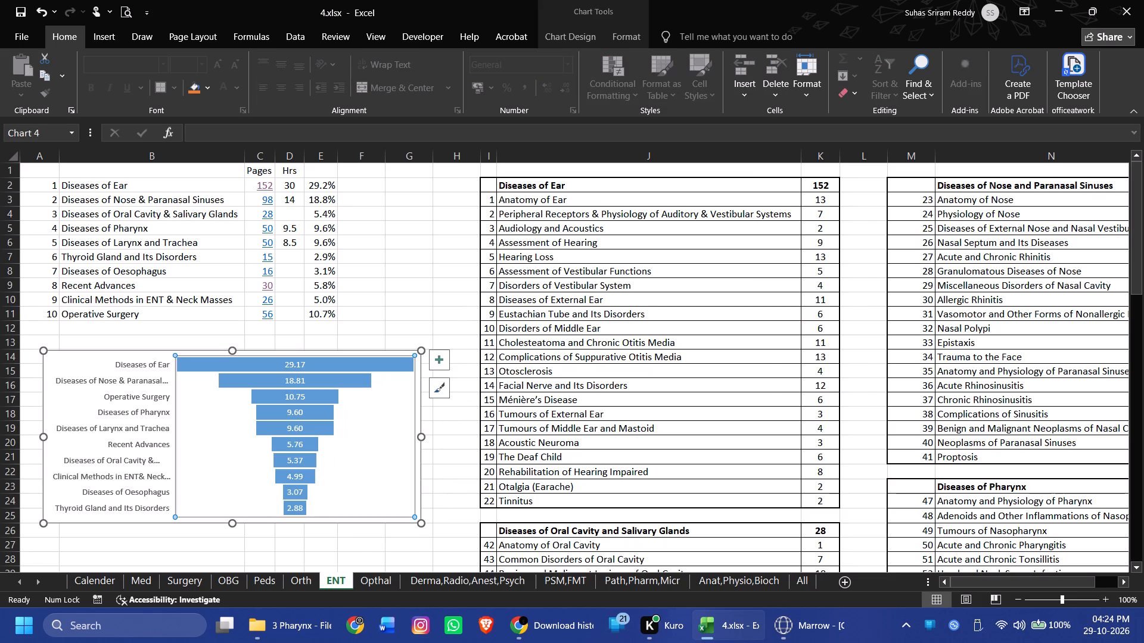
left_click_drag(421, 435, 428, 435)
left_click_drag(428, 435, 433, 436)
left_click_drag(42, 436, 33, 435)
left_click(415, 316)
left_click(328, 329)
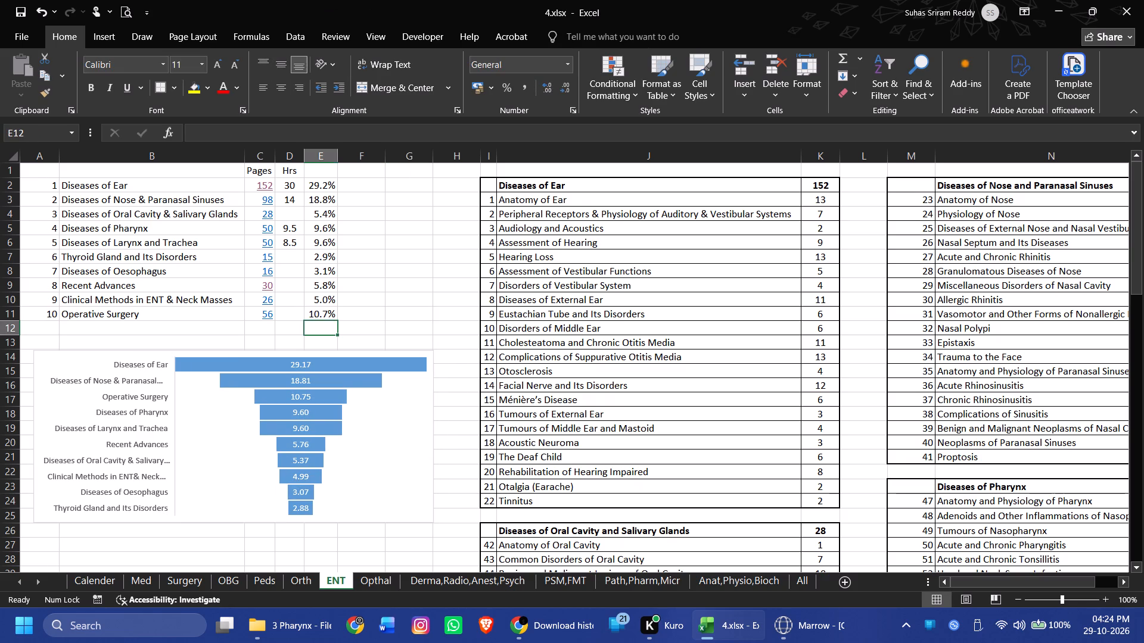
left_click(362, 330)
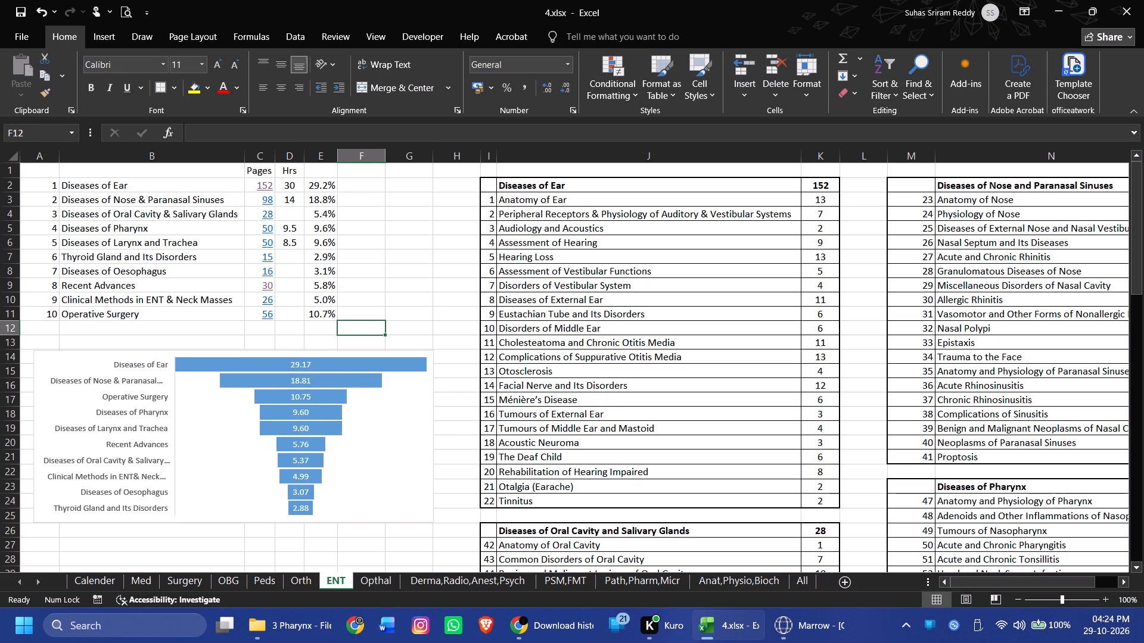
Move the funnel chart down so that it starts at about row 17.
left_click_drag(107, 350, 105, 392)
Move the main list block A1:E11 down so that its header row sits in row 5, above the funnel chart.
left_click_drag(47, 173, 326, 310)
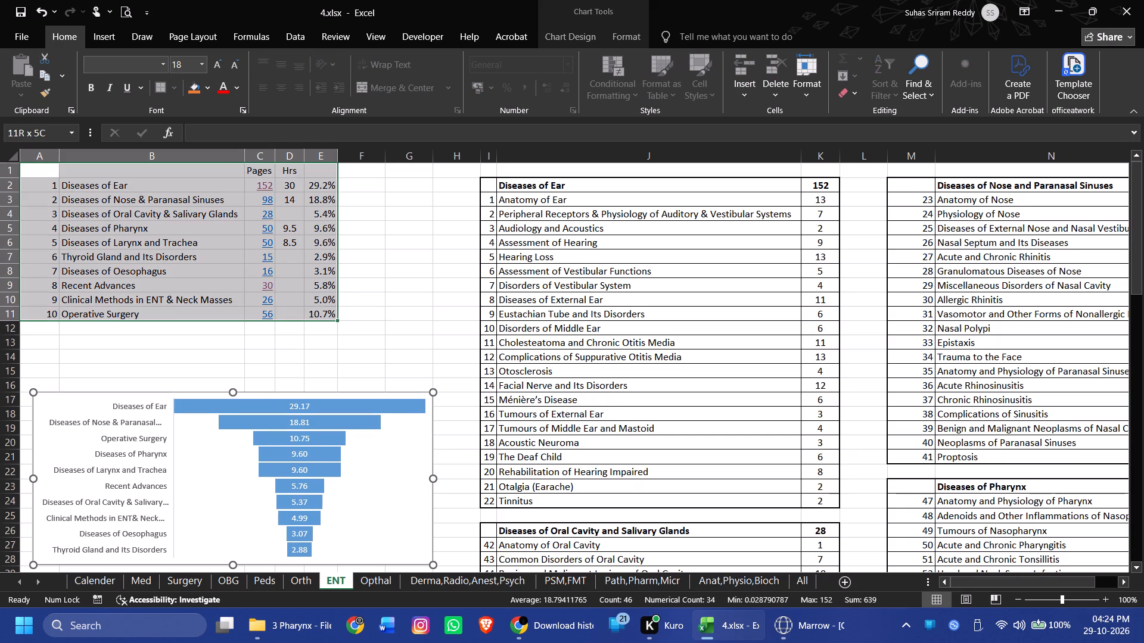
left_click_drag(326, 310, 331, 318)
left_click_drag(290, 322, 288, 374)
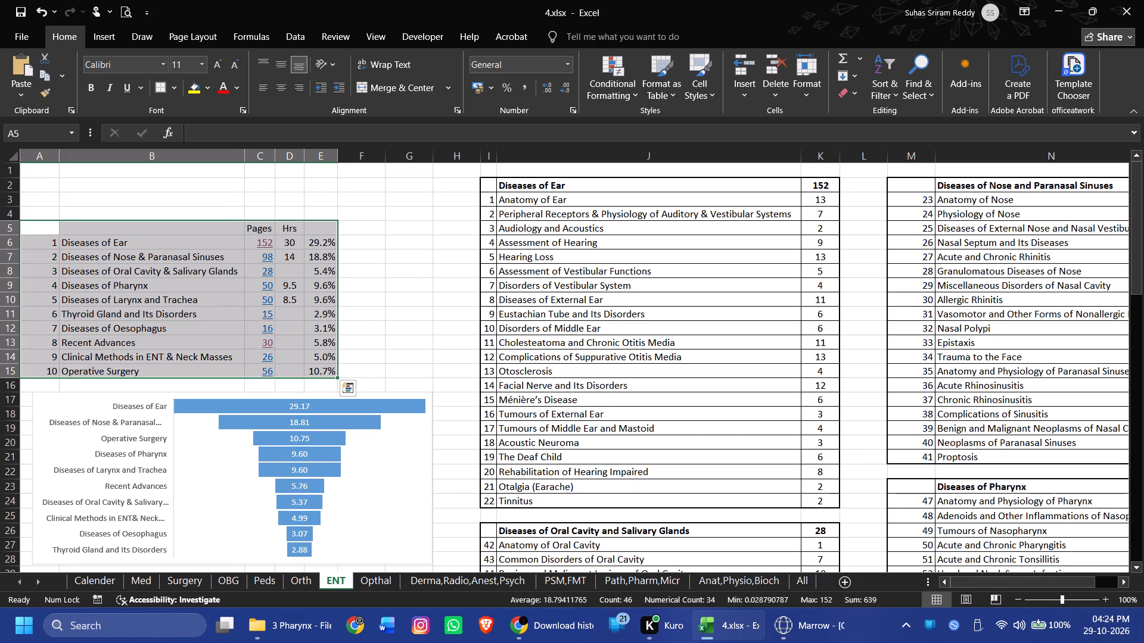
left_click(374, 261)
Merge and center cells B3 through G3 above the main list.
left_click(162, 191)
left_click_drag(157, 203, 340, 203)
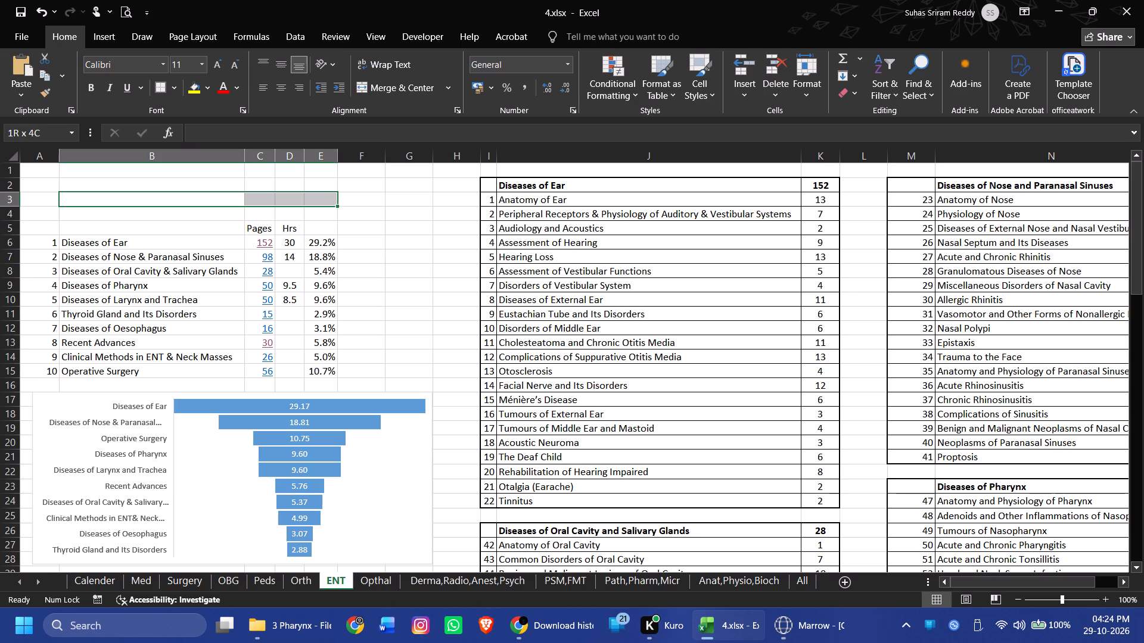
left_click_drag(340, 203, 317, 203)
left_click_drag(184, 203, 408, 205)
left_click(408, 89)
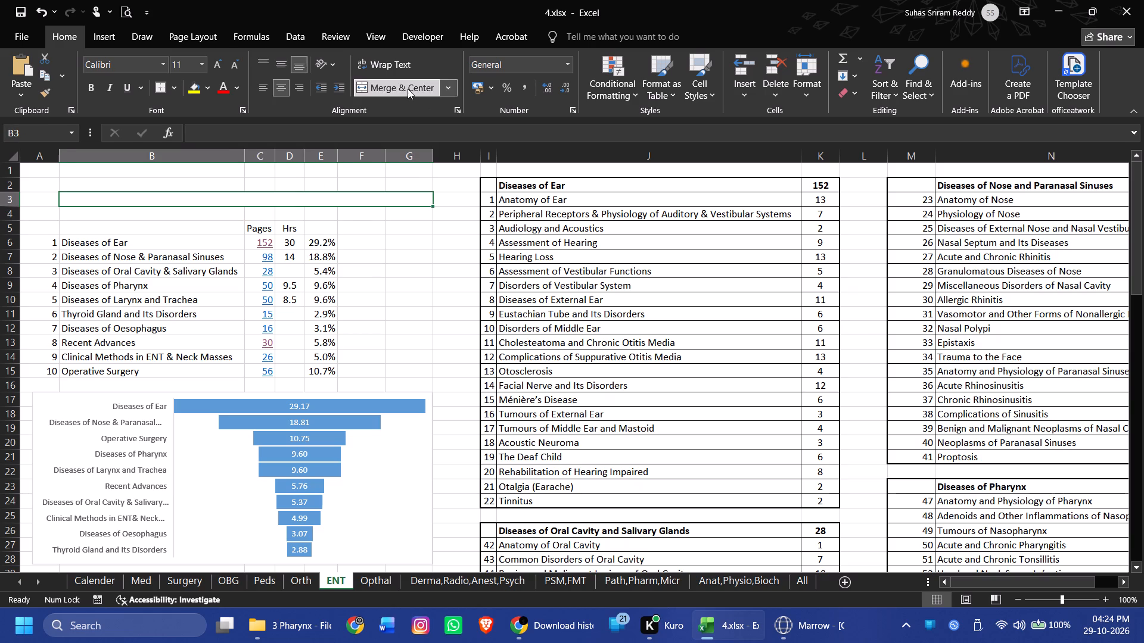
left_click(289, 195)
left_click(446, 267)
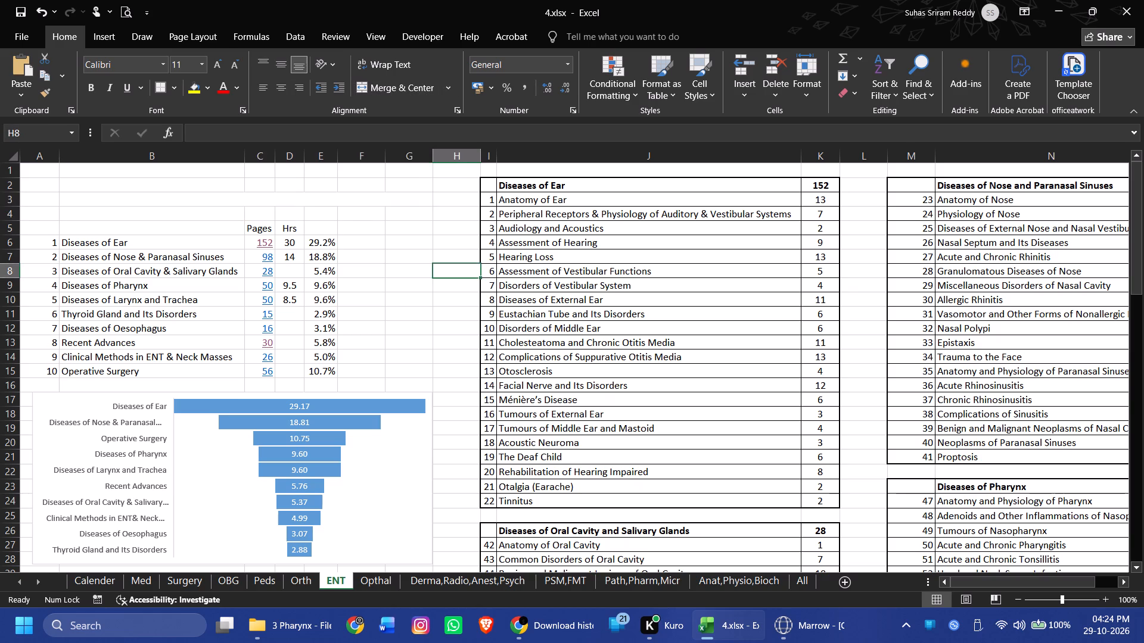
left_click(346, 195)
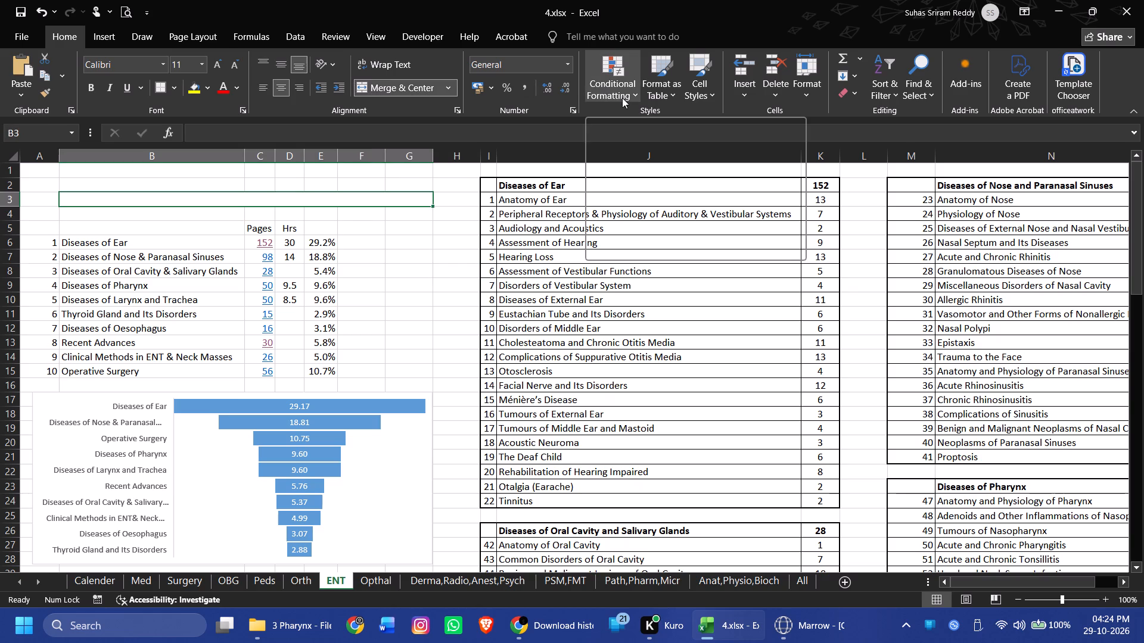
Fill F6:F15 beside the ten list entries with 0, leaving F16 empty.
left_click(352, 238)
key("0")
key("Return")
key("0")
key("Return")
key("0")
key("Return")
key("0")
key("Return")
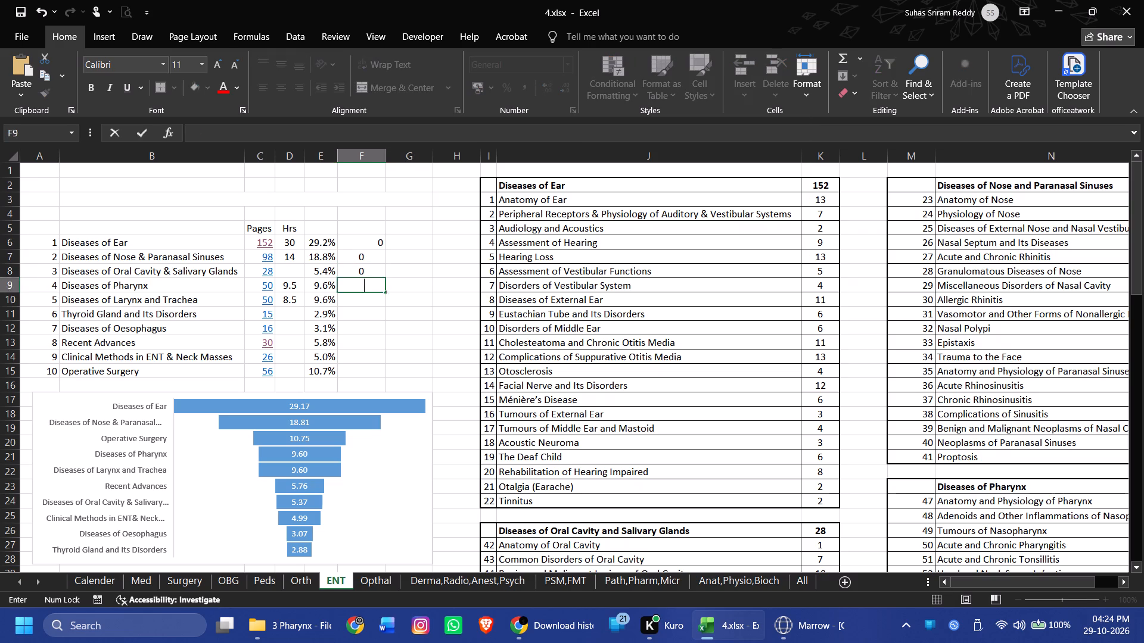
key("0")
key("Return")
key("0")
key("Return")
key("0")
key("Return")
key("0")
key("Return")
key("0")
key("Return")
key("0")
key("Return")
key("0")
key("Return")
key("Up")
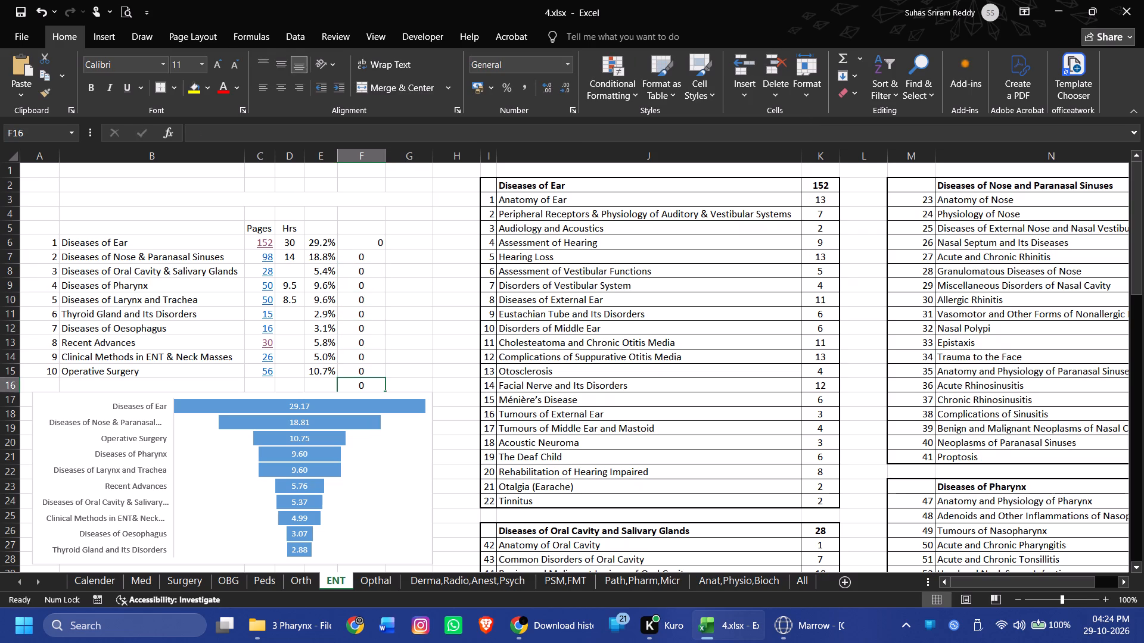
key("BackSpace")
key("Return")
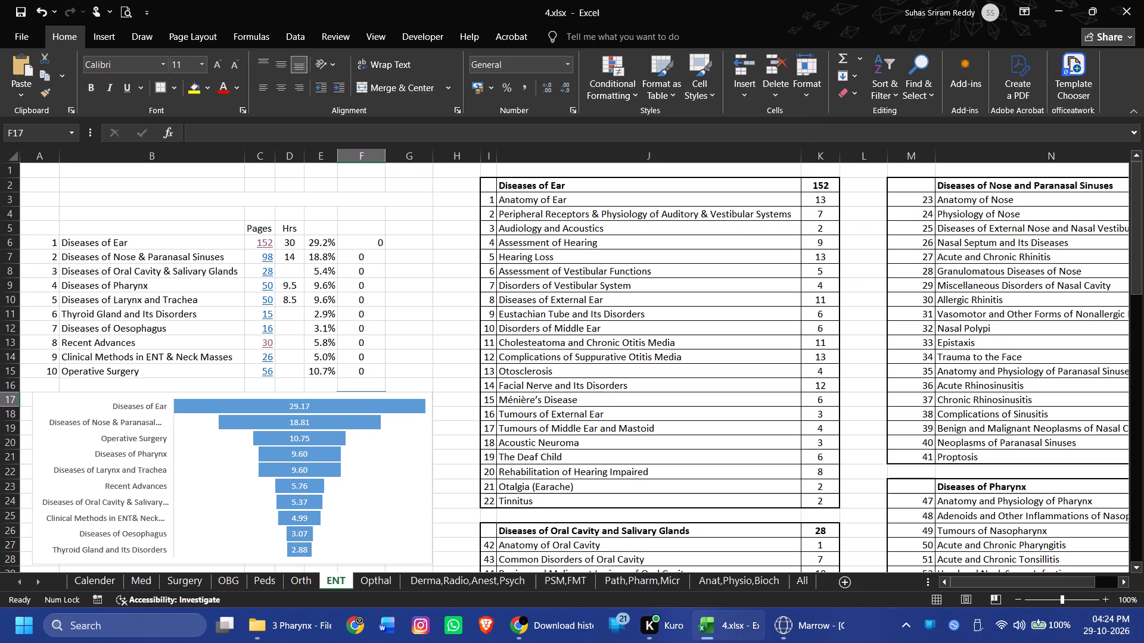
Nudge the funnel chart slightly down so that its upper edge sits just inside row 17.
left_click(427, 438)
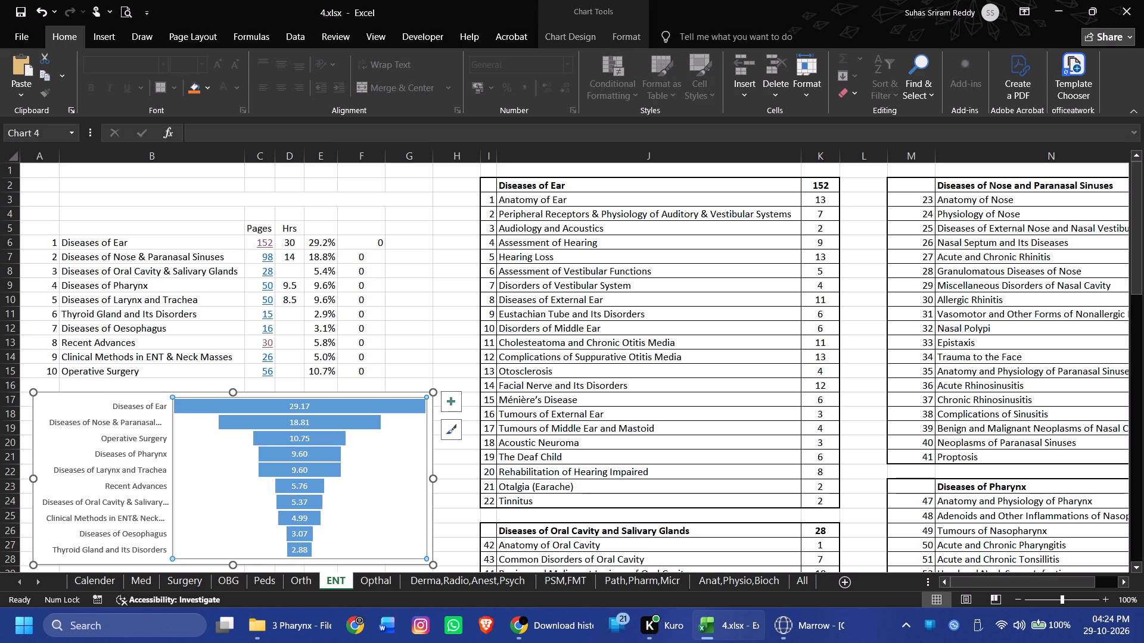
left_click_drag(433, 439, 433, 467)
left_click_drag(433, 467, 433, 434)
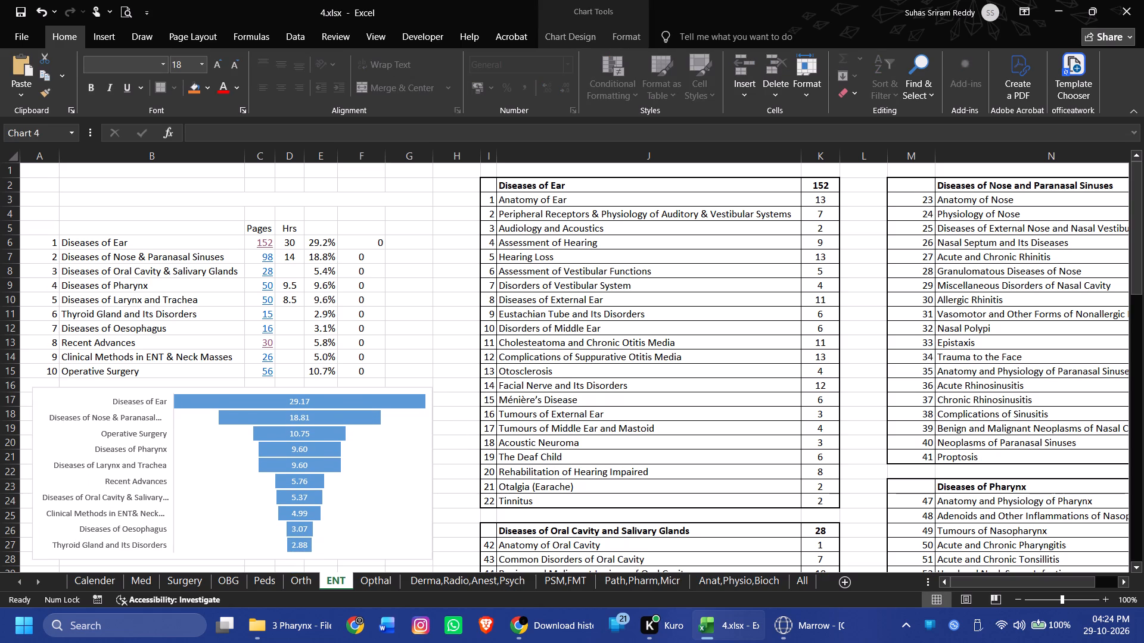
left_click_drag(433, 434, 433, 443)
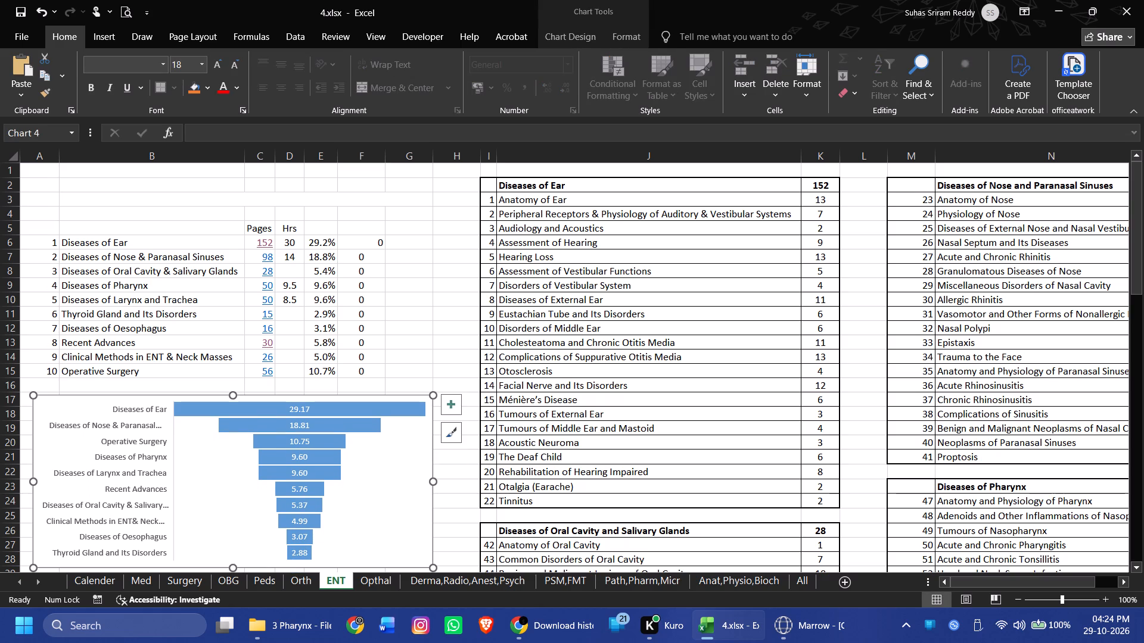
left_click(434, 327)
Center the 0 in cell F6 horizontally.
left_click(366, 242)
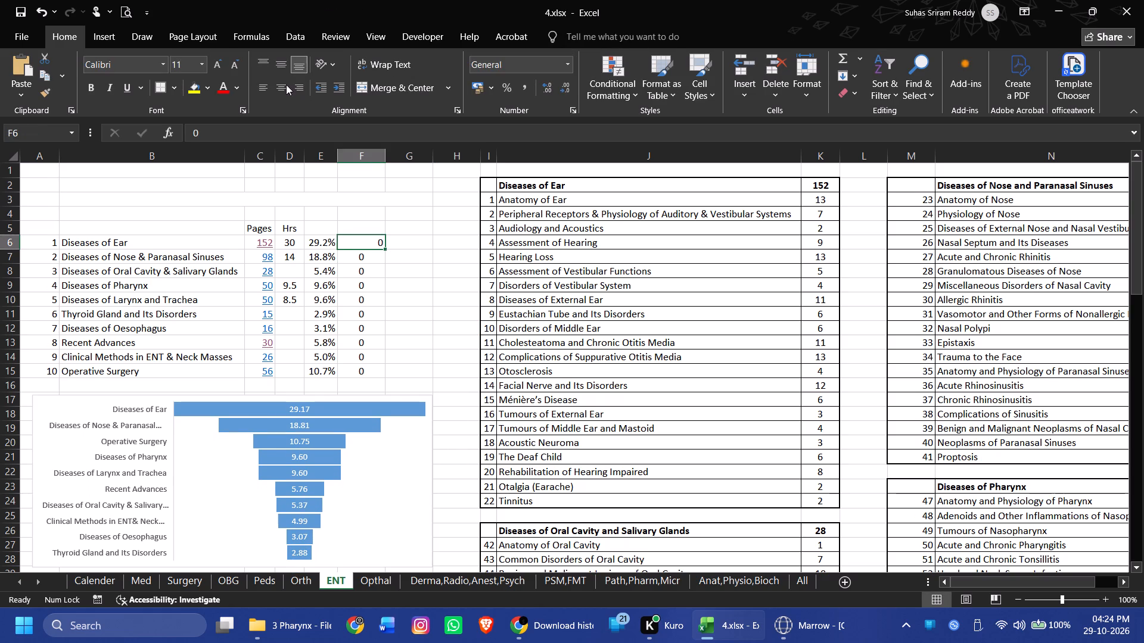
left_click(286, 85)
left_click(427, 304)
Enter the weighted average formula =SUMPRODUCT(F6:F15,E6:E15)/SUM(E6:E15) in the merged cell B3.
left_click(310, 190)
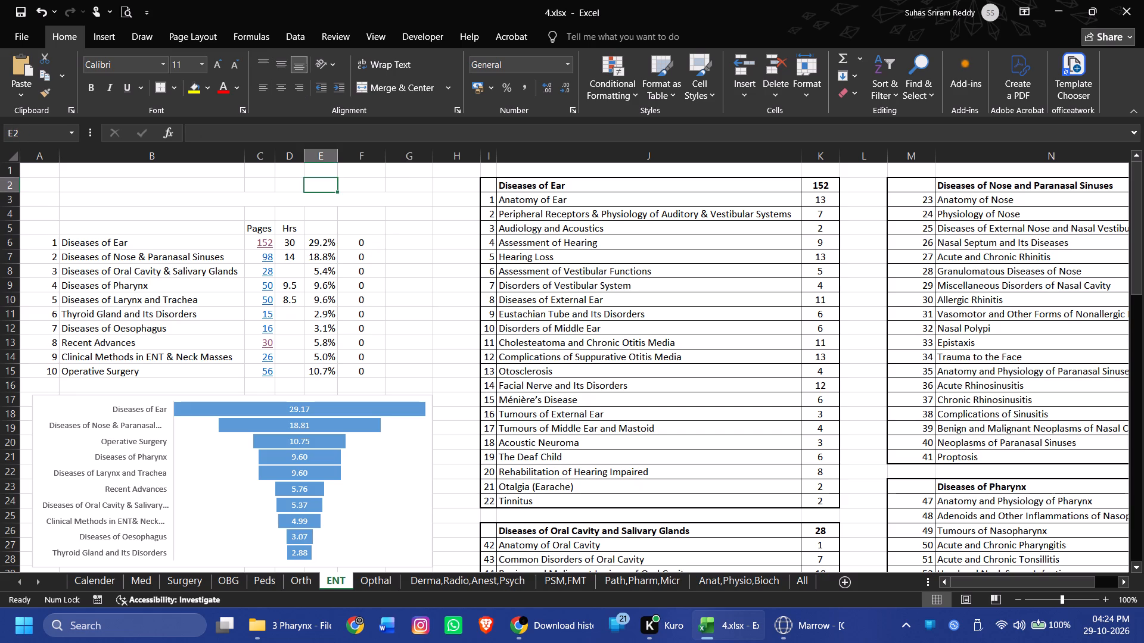
left_click(276, 199)
key("equal")
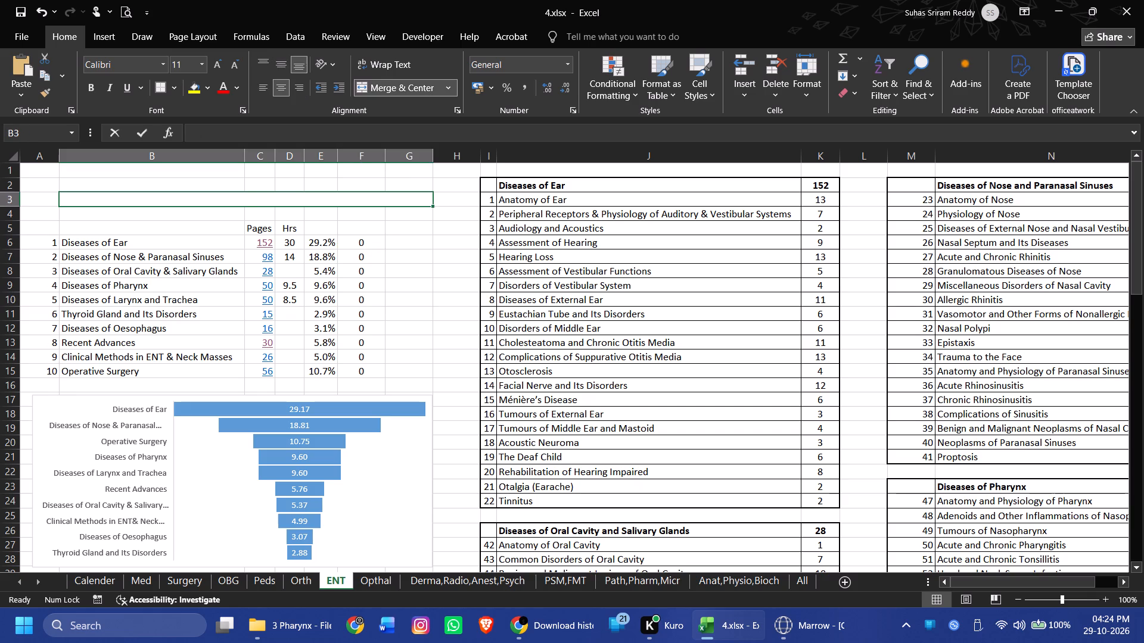
left_click(353, 246)
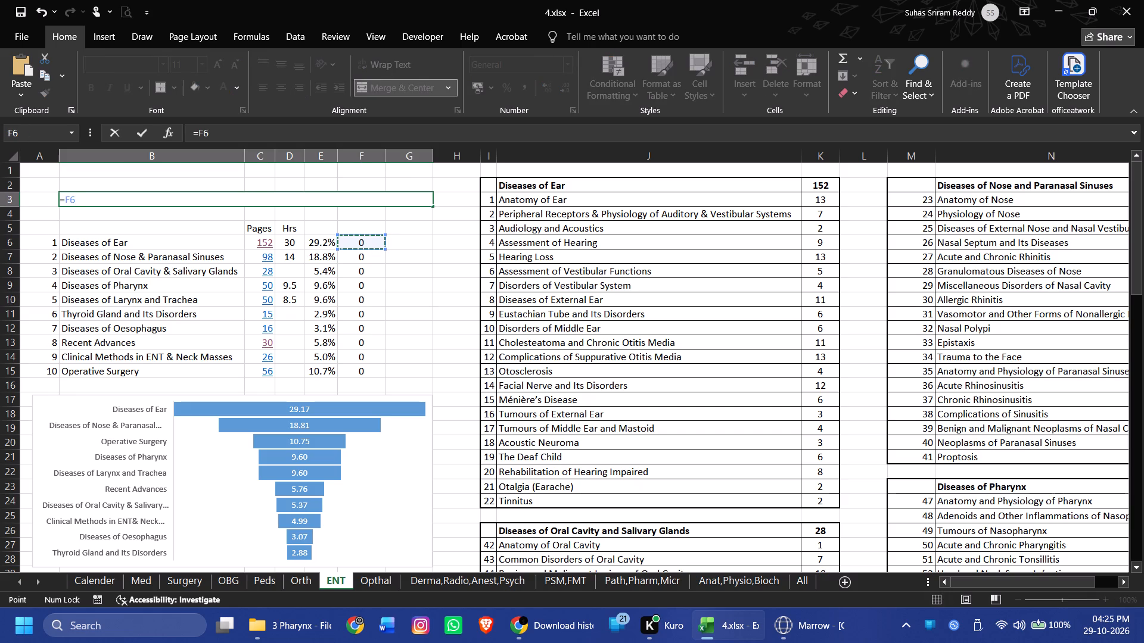
key("BackSpace")
key("BackSpace")
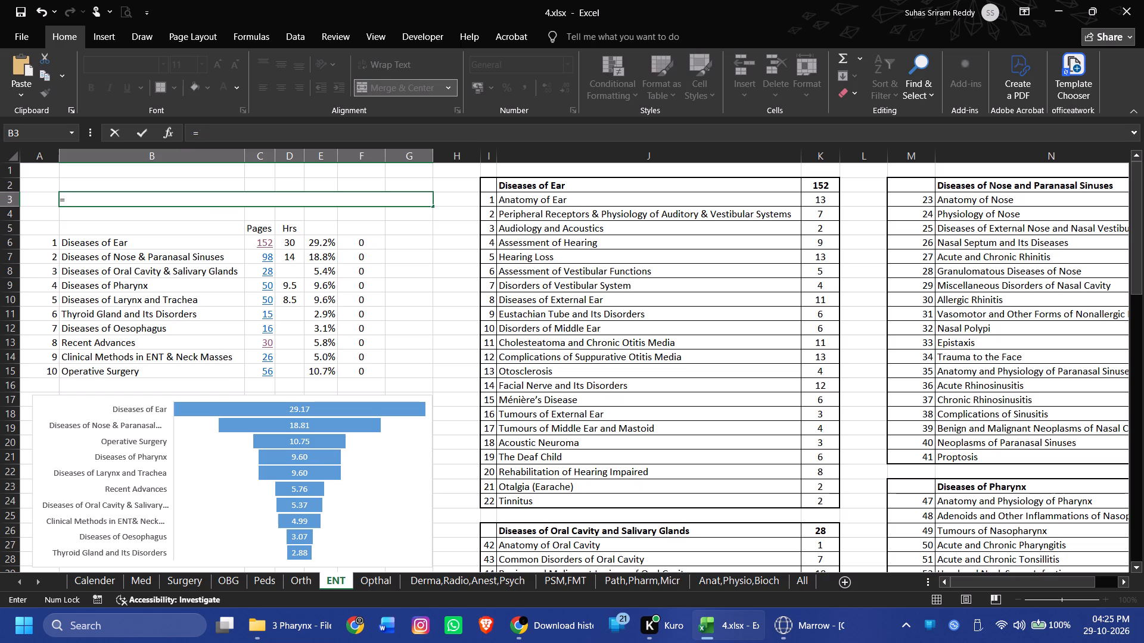
type("Sumpr")
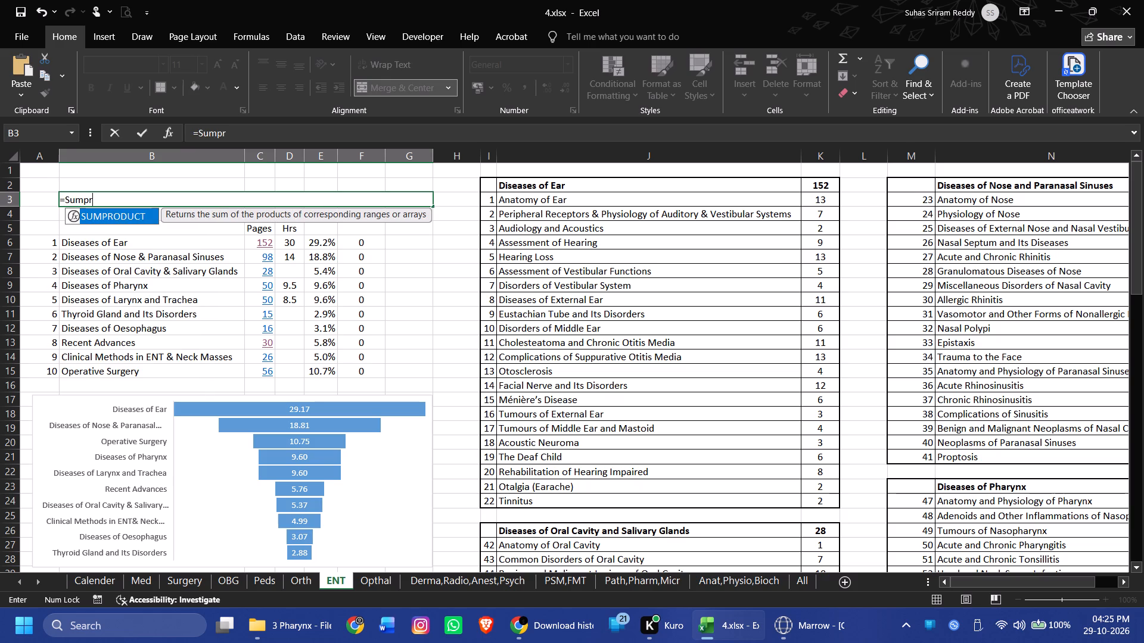
key("o")
type("duct")
key("shift+parenleft")
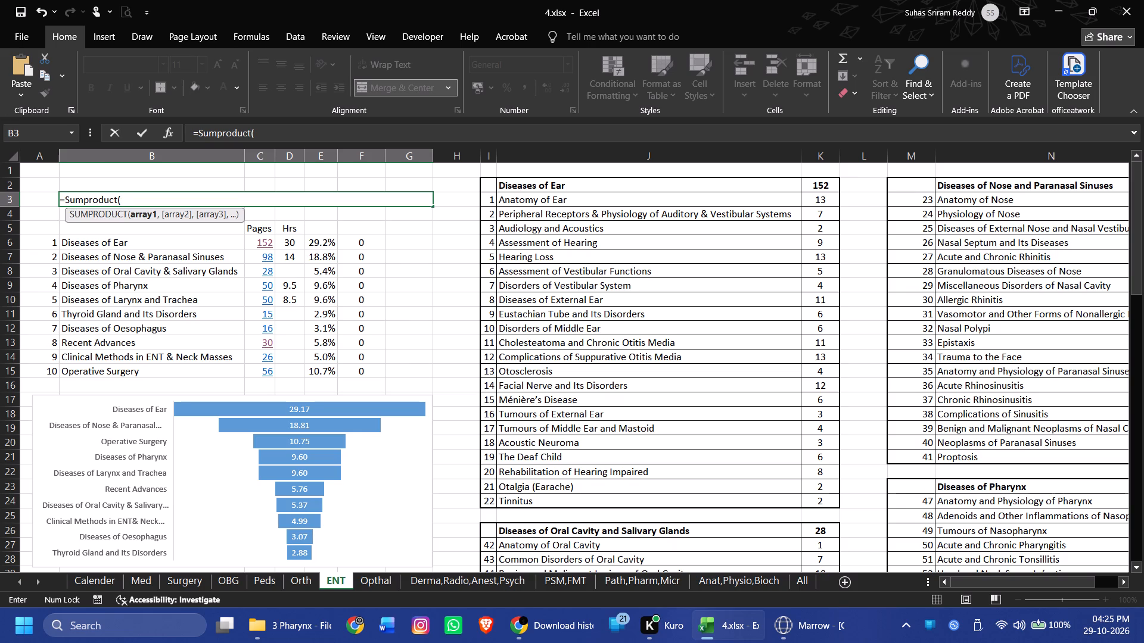
left_click_drag(319, 241, 328, 370)
left_click_drag(369, 241, 369, 348)
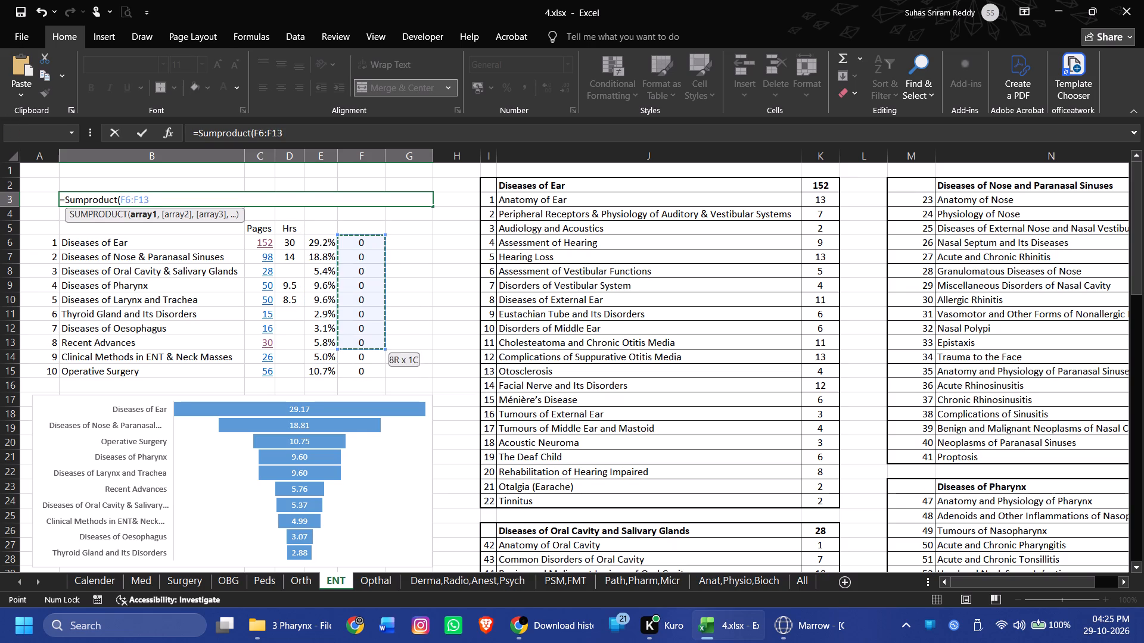
left_click_drag(369, 348, 368, 370)
key("comma")
left_click_drag(322, 242, 322, 263)
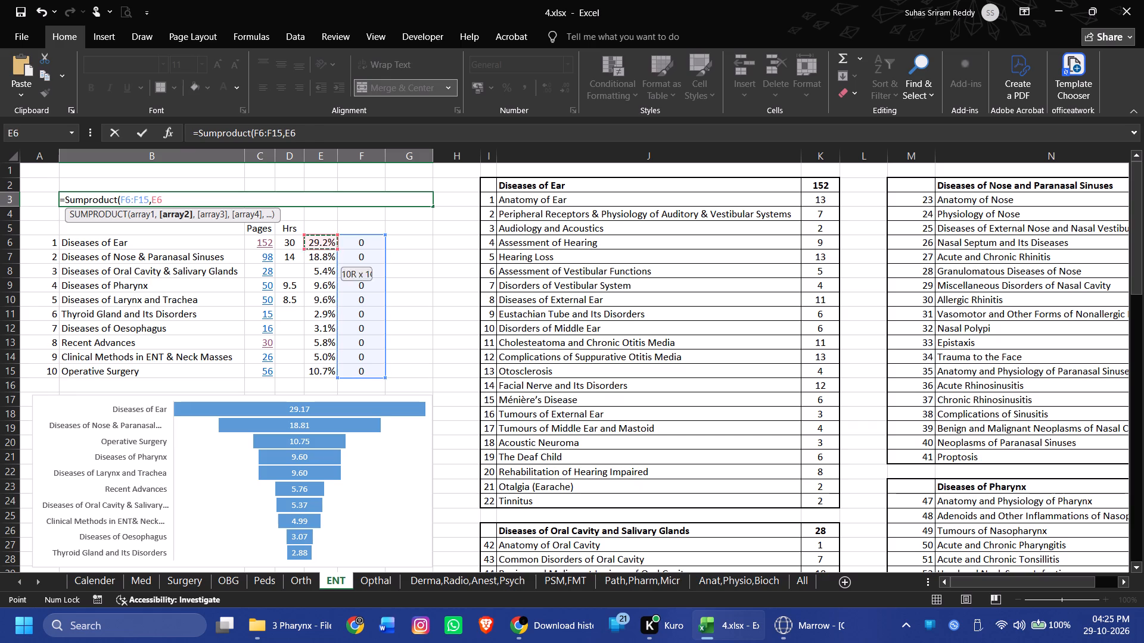
left_click_drag(322, 263, 322, 373)
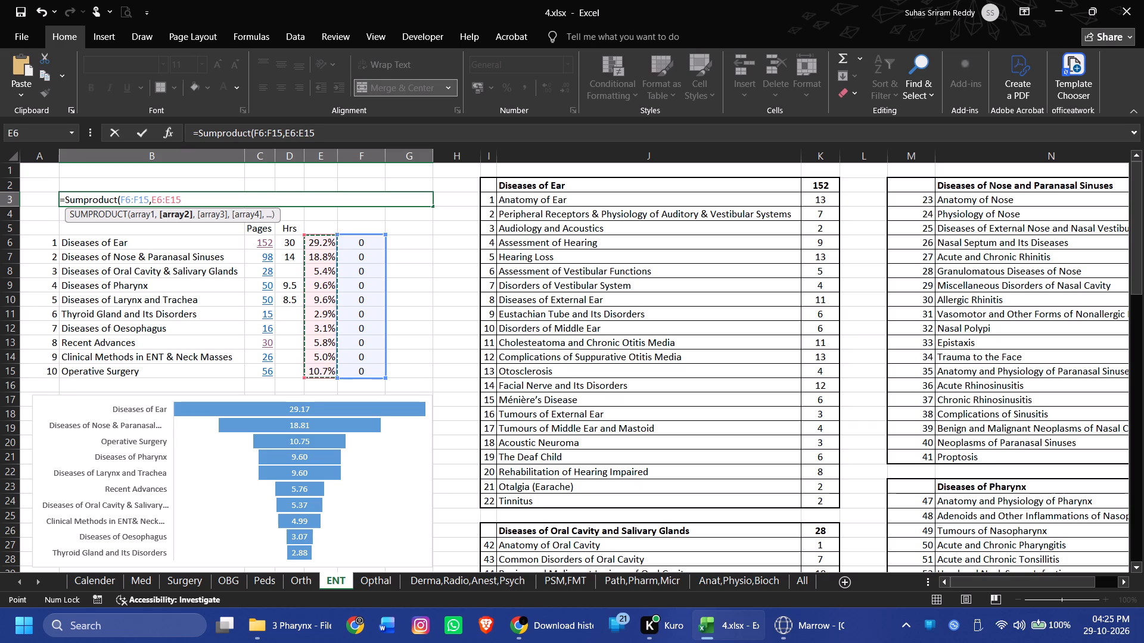
key("shift+parenright")
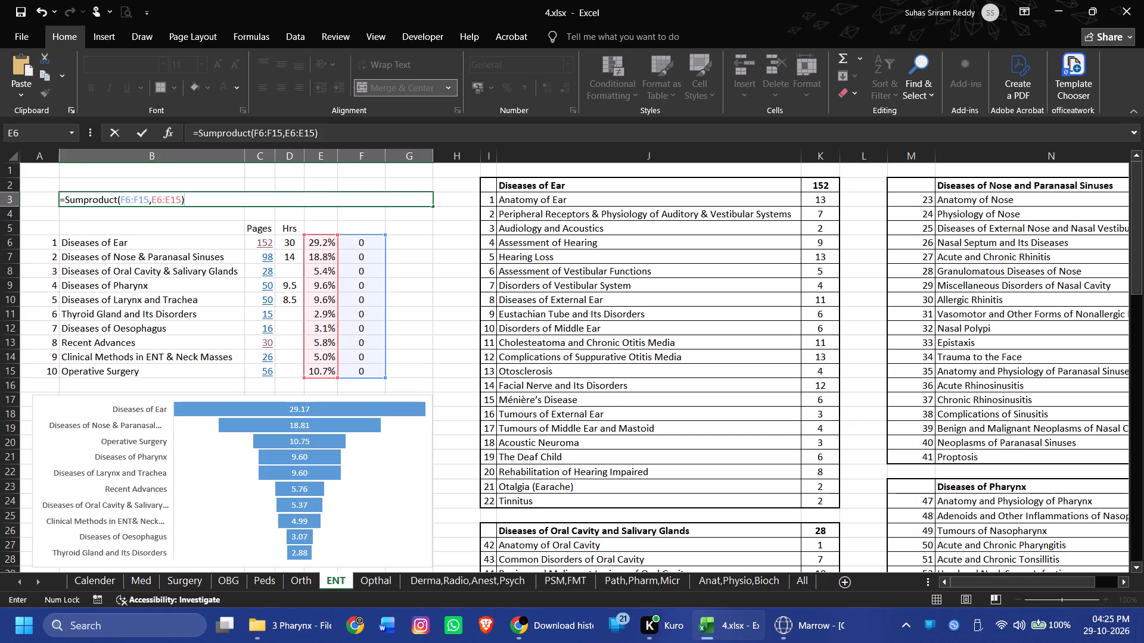
key("slash")
type("sum")
key("shift+parenleft")
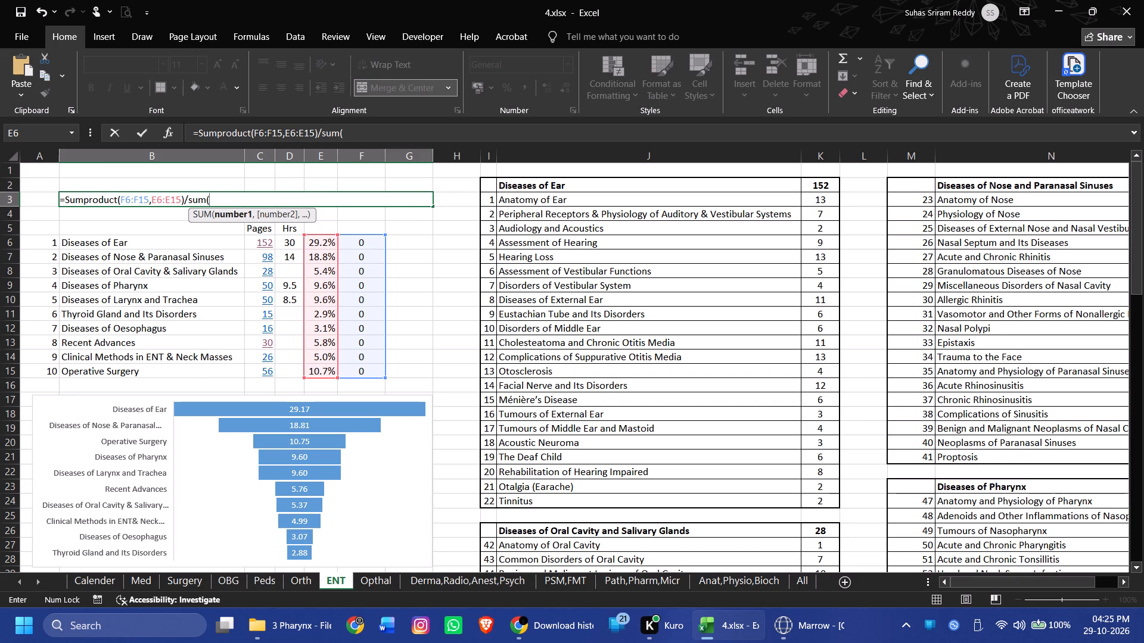
left_click_drag(322, 242, 329, 372)
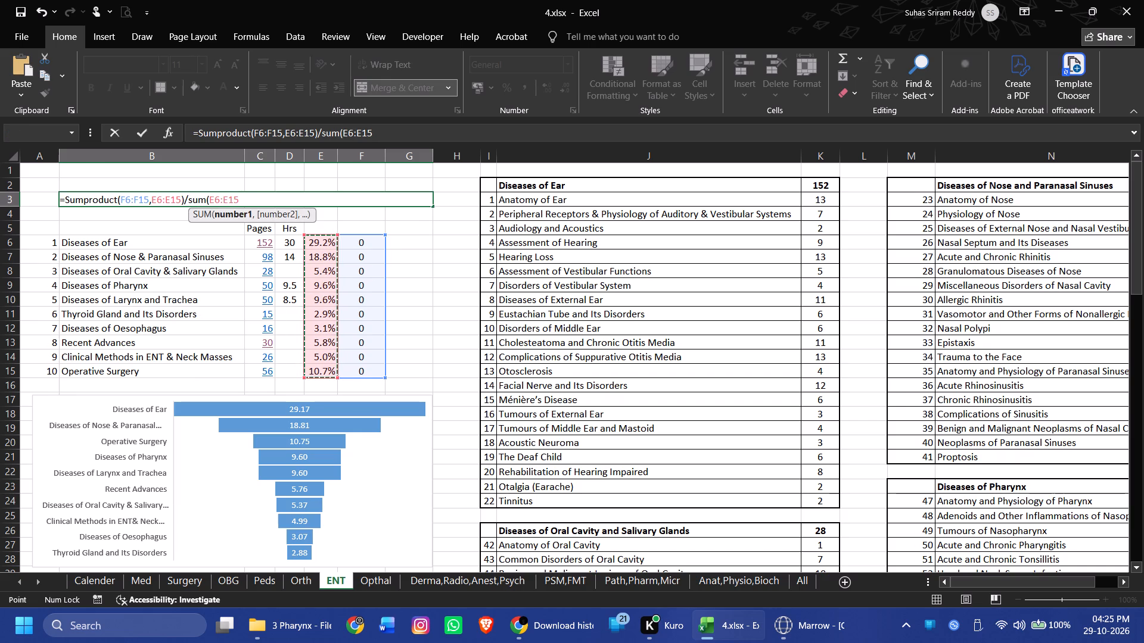
key("shift+parenright")
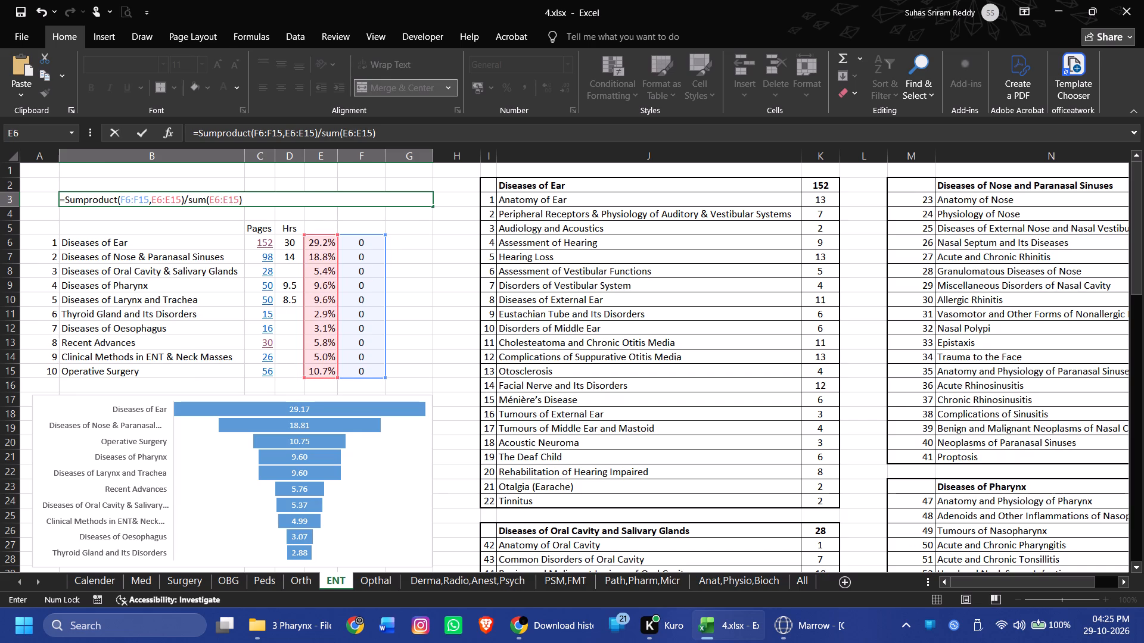
key("Return")
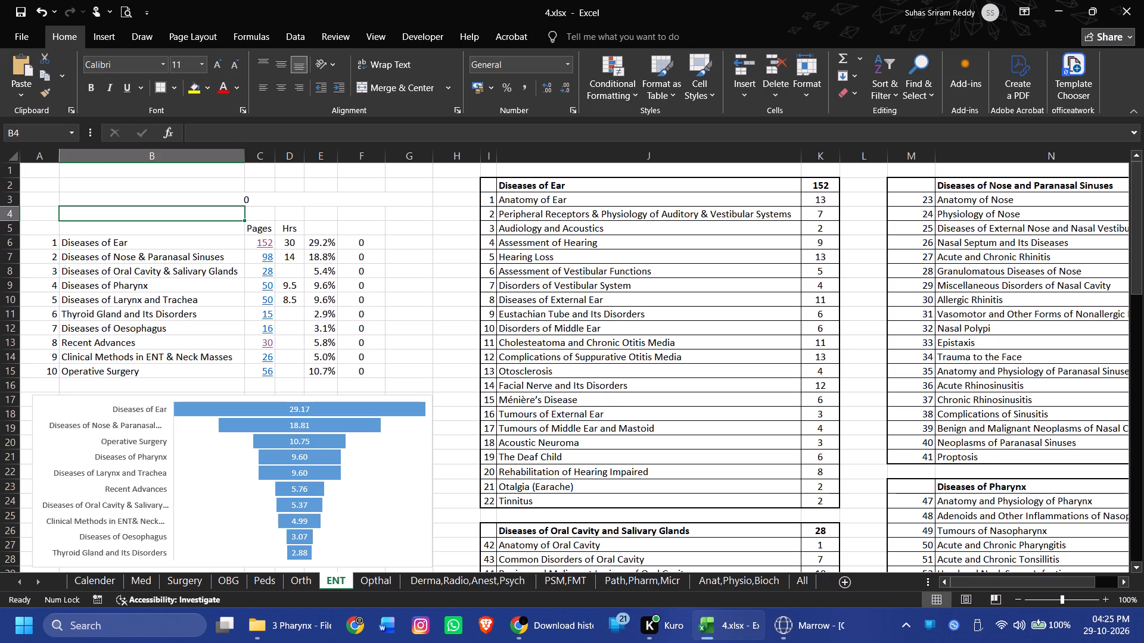
Start a data bar rule for the merged cell B3 with number limits of minimum 0 and maximum 1.
left_click(316, 201)
left_click(621, 88)
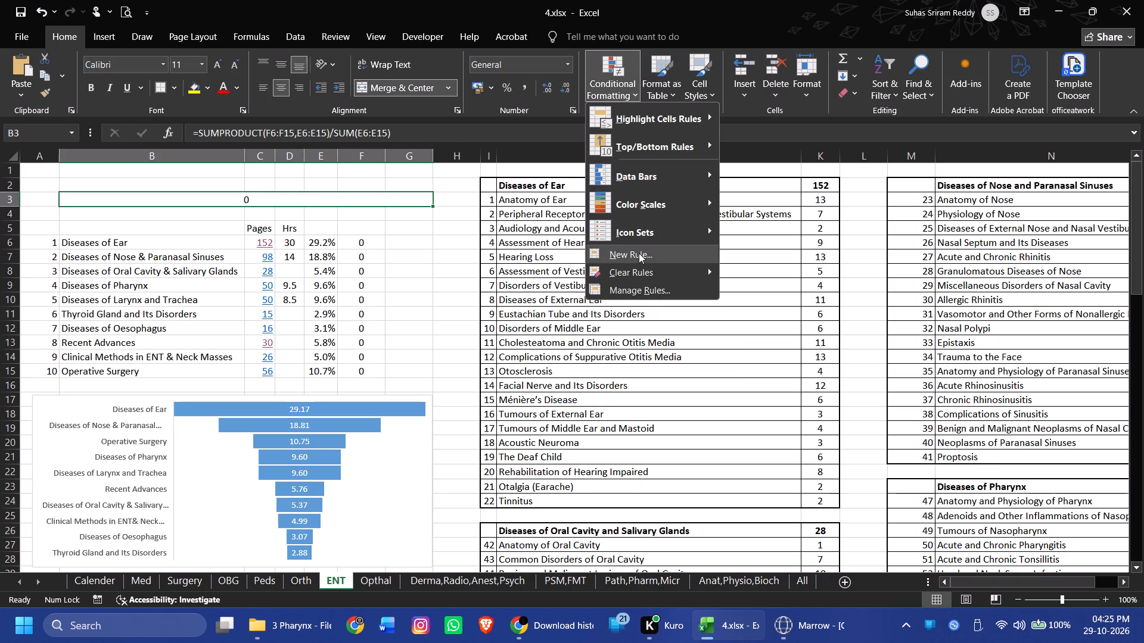
left_click(639, 253)
left_click(546, 305)
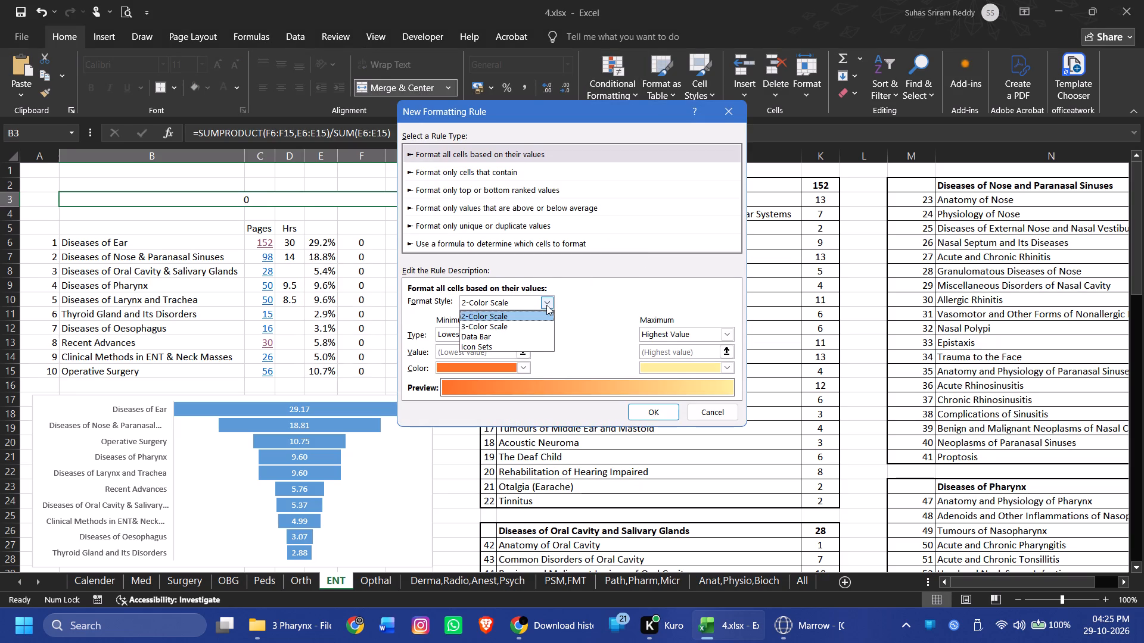
left_click(546, 305)
left_click(546, 305)
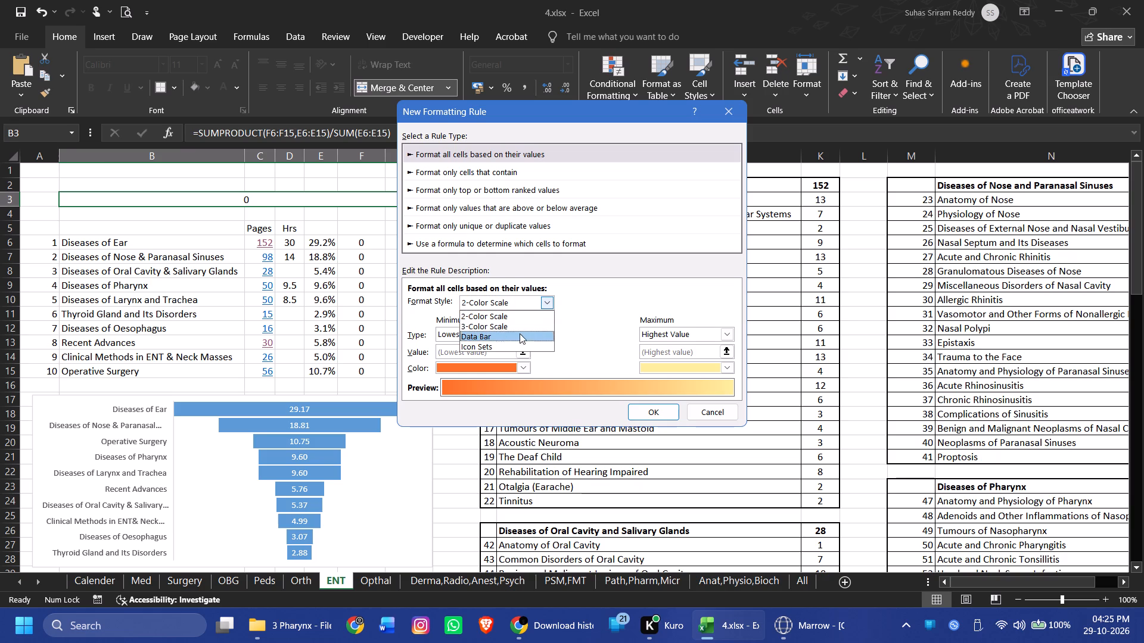
left_click(516, 338)
left_click(531, 338)
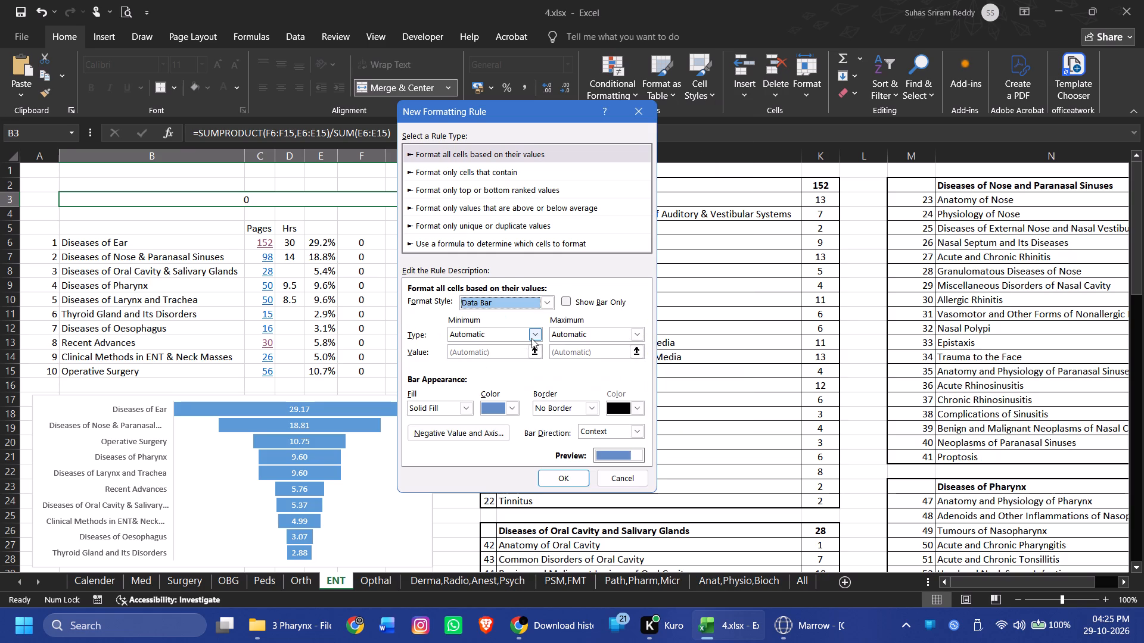
left_click(524, 358)
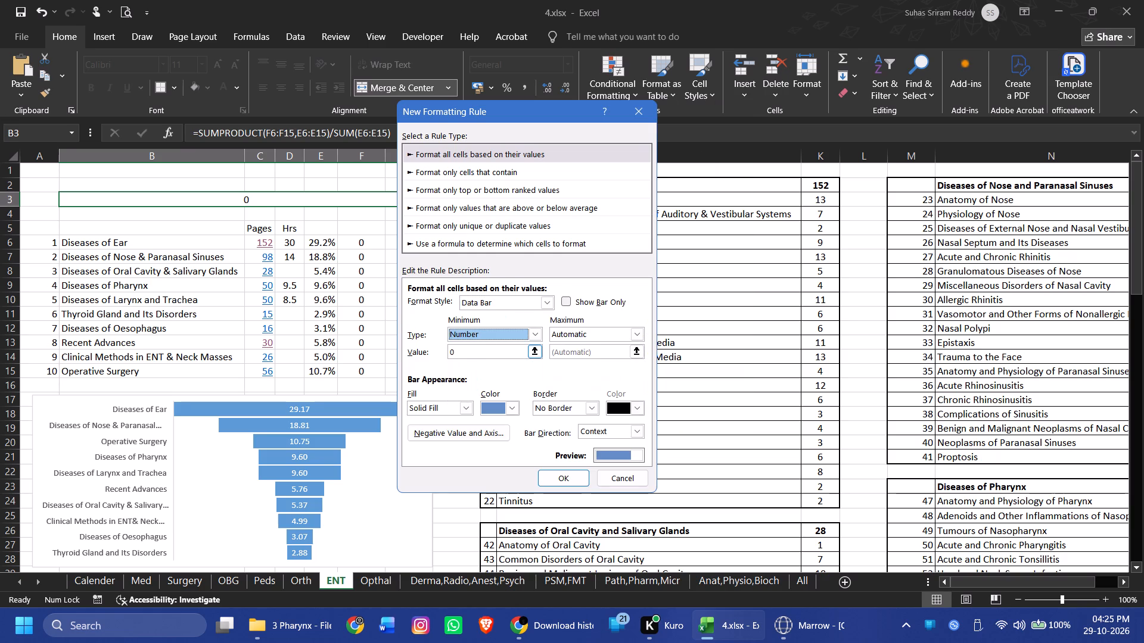
left_click(576, 355)
left_click(614, 327)
left_click(634, 335)
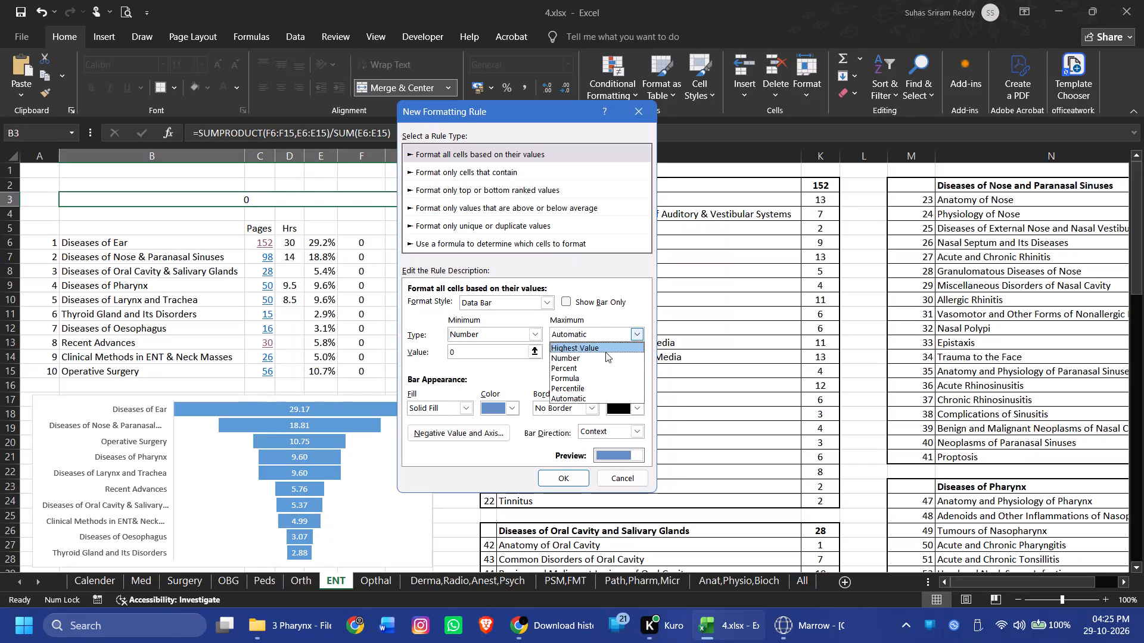
left_click(593, 360)
double_click(586, 347)
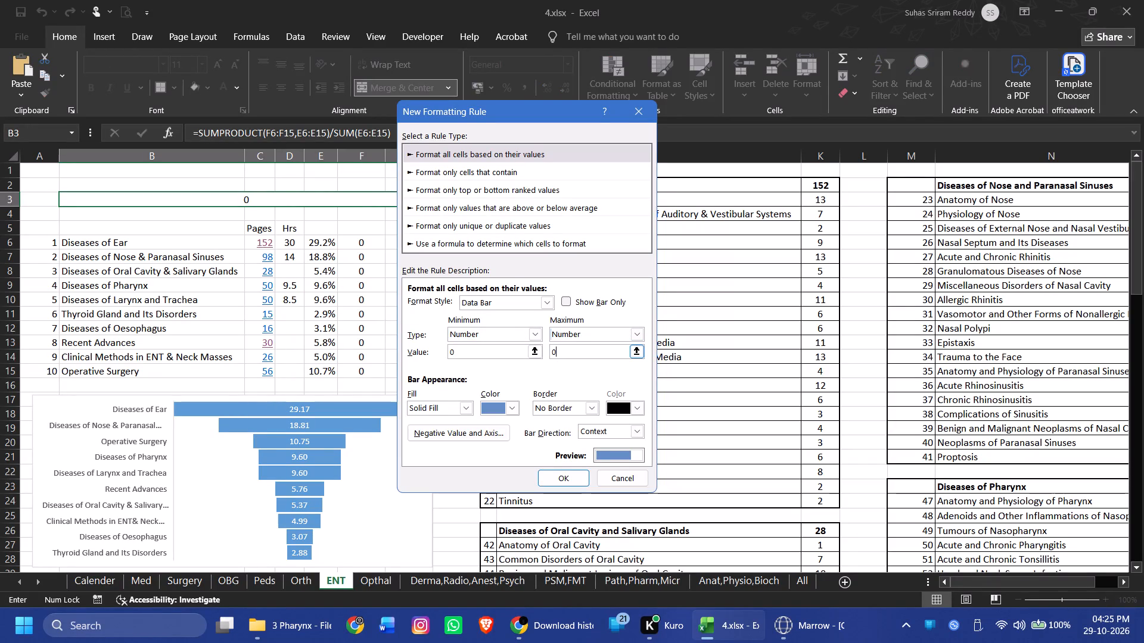
key("1")
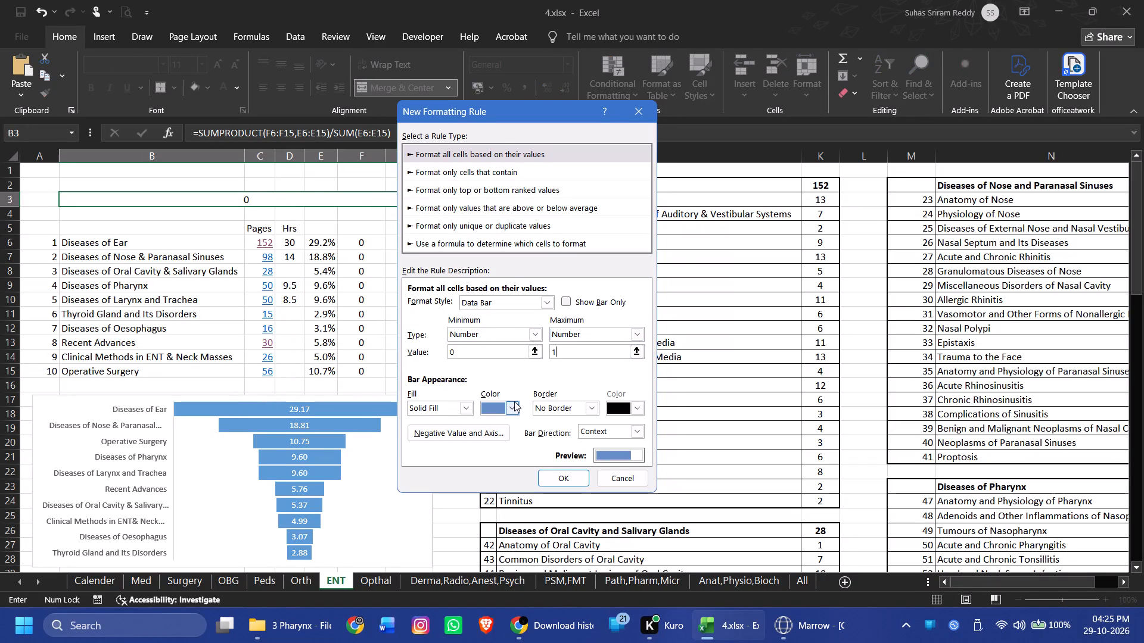
Give the data bar a bright green solid fill, left-to-right direction and a solid border, and apply the rule.
left_click(513, 401)
scroll(513, 401, "up", 1)
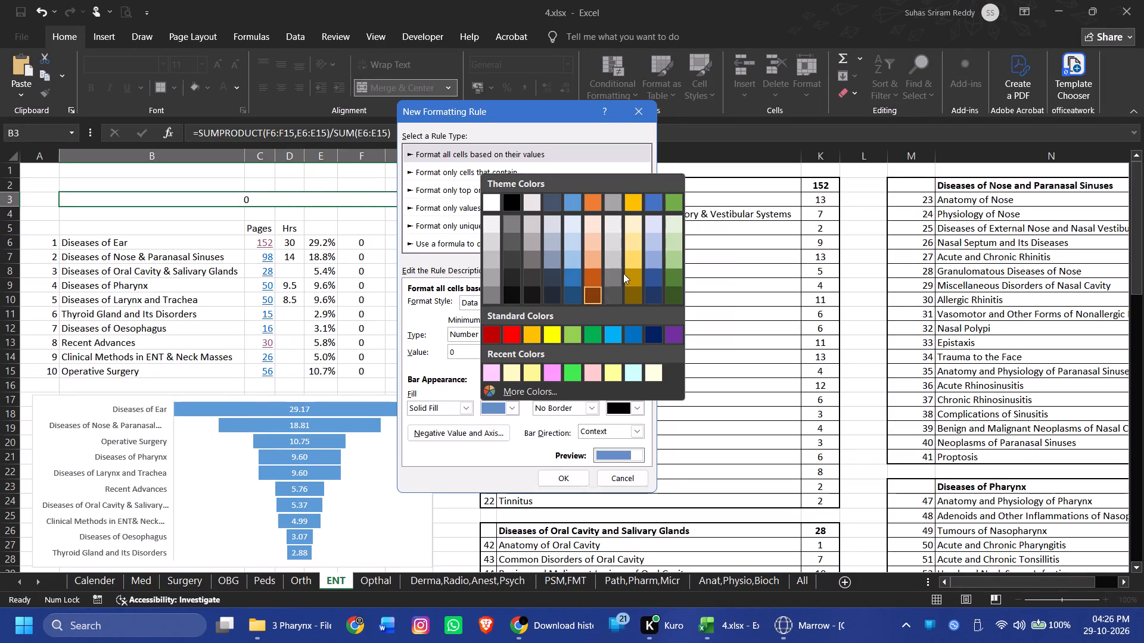
left_click(565, 370)
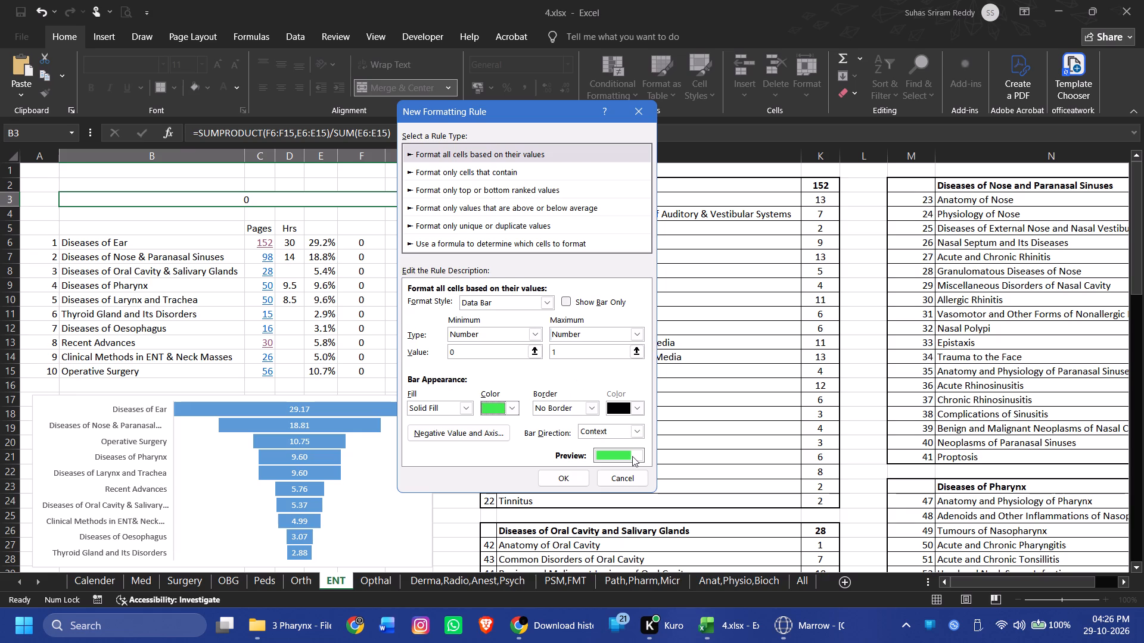
left_click(632, 455)
left_click(636, 435)
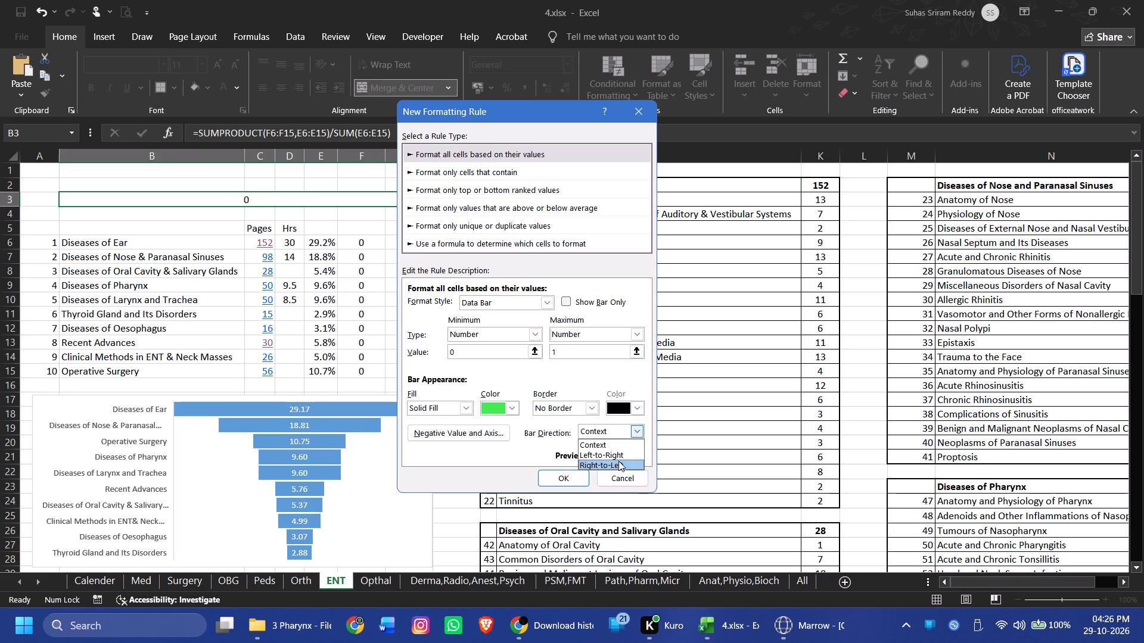
left_click(617, 454)
left_click(592, 414)
left_click(574, 429)
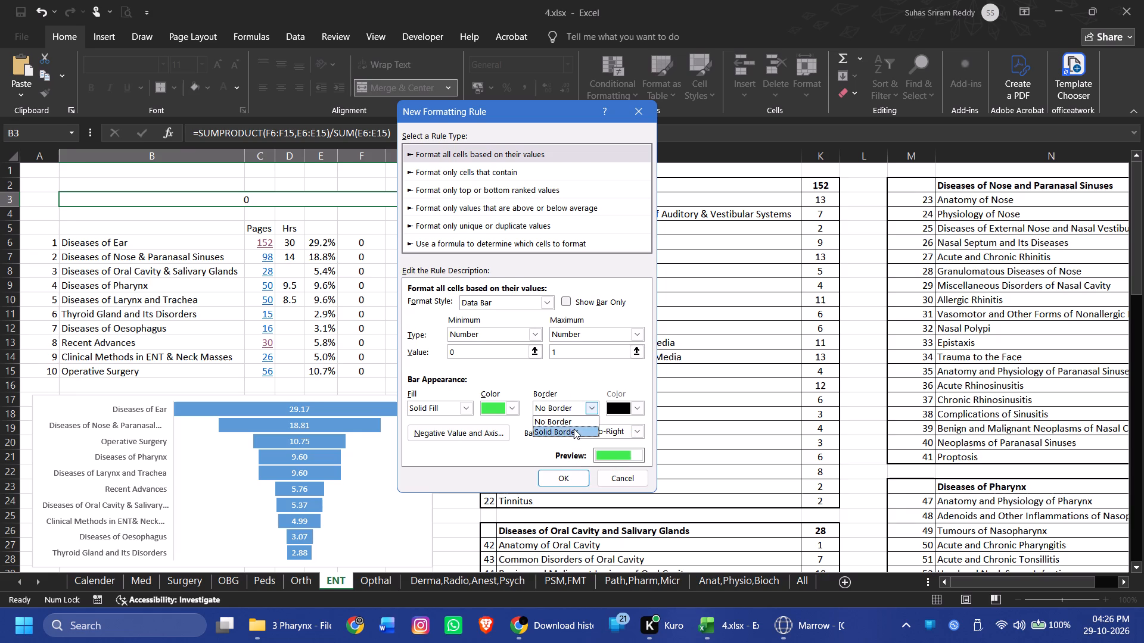
left_click(568, 486)
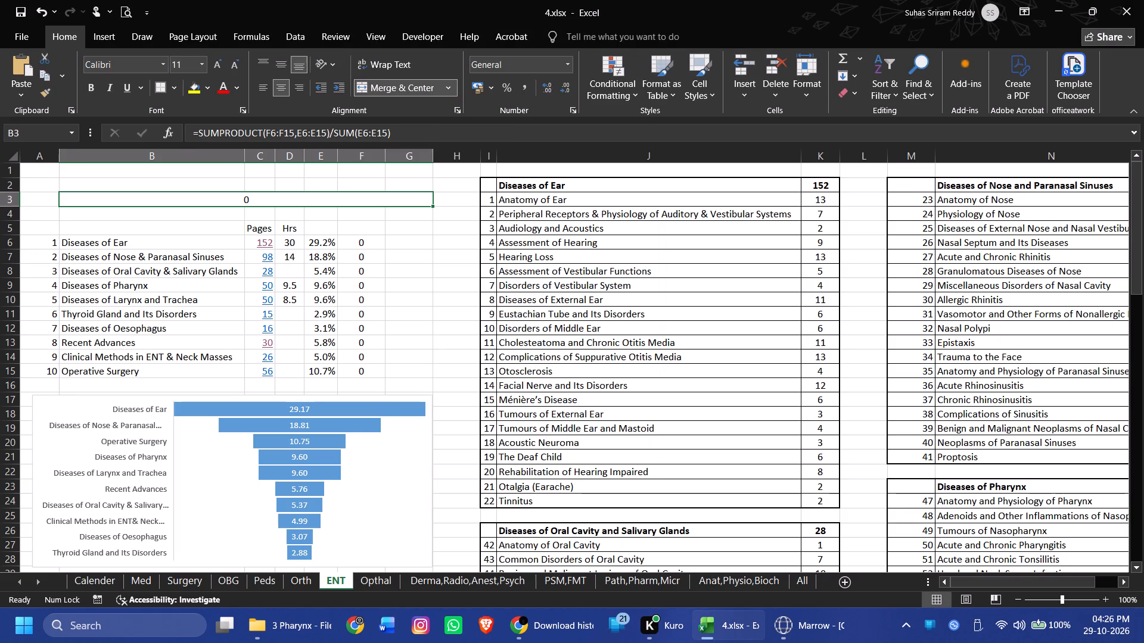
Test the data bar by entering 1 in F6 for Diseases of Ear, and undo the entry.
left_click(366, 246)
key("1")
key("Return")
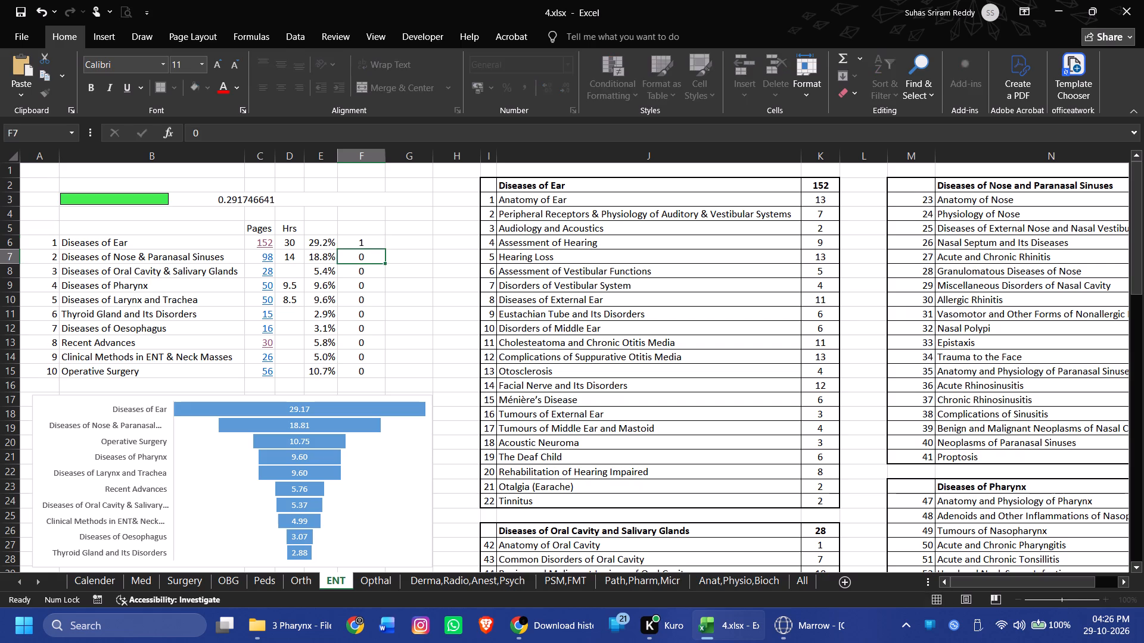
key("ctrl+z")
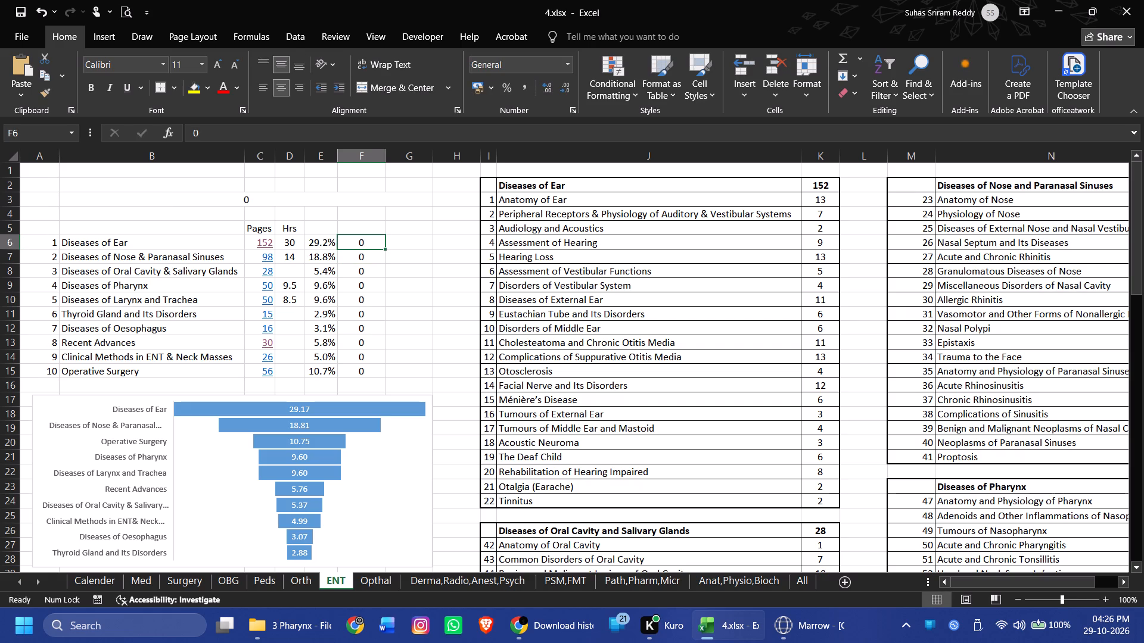
Format the overall progress cell B3 as Percentage.
left_click(278, 200)
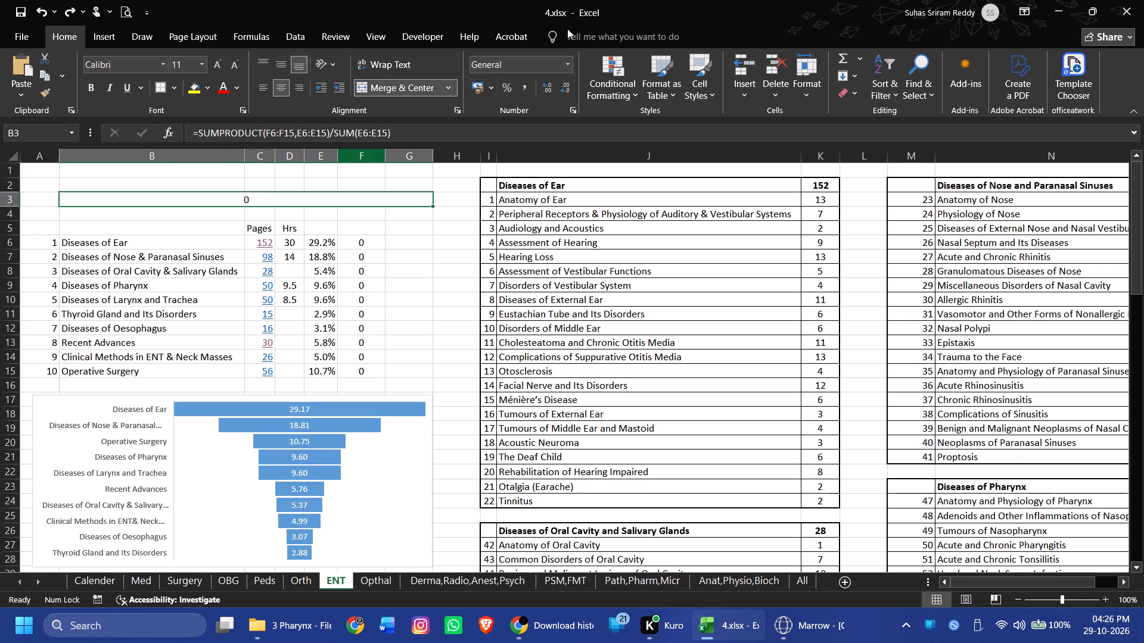
left_click(567, 62)
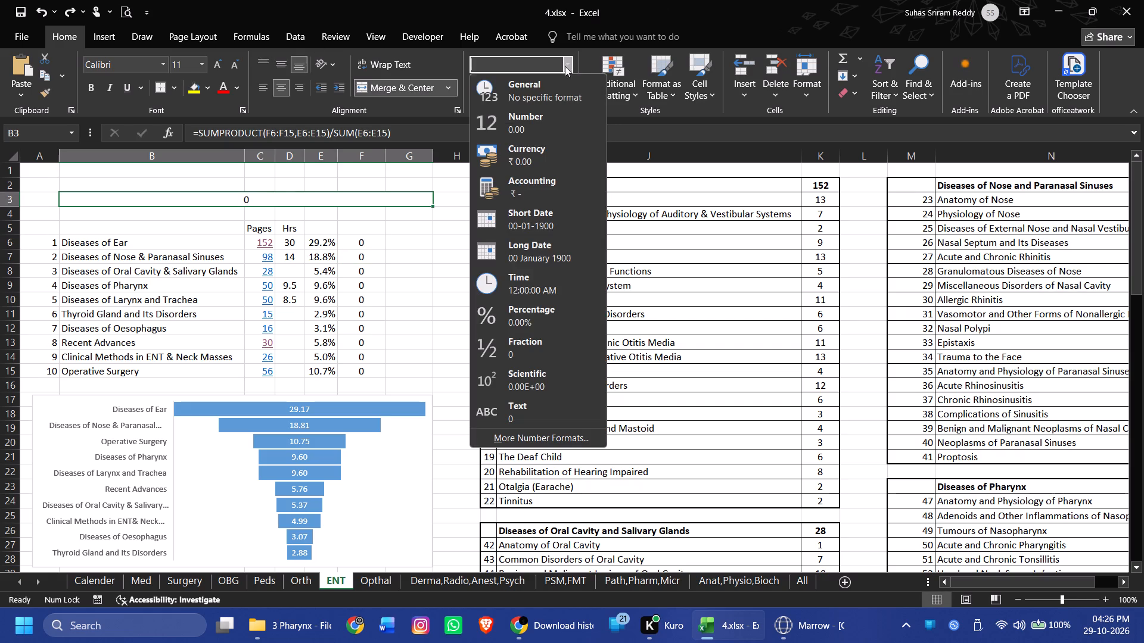
left_click(521, 312)
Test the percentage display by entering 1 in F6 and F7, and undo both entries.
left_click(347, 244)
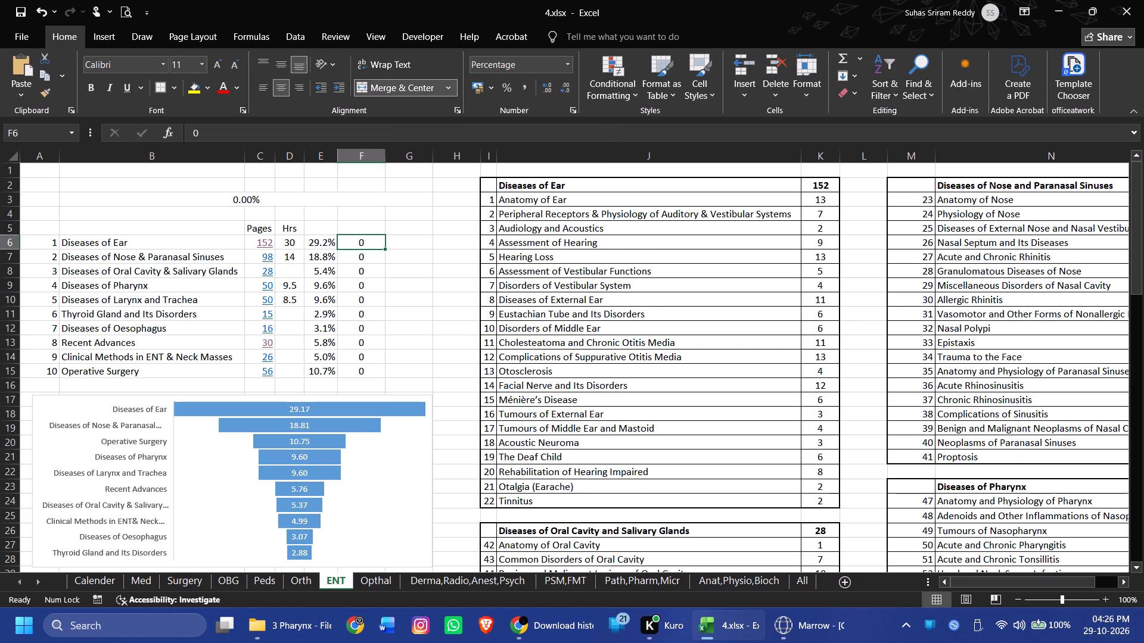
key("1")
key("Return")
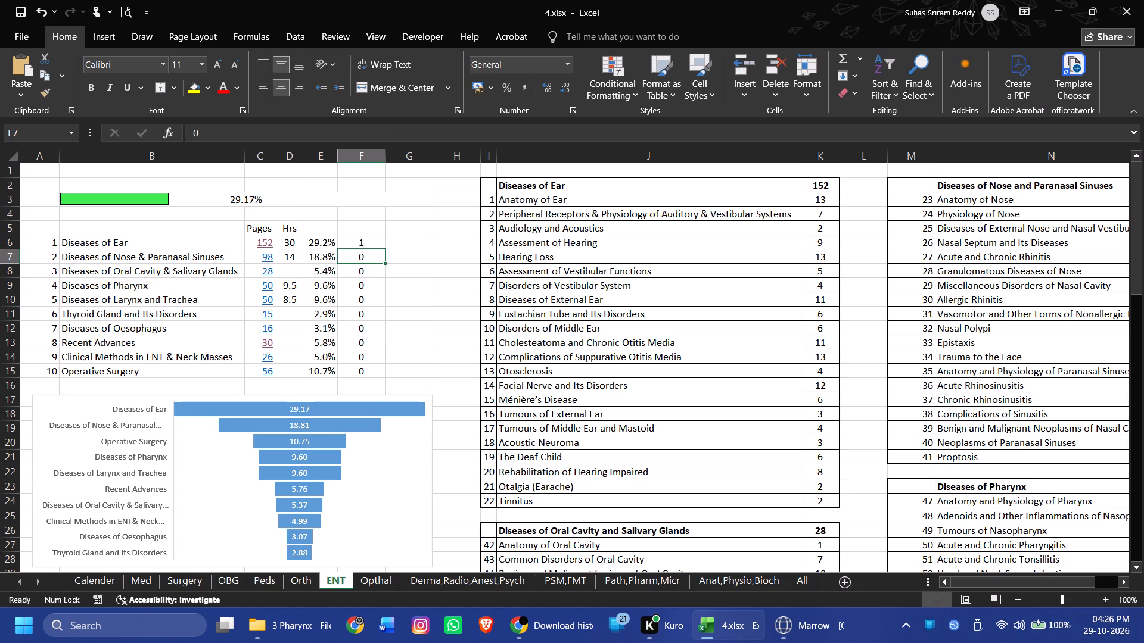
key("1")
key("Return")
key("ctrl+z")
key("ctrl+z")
Edit B3's data bar rule to use Gradient Fill instead of a solid fill.
left_click(241, 201)
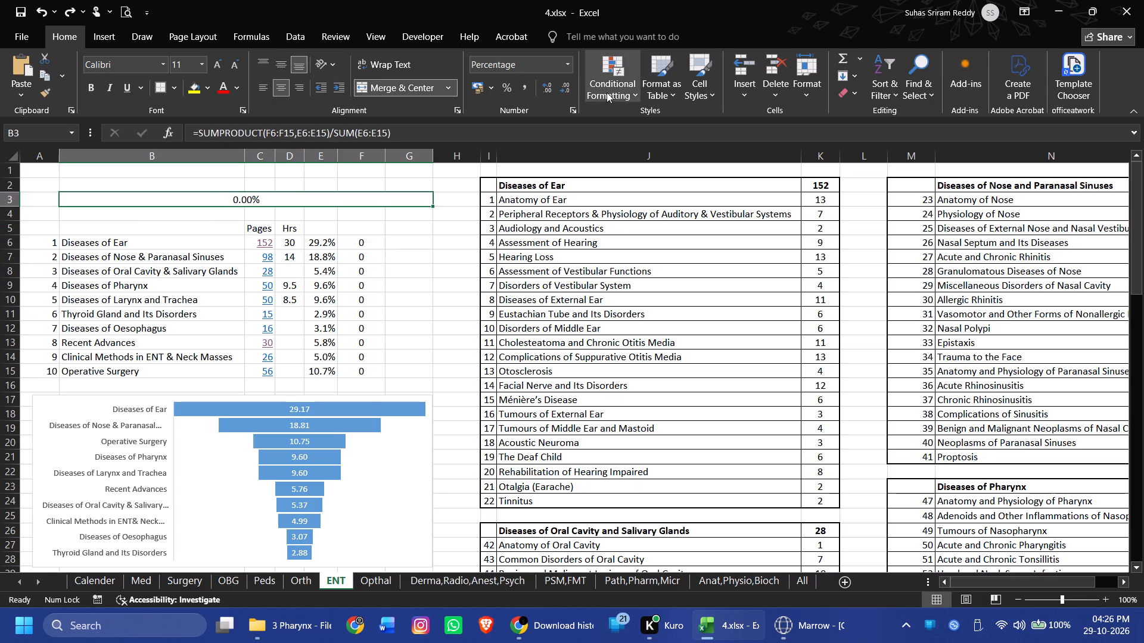
left_click(608, 93)
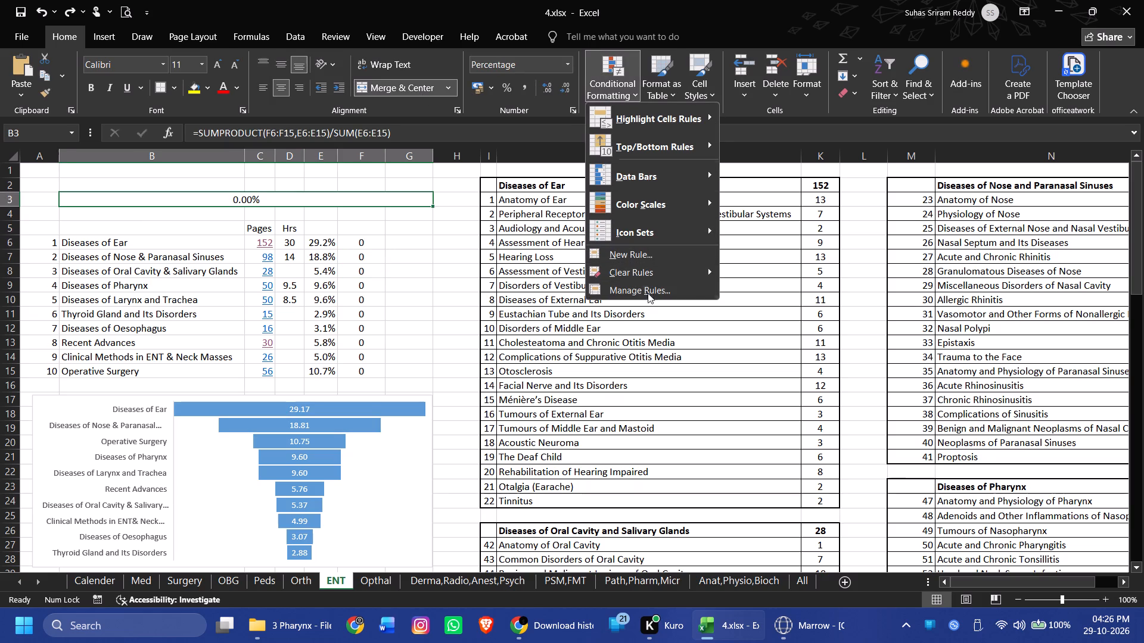
left_click(648, 289)
left_click(483, 279)
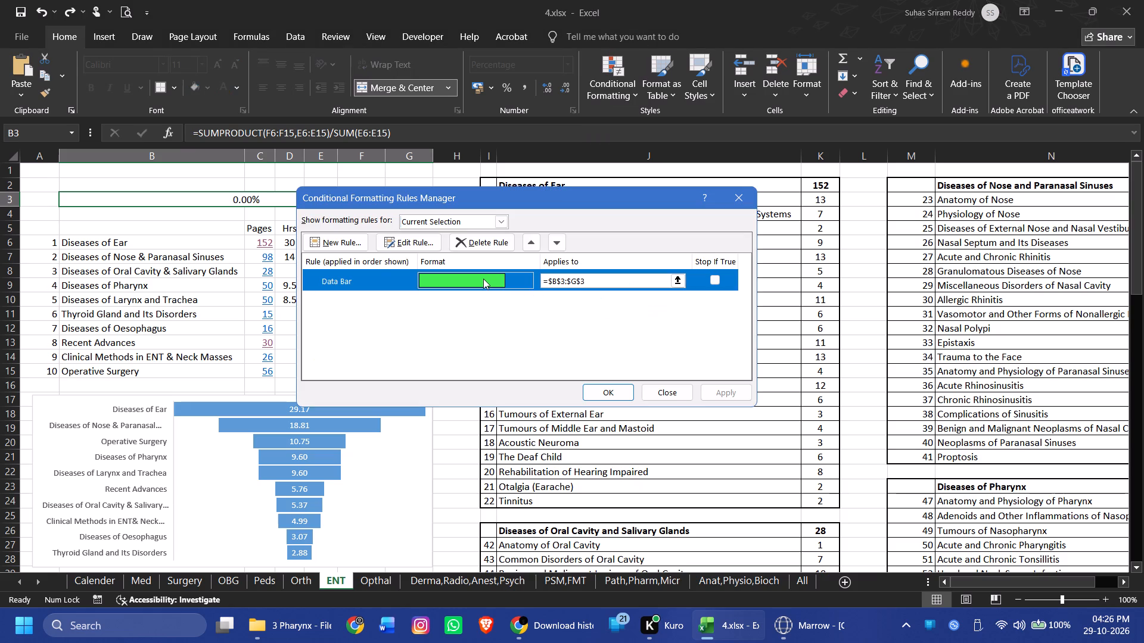
left_click(380, 271)
left_click(400, 246)
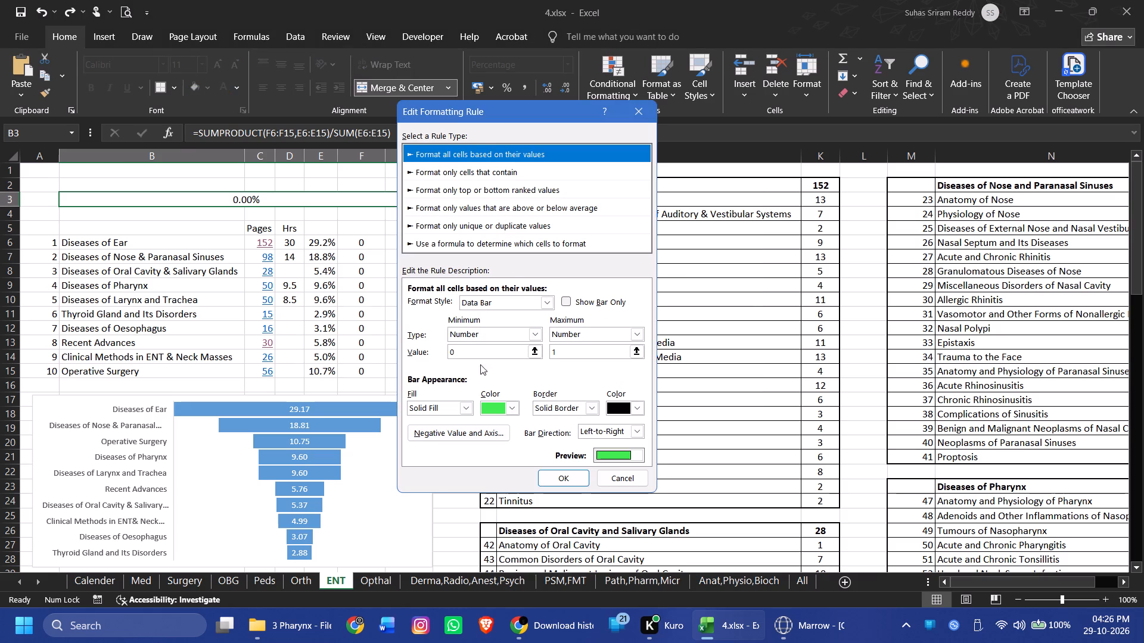
left_click(474, 407)
left_click(469, 407)
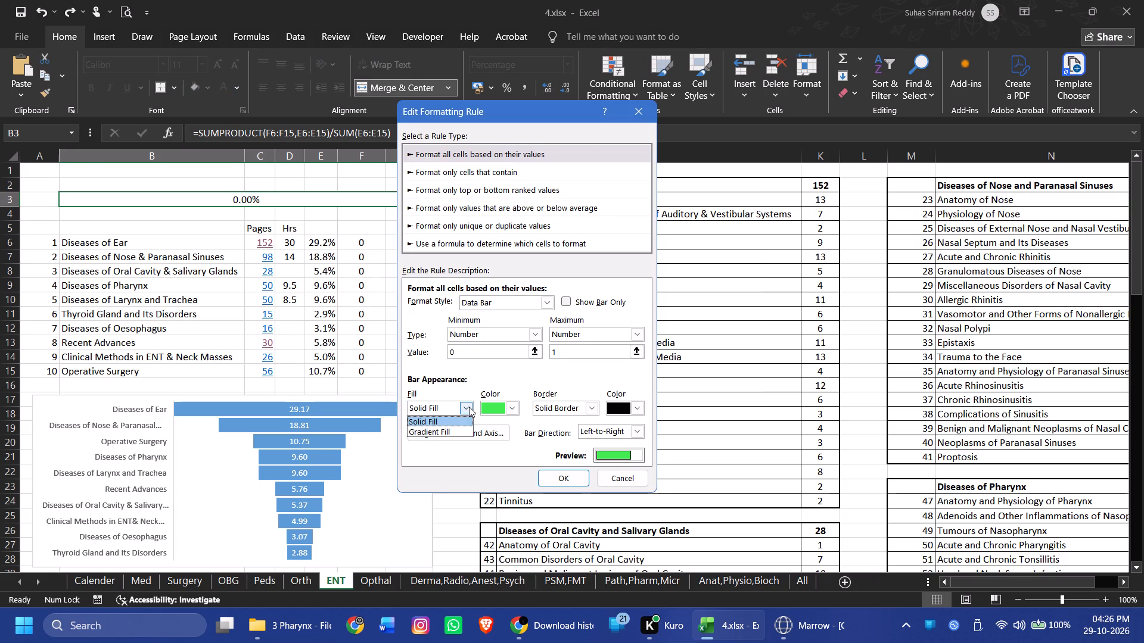
left_click(430, 430)
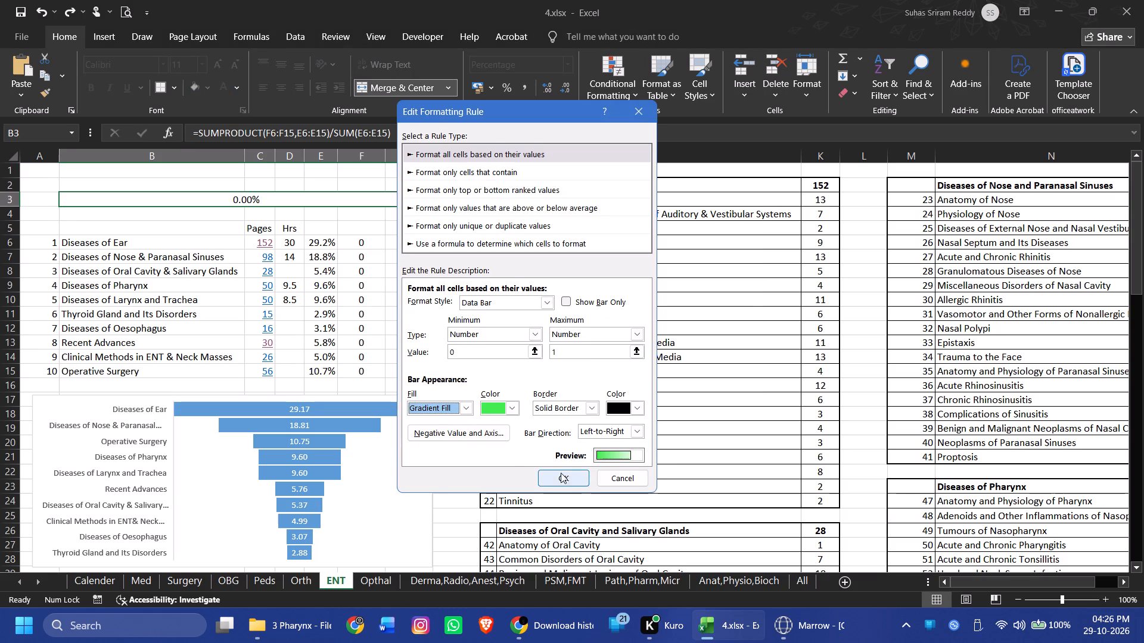
left_click(566, 486)
left_click(616, 388)
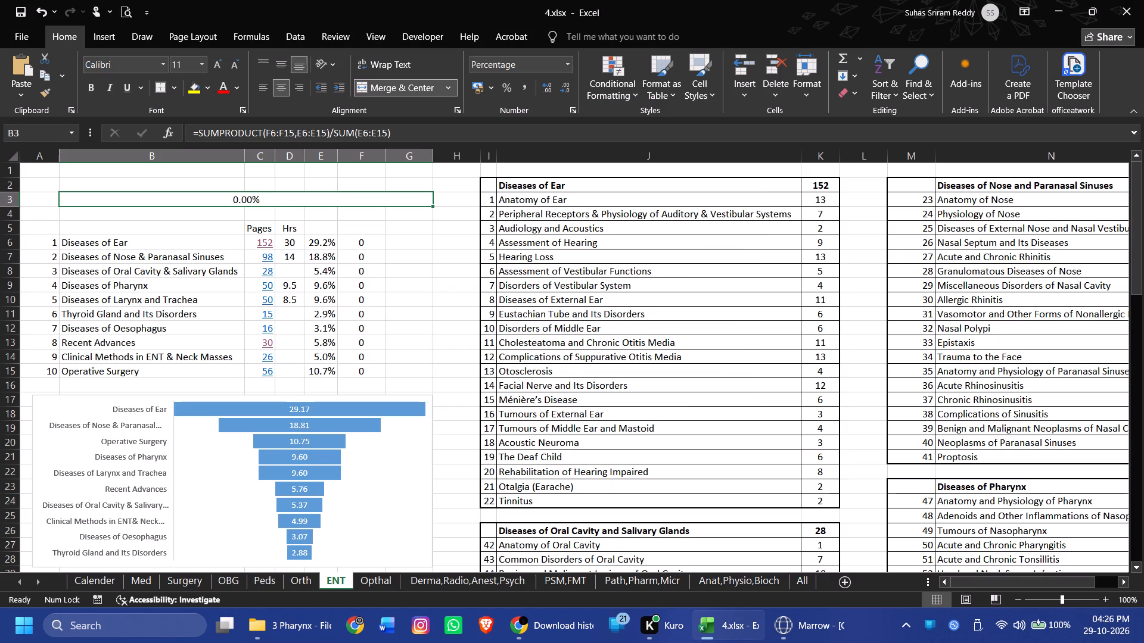
Save the workbook.
left_click(471, 320)
key("ctrl+s")
key("ctrl+s")
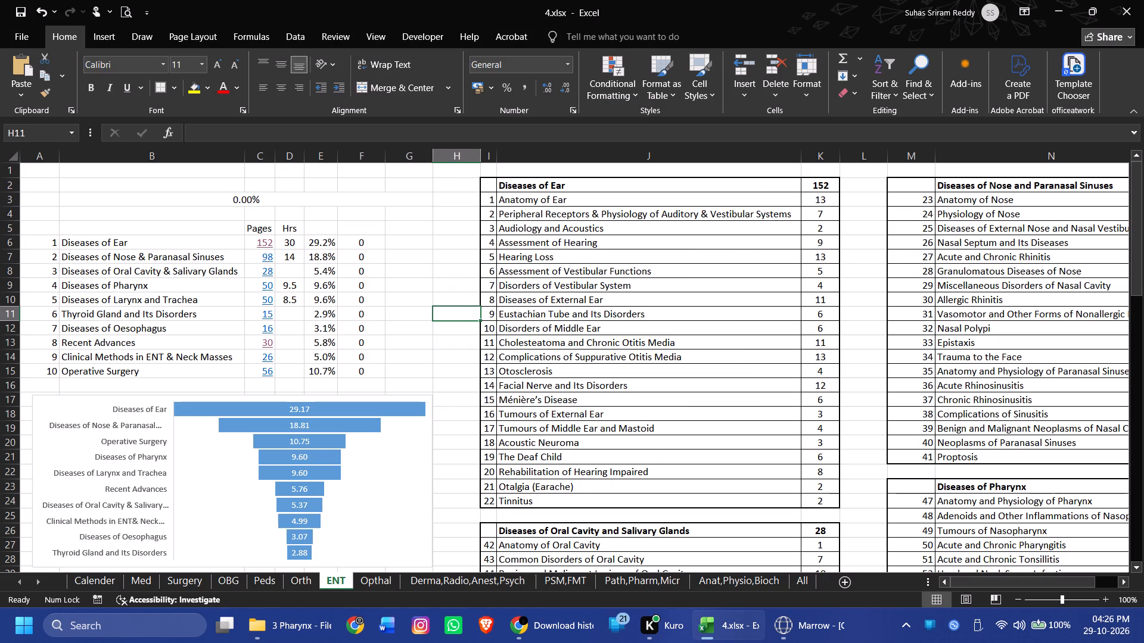
Delete the empty cells A1:G1 so the progress cell, list and chart move up one row.
left_click(90, 171)
left_click_drag(49, 171, 408, 171)
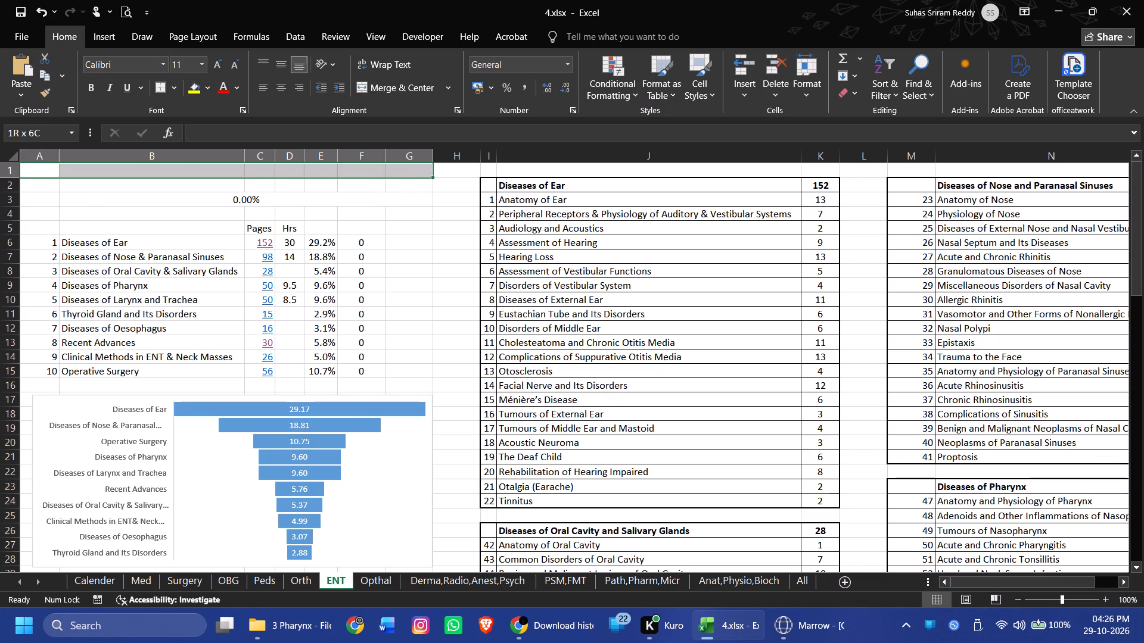
left_click_drag(408, 171, 408, 171)
left_click(773, 57)
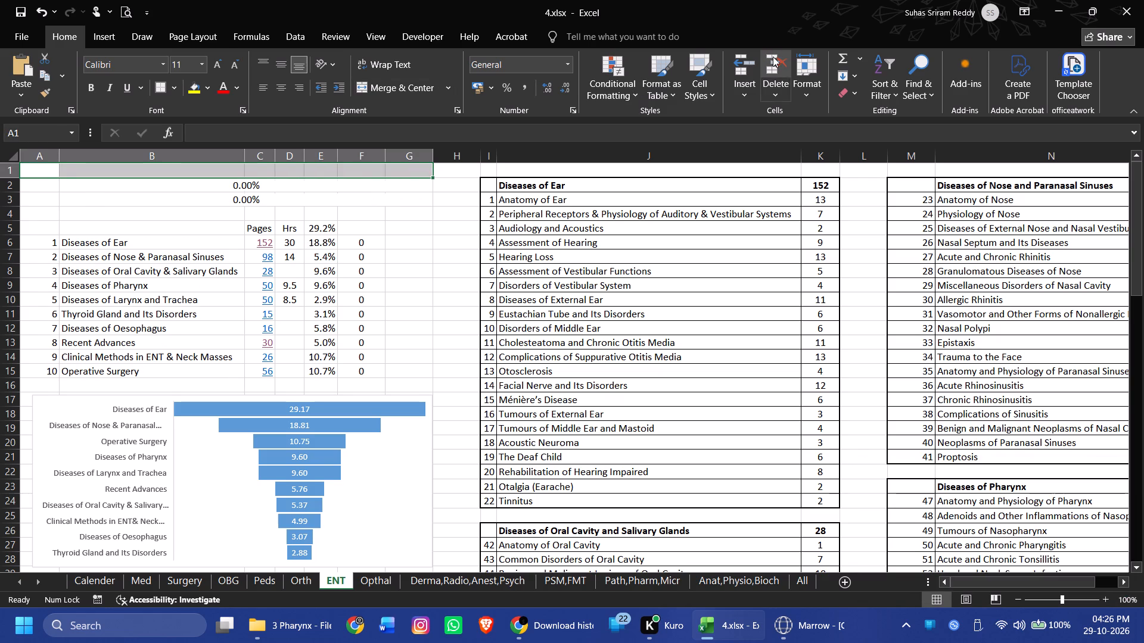
Save the workbook with the shifted layout.
left_click(419, 321)
key("ctrl+s")
key("ctrl+s")
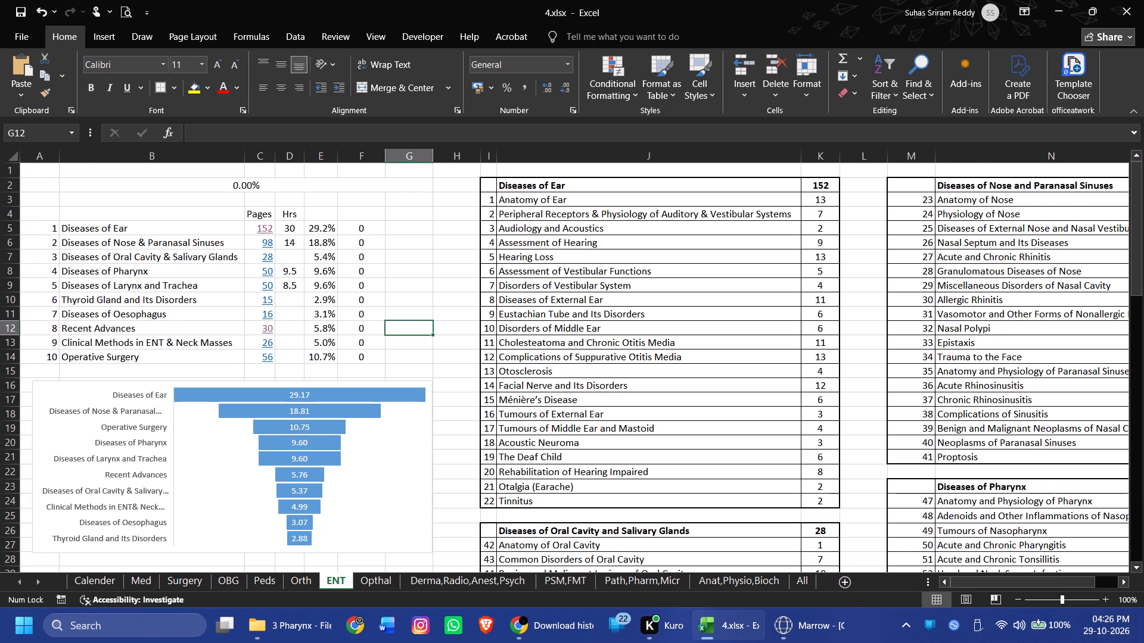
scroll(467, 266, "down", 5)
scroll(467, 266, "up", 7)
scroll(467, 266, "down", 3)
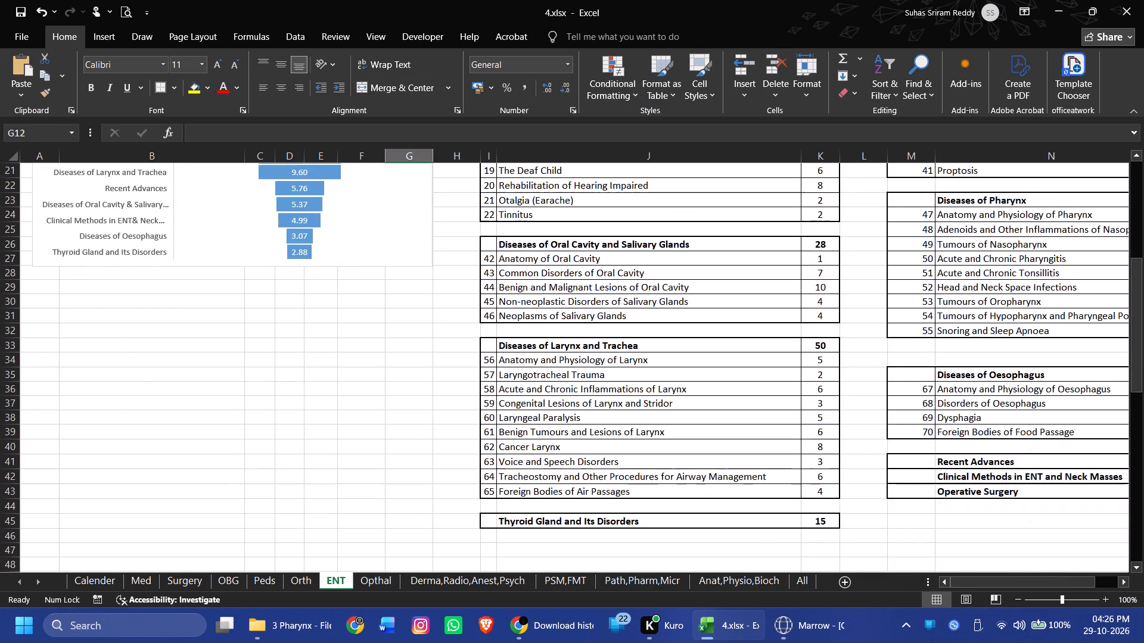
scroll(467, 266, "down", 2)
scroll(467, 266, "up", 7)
Save the workbook once more.
left_click(467, 266)
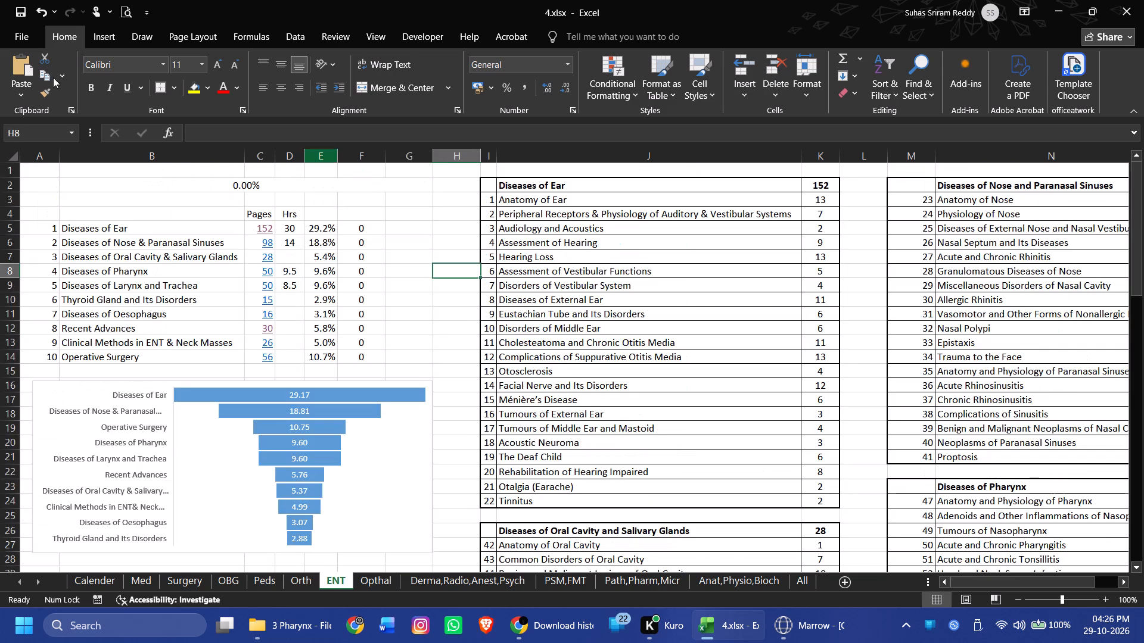
left_click(21, 10)
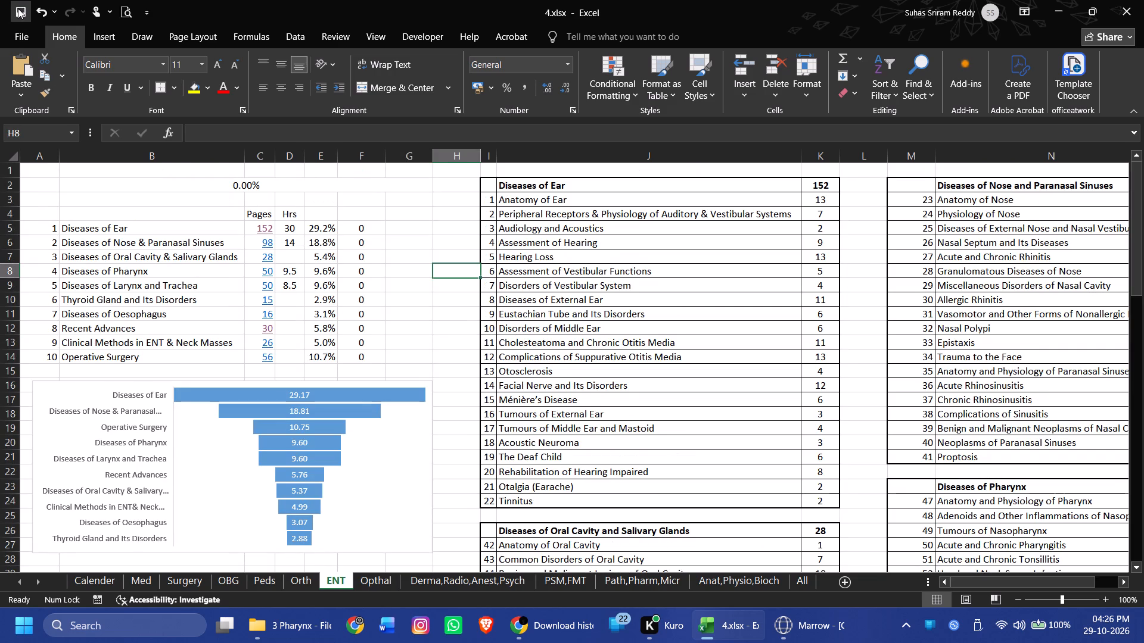
Save the workbook.
left_click(15, 8)
Look over the layout of the Orth, Peds and OBG sheets, including the obstetrics unit and chapter table.
left_click(307, 575)
left_click(775, 452)
left_click(272, 588)
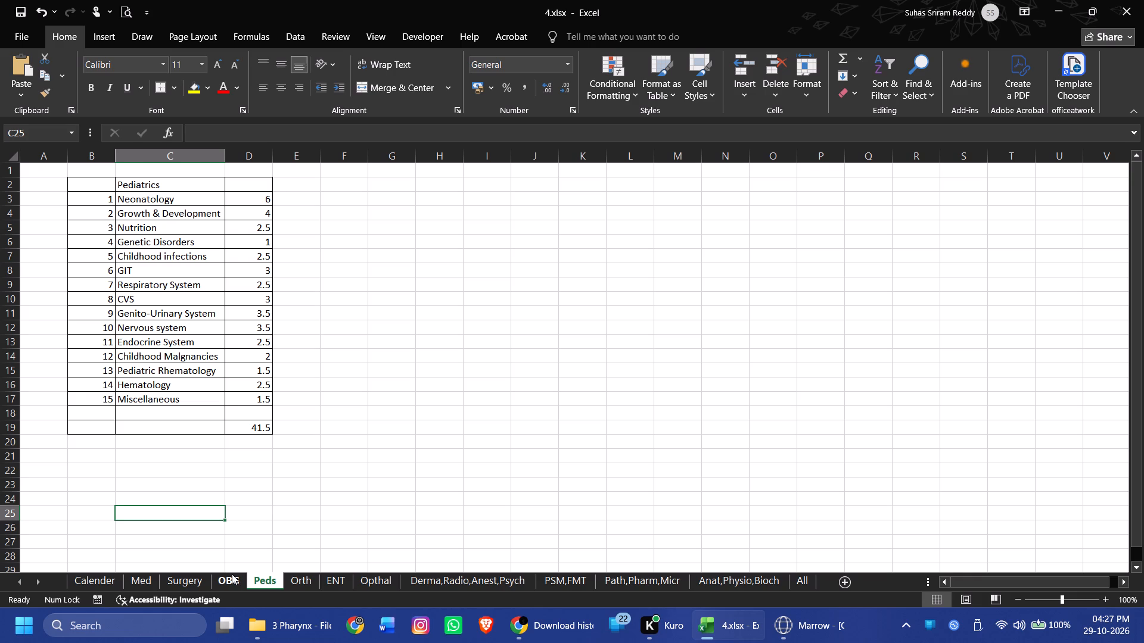
left_click(582, 435)
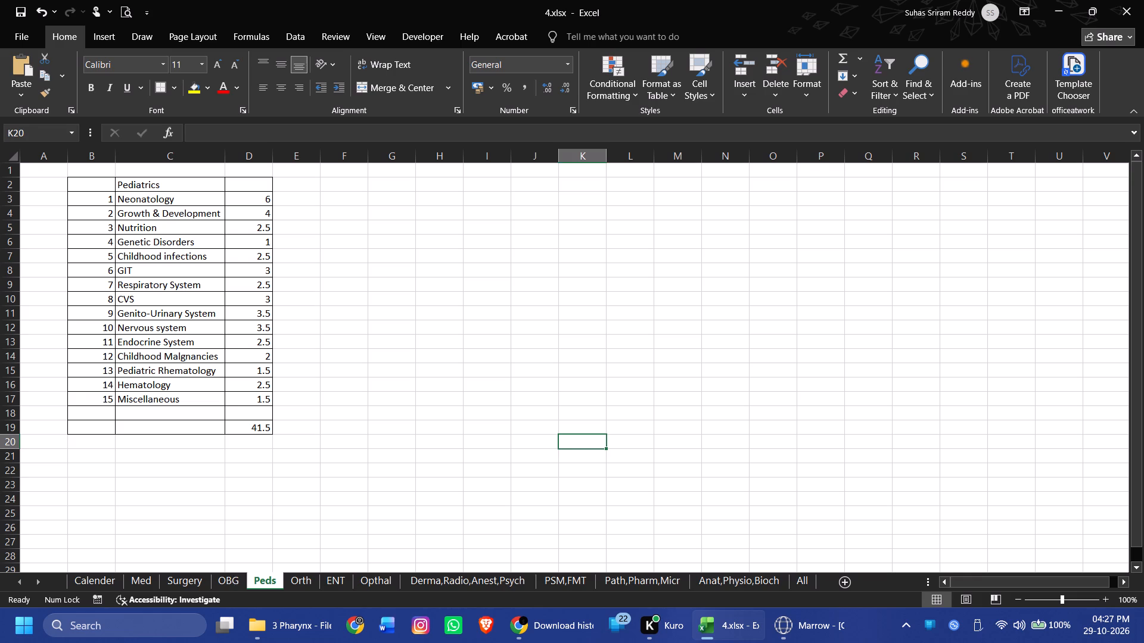
left_click(224, 580)
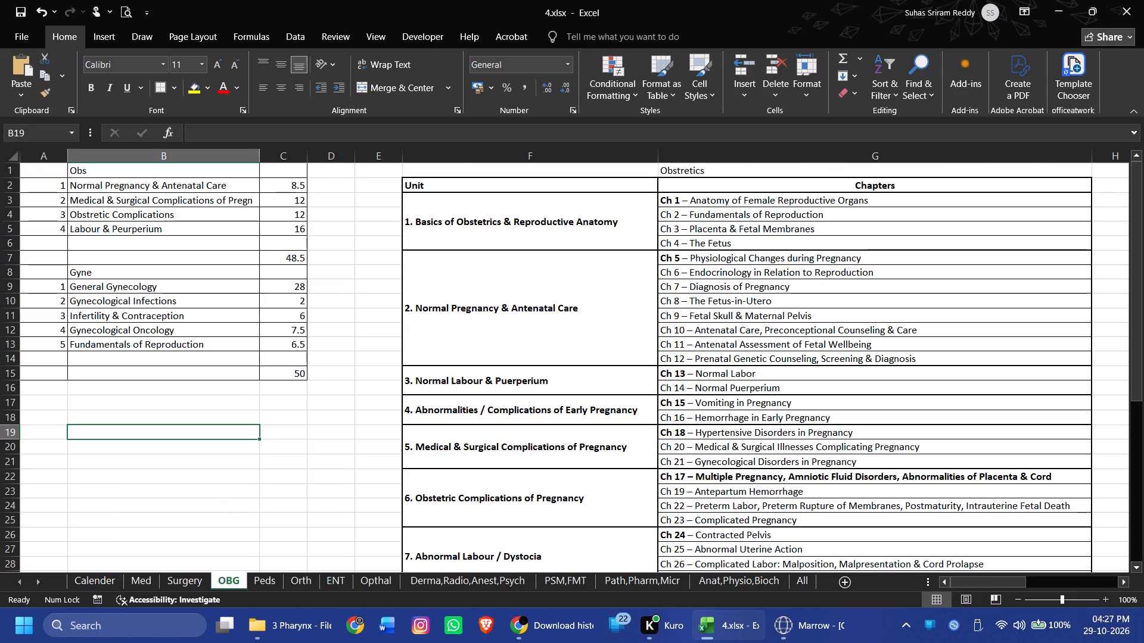
scroll(430, 348, "up", 5)
scroll(444, 386, "down", 1)
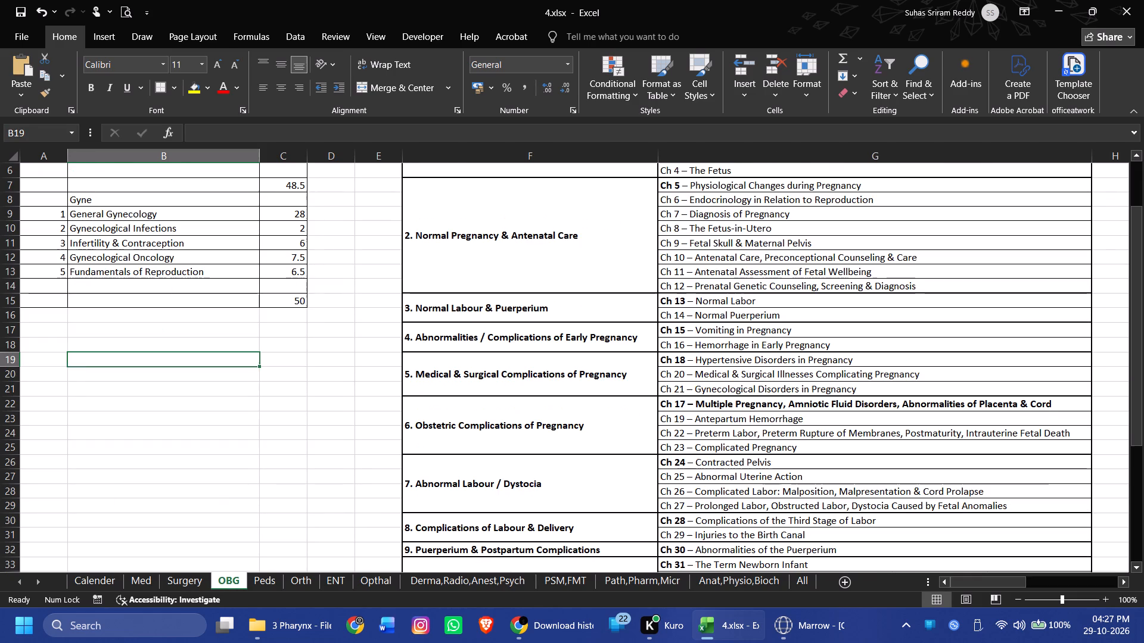
scroll(444, 386, "down", 1)
scroll(444, 386, "up", 3)
scroll(444, 386, "down", 5)
scroll(490, 342, "up", 3)
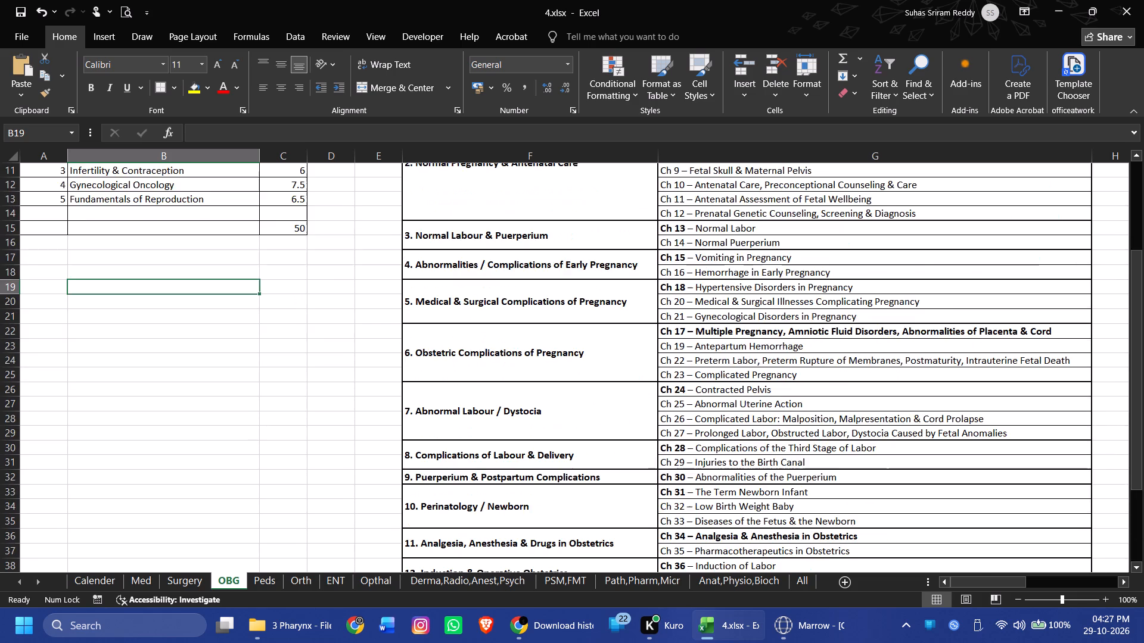
scroll(489, 342, "up", 4)
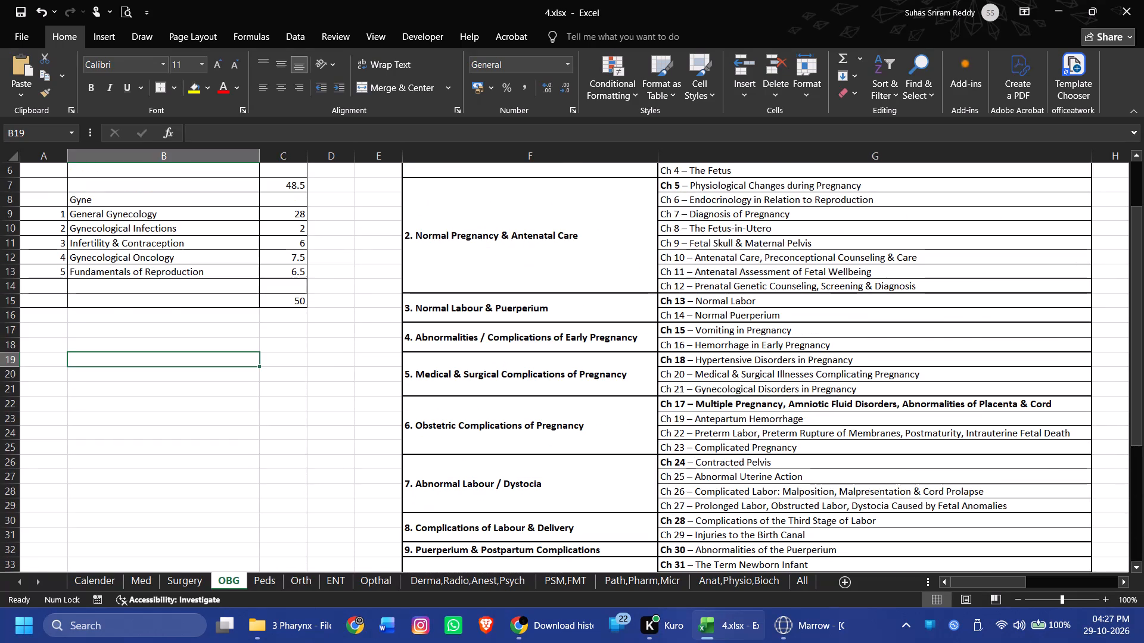
On the Surgery sheet, reposition the funnel chart slightly so it starts at row 18, just below the totals row.
left_click(184, 582)
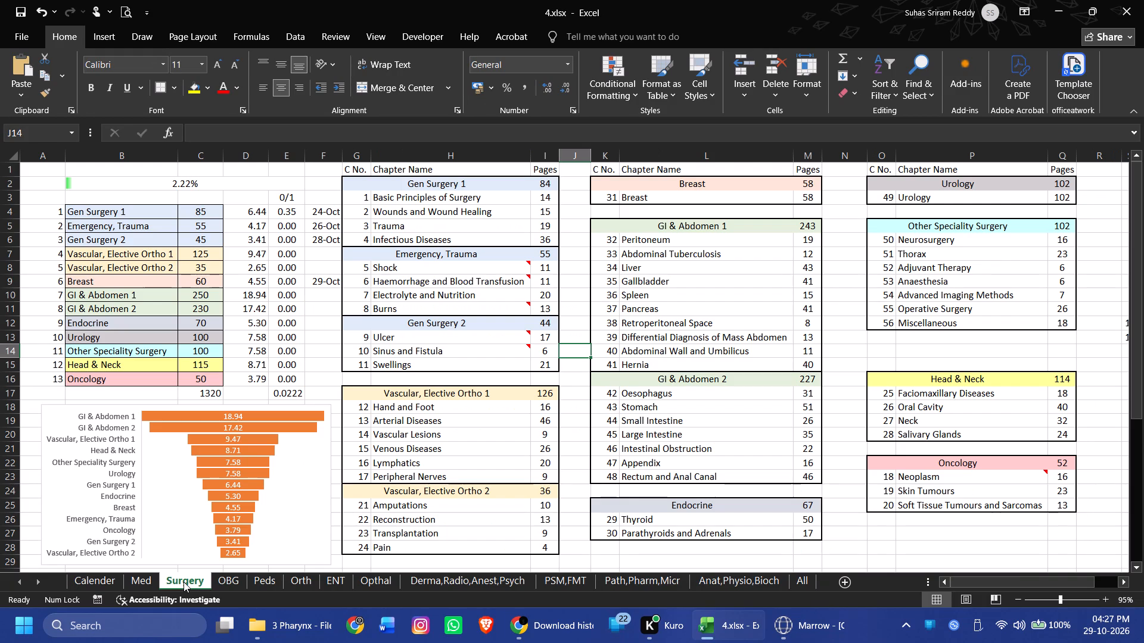
left_click(307, 544)
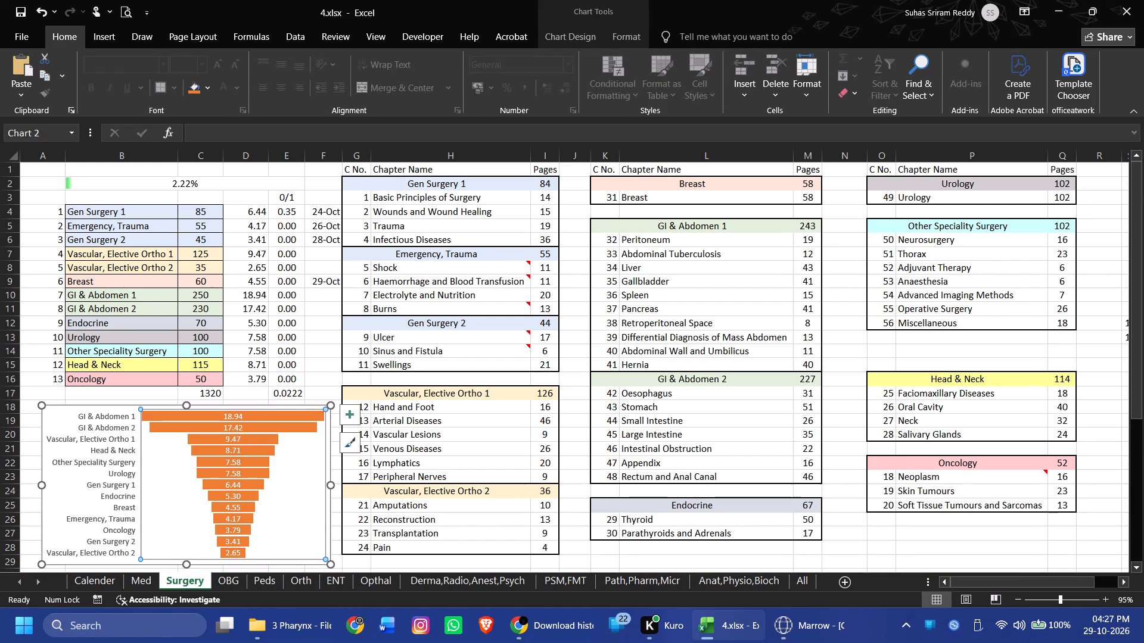
left_click_drag(105, 563, 101, 567)
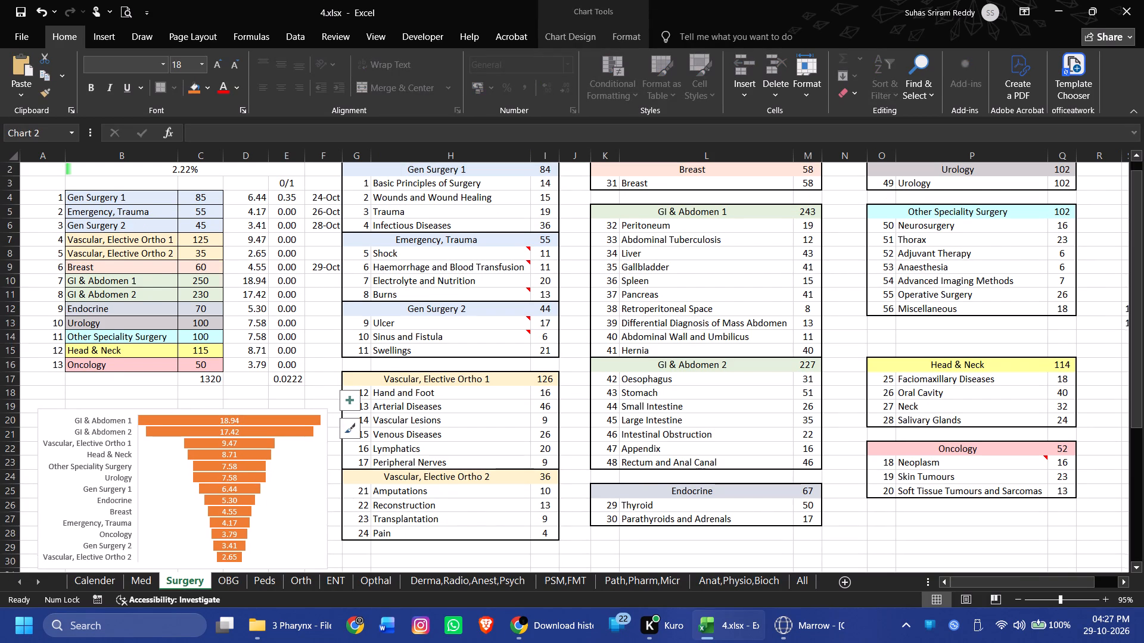
left_click_drag(101, 567, 111, 538)
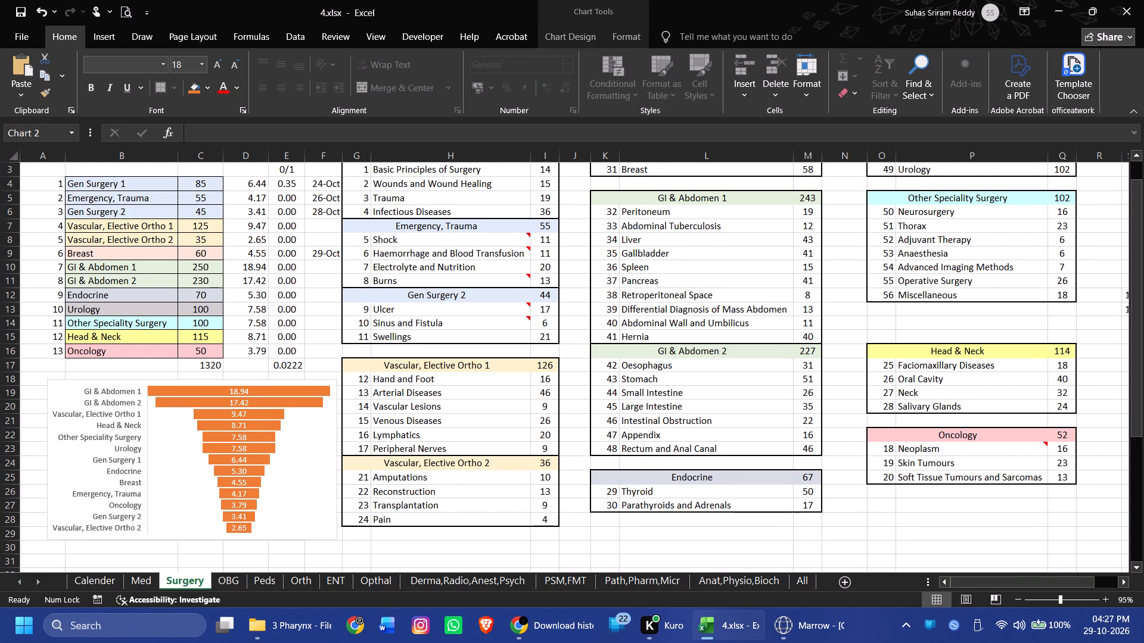
left_click_drag(111, 538, 110, 542)
scroll(536, 514, "up", 4)
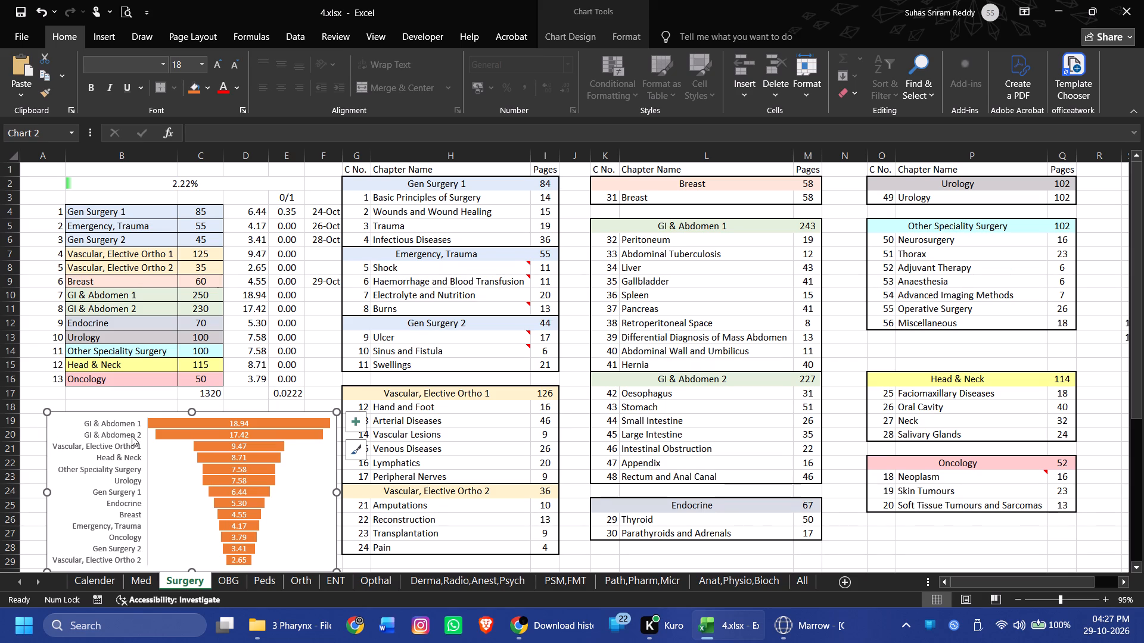
left_click_drag(116, 415, 116, 408)
left_click(574, 376)
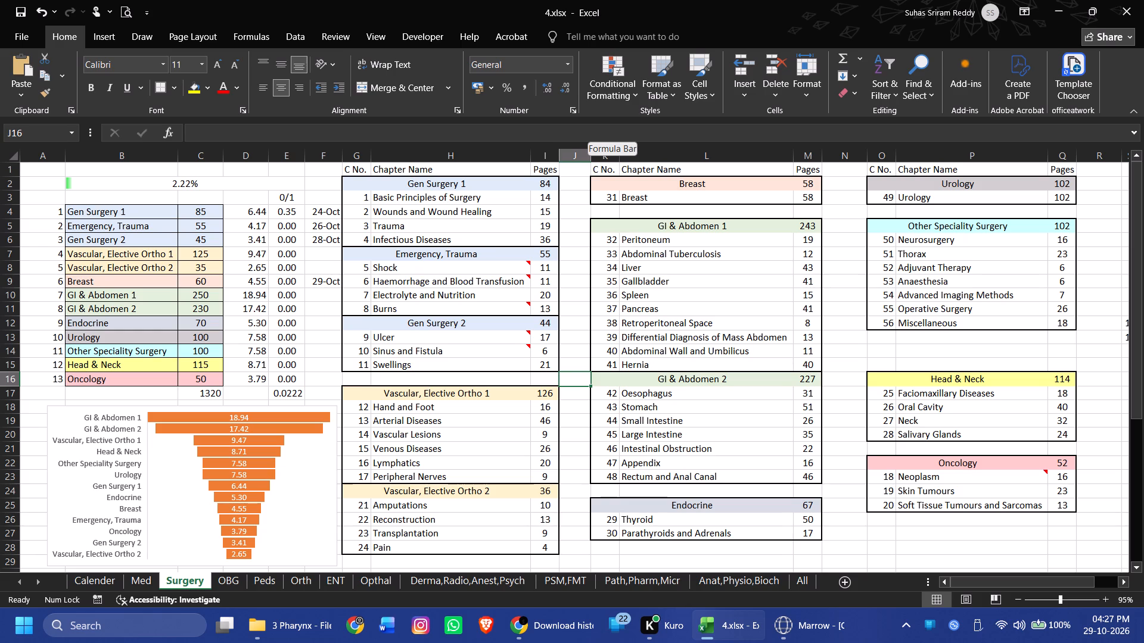
Save the workbook with the repositioned Surgery chart.
left_click(13, 0)
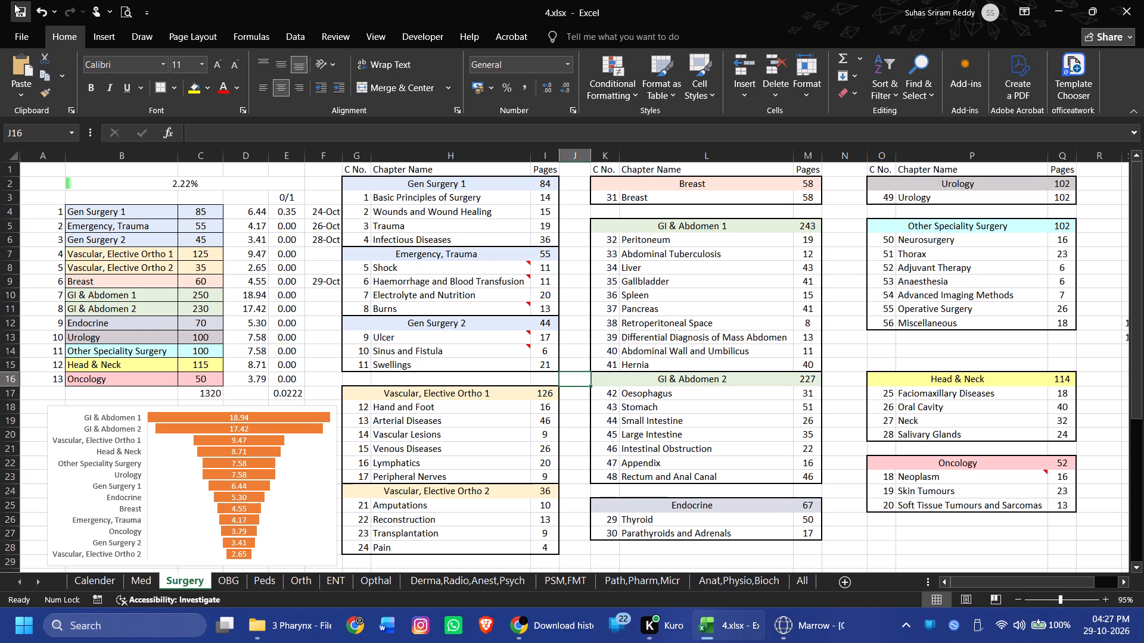
left_click(14, 4)
left_click(307, 190)
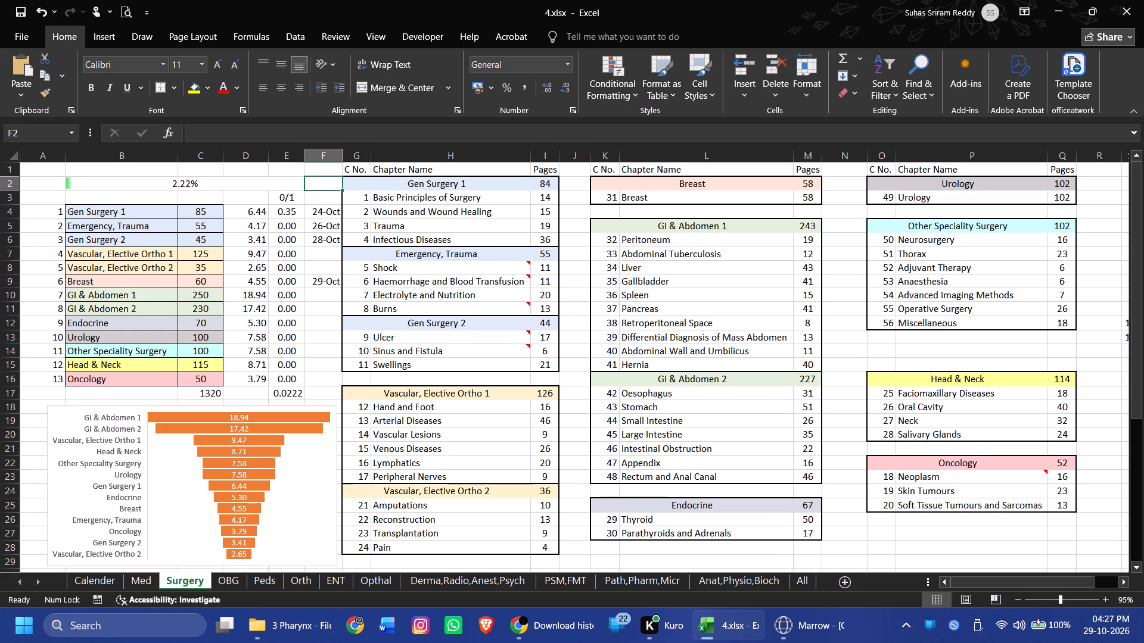
left_click(297, 180)
left_click(17, 10)
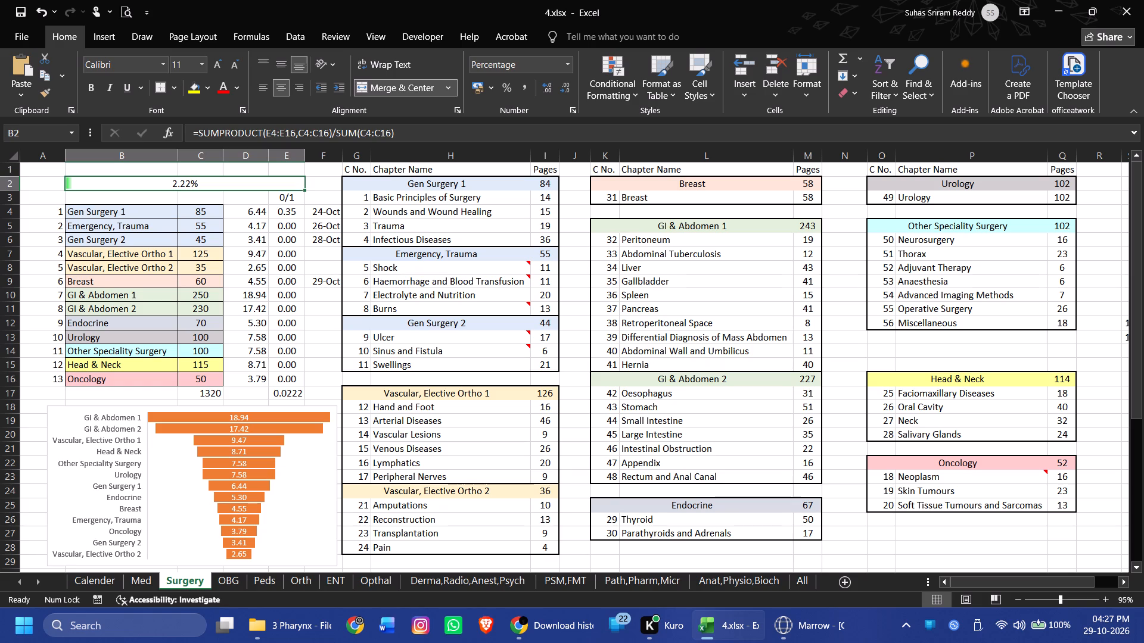
left_click(324, 381)
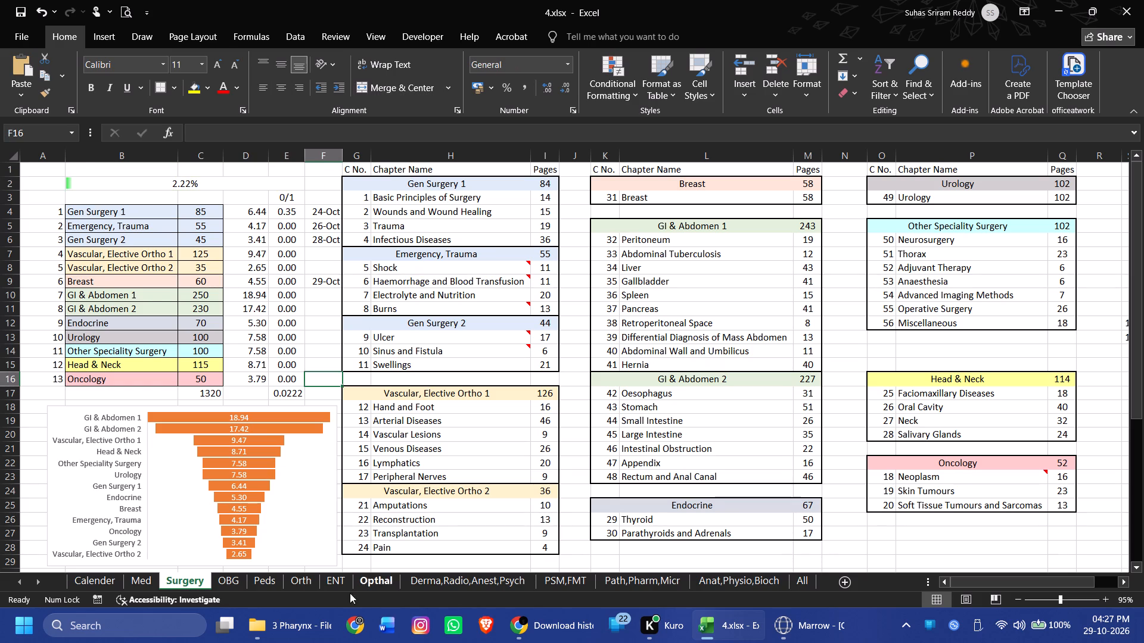
On the ENT sheet, fill the Diseases of Ear table heading I2:K2 and its list entry B5 with light yellow.
left_click(231, 586)
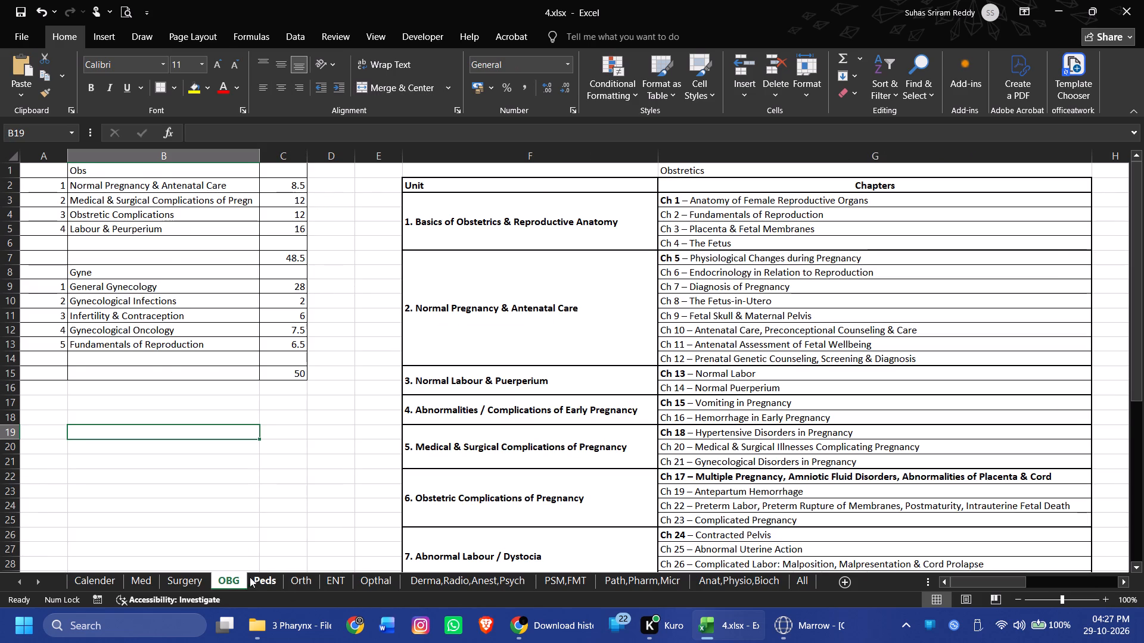
left_click(250, 577)
left_click(299, 577)
left_click(340, 582)
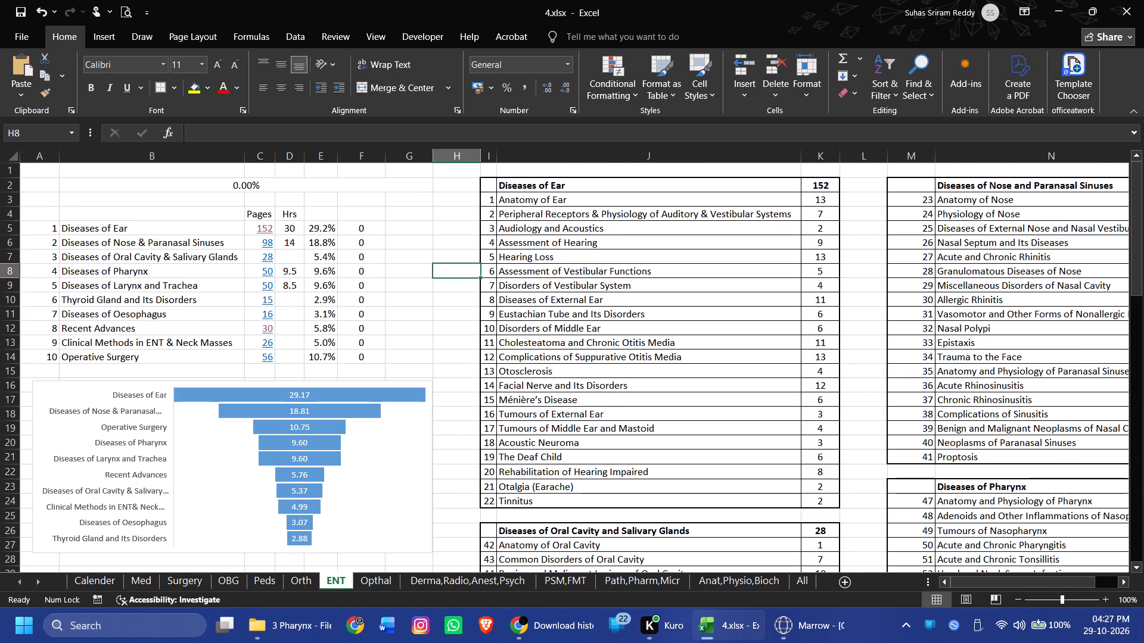
left_click(681, 184)
left_click(489, 188)
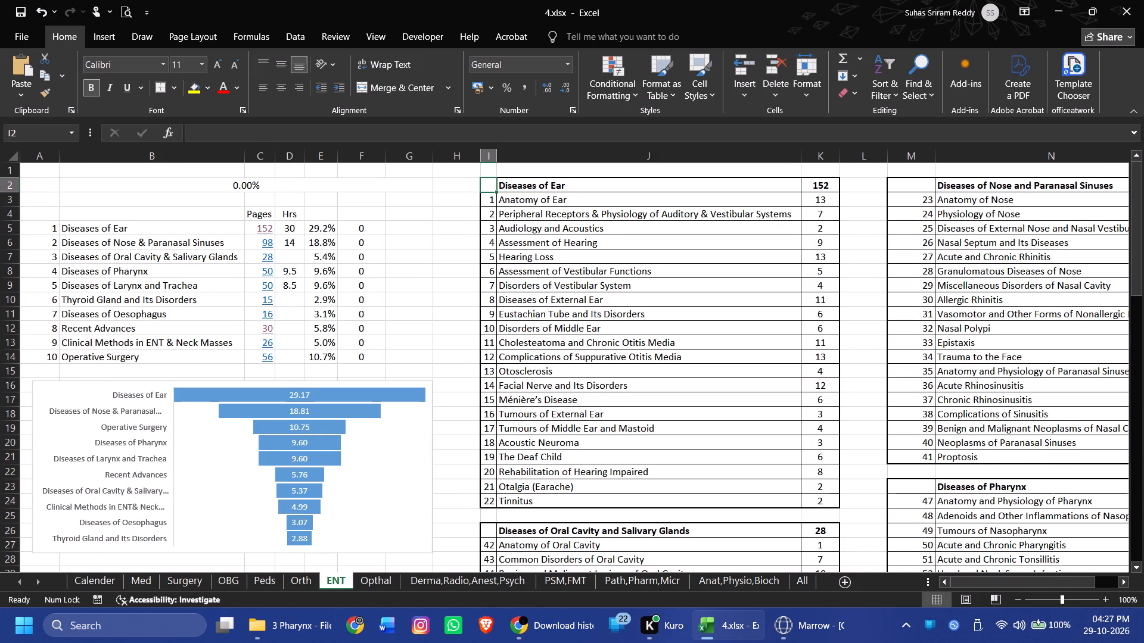
left_click(444, 190)
left_click_drag(487, 179, 810, 185)
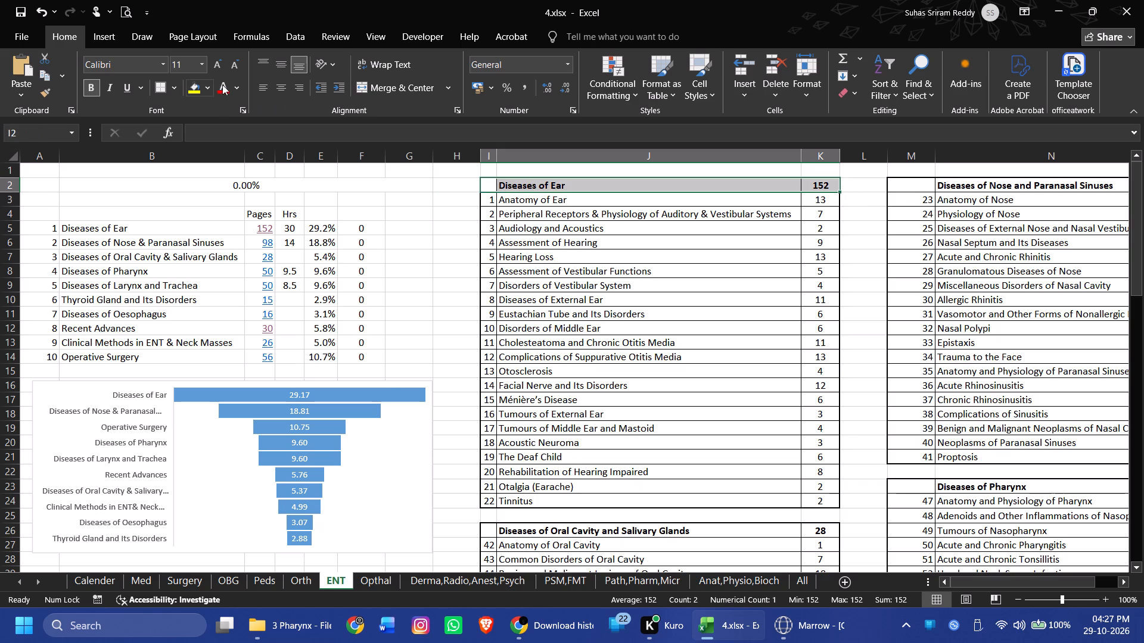
left_click(206, 88)
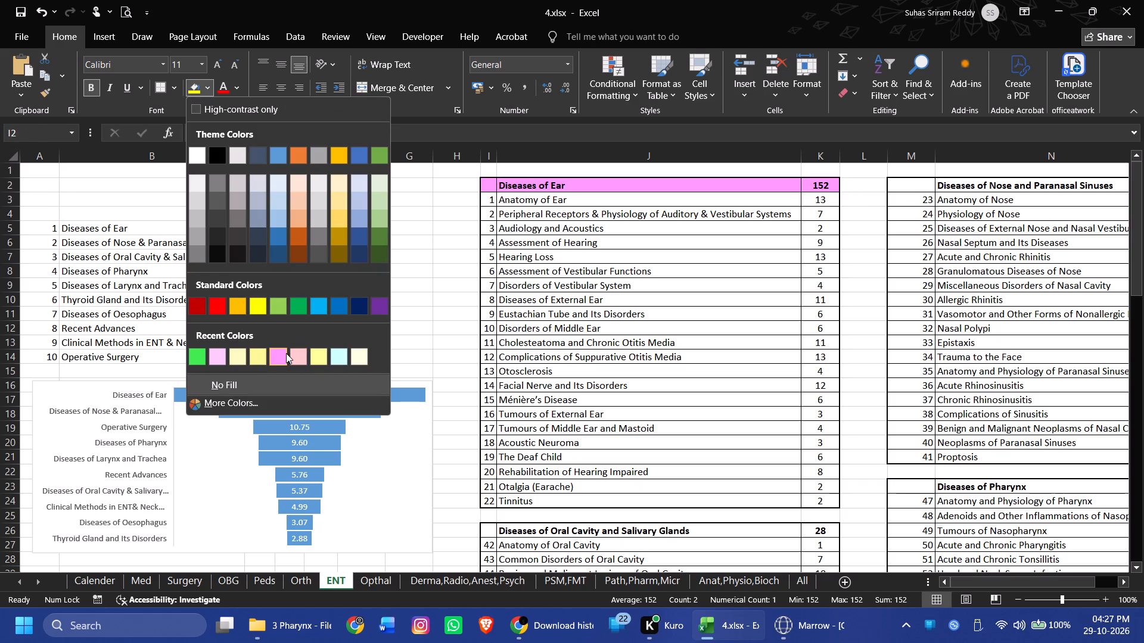
left_click(240, 355)
scroll(646, 299, "down", 3)
scroll(641, 297, "up", 6)
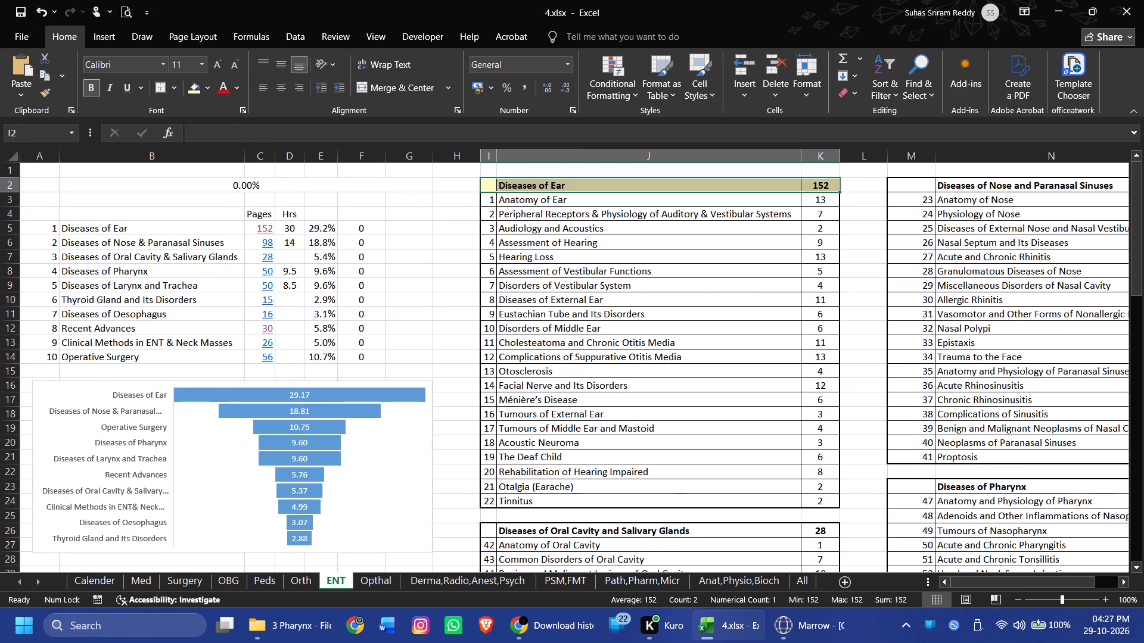
left_click(188, 227)
left_click(191, 80)
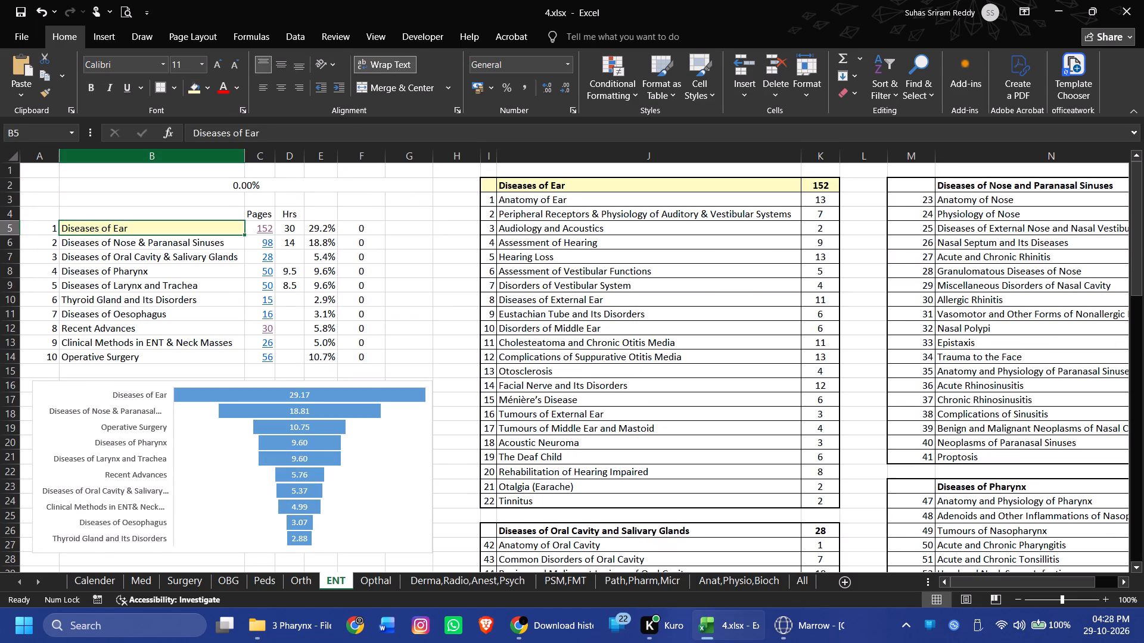
Fill the Diseases of Nose & Paranasal Sinuses list entry B6 and its table heading M2:O2 with light pink.
left_click(207, 247)
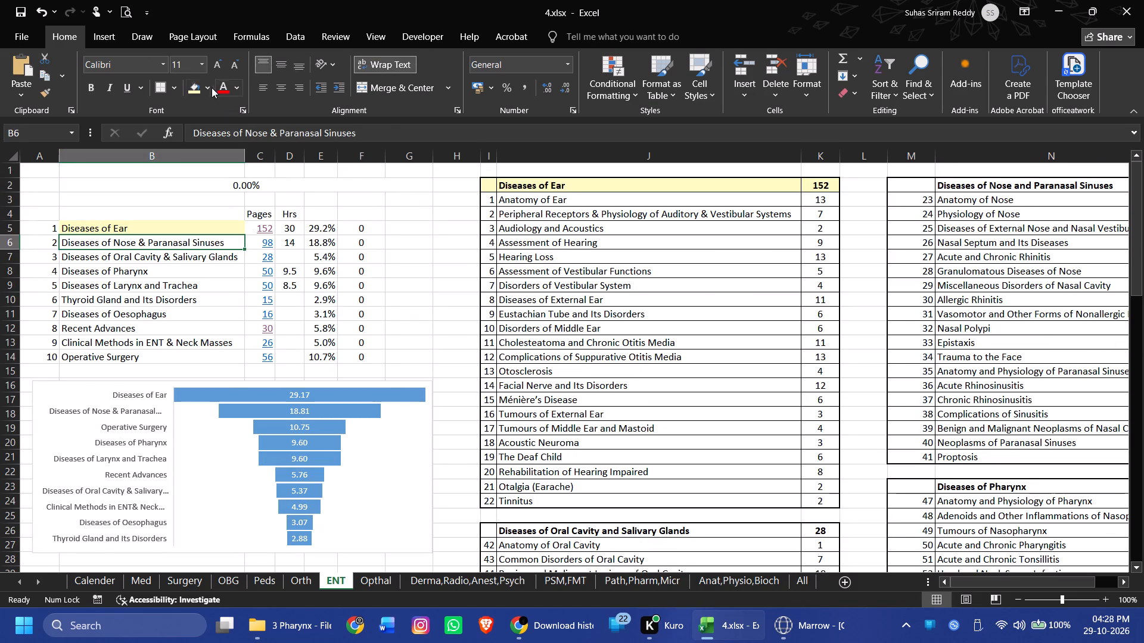
left_click(210, 88)
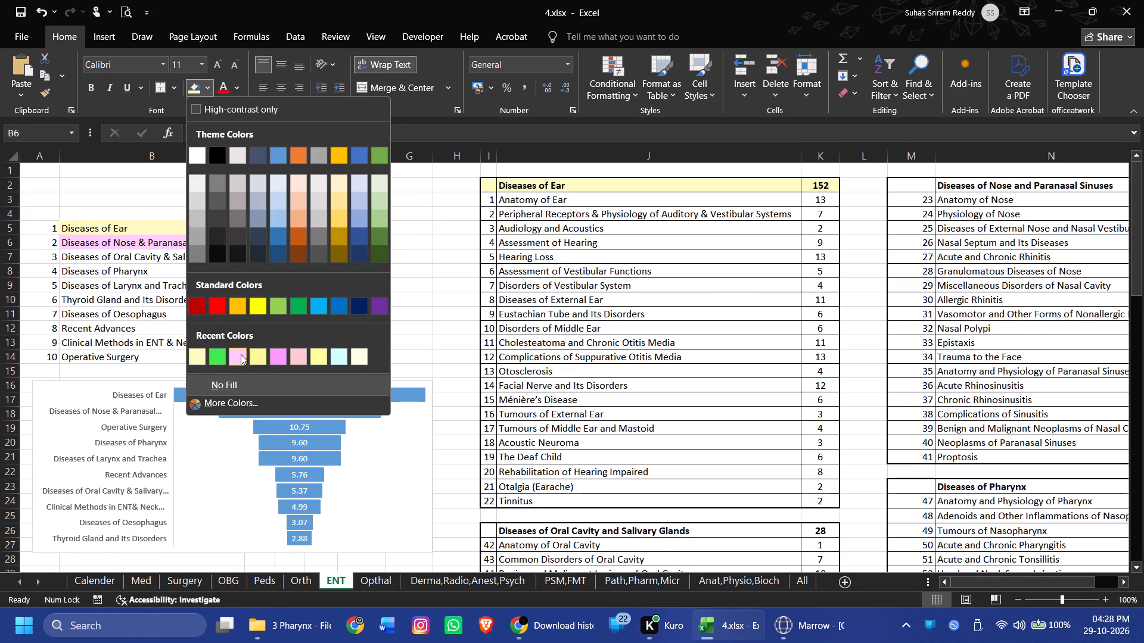
left_click(241, 354)
left_click(518, 259)
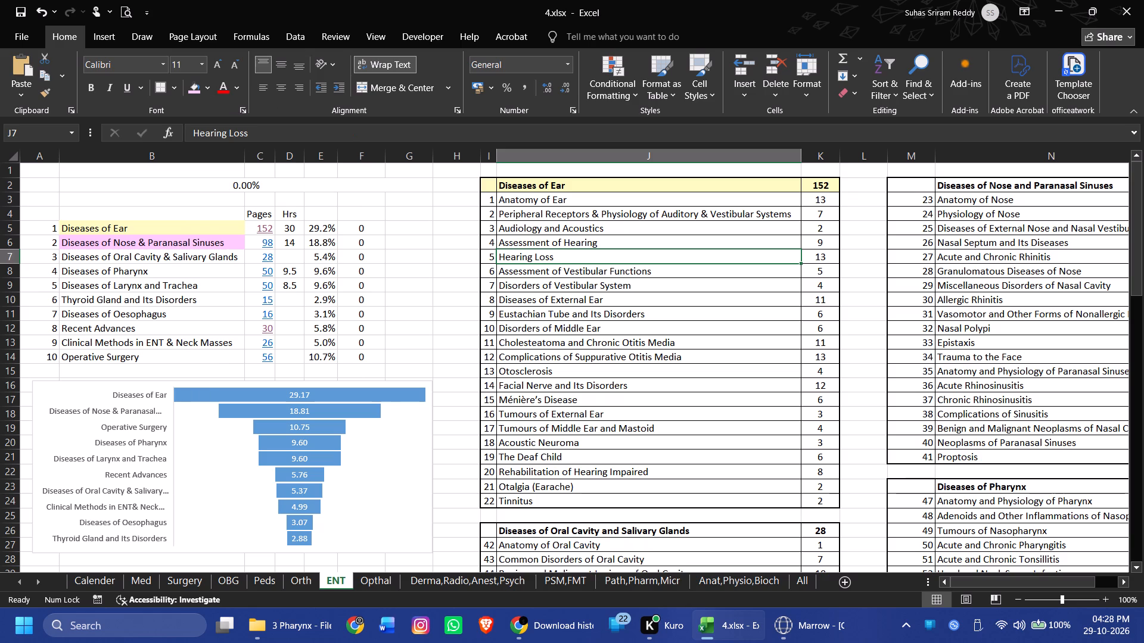
left_click_drag(919, 188, 961, 189)
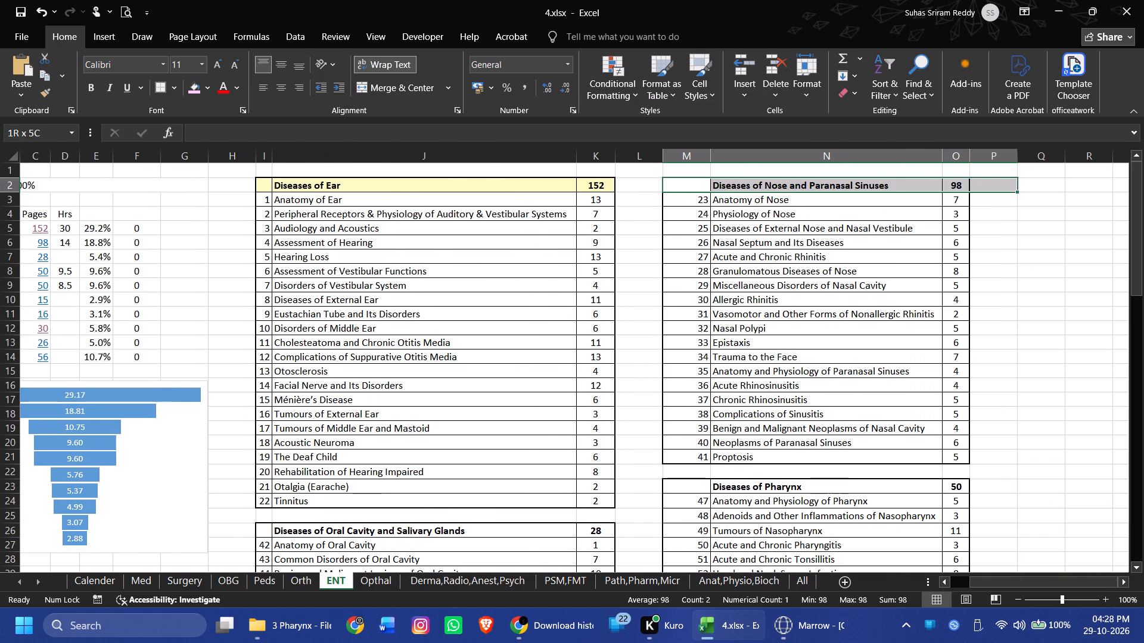
left_click_drag(961, 189, 939, 189)
left_click_drag(953, 183, 703, 183)
left_click(195, 83)
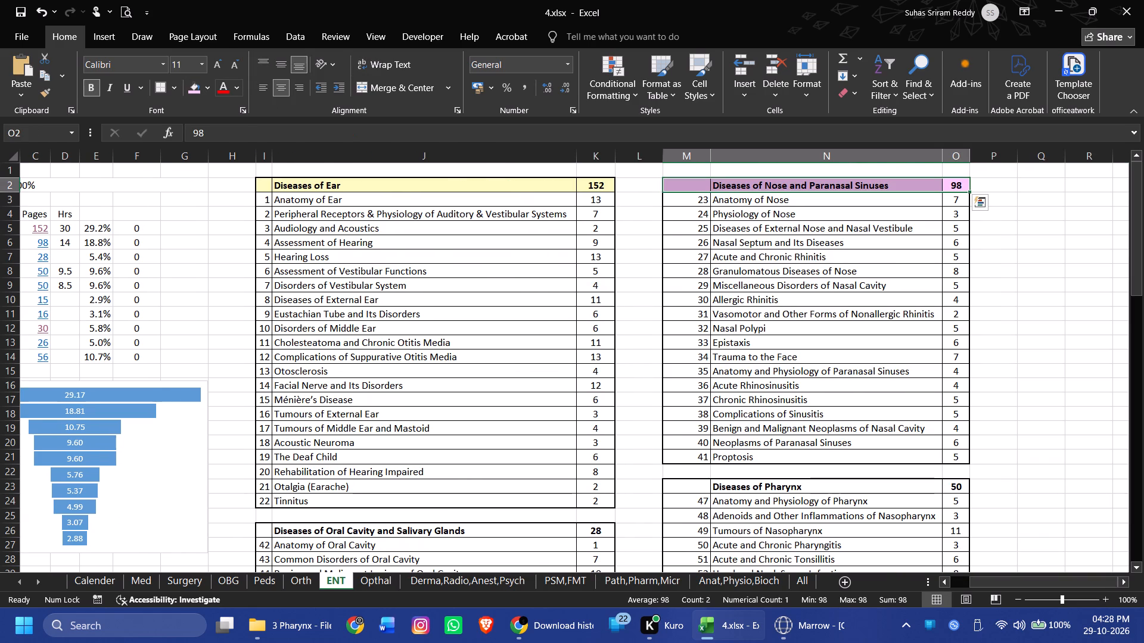
left_click(1054, 448)
Fill the Diseases of Oral Cavity & Salivary Glands list entry B7 and its table heading I26:K26 with light cyan.
left_click_drag(1059, 583, 978, 570)
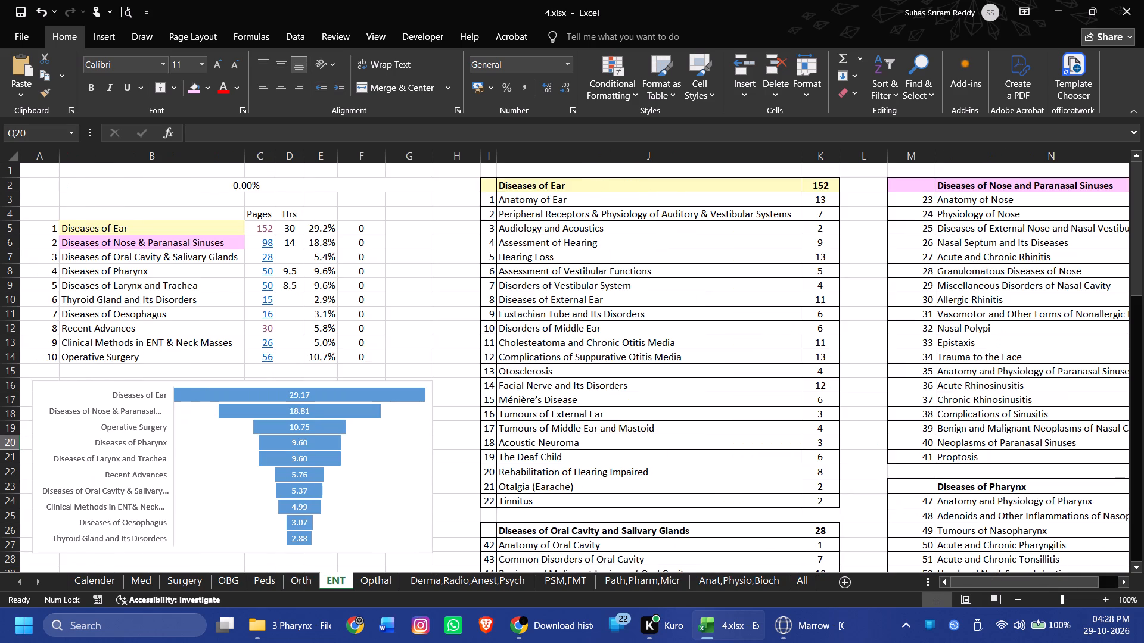
left_click(182, 254)
left_click(213, 88)
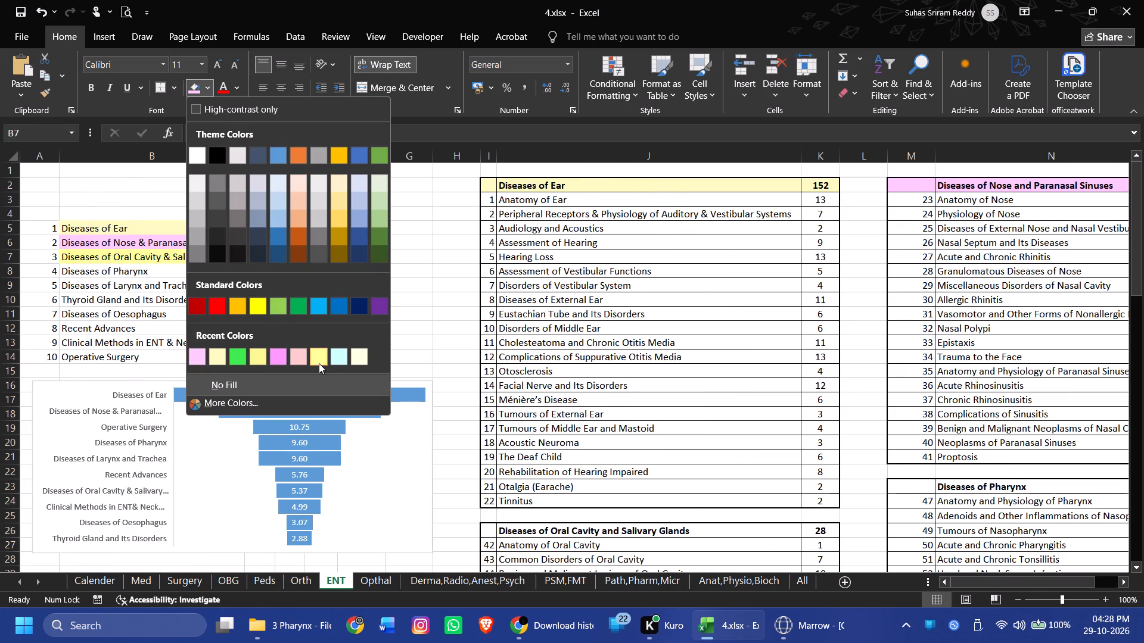
left_click(346, 361)
left_click(701, 337)
scroll(701, 337, "down", 2)
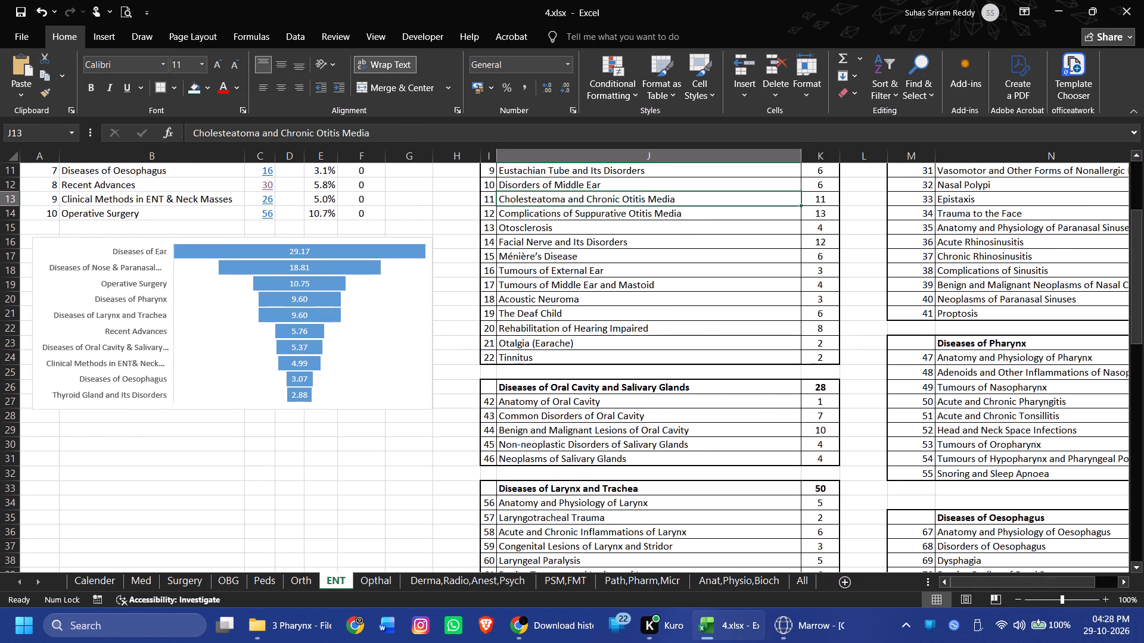
left_click_drag(489, 389, 828, 387)
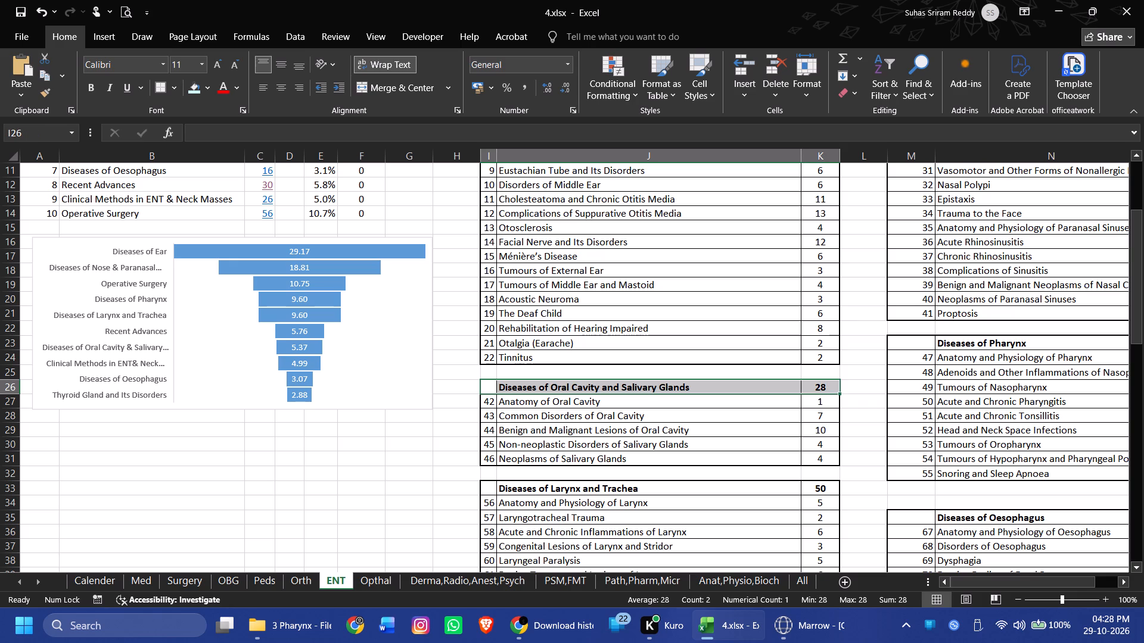
left_click(191, 87)
scroll(396, 329, "up", 4)
left_click(424, 325)
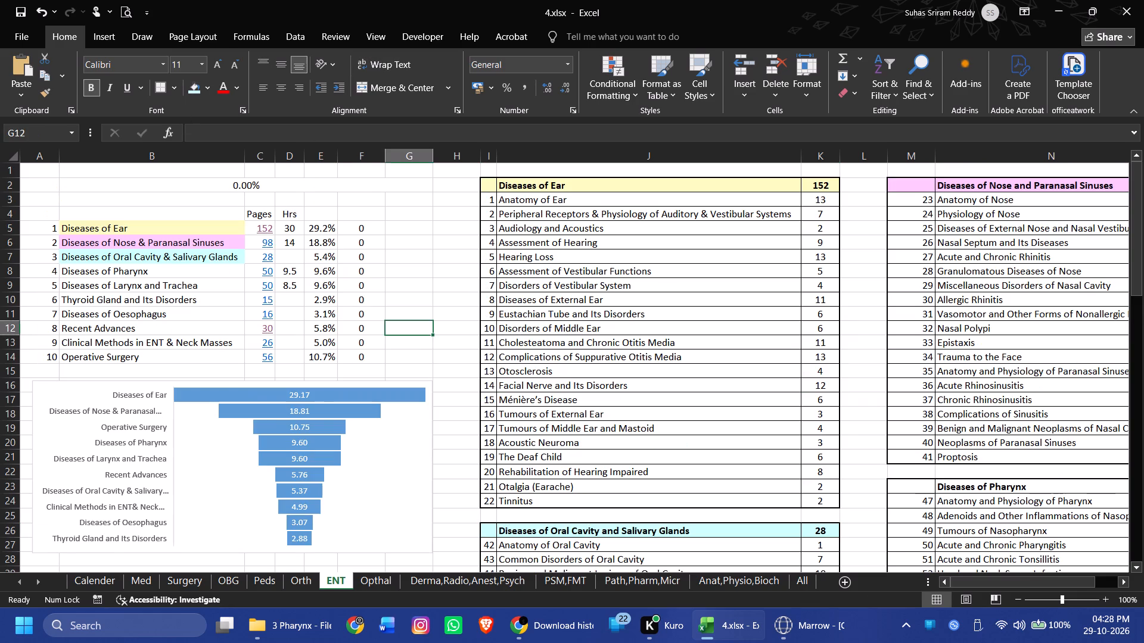
Fill the Diseases of Pharynx list entry B8 and its table heading M23:O23 with bright pink from the recent colours.
left_click(131, 277)
left_click(209, 86)
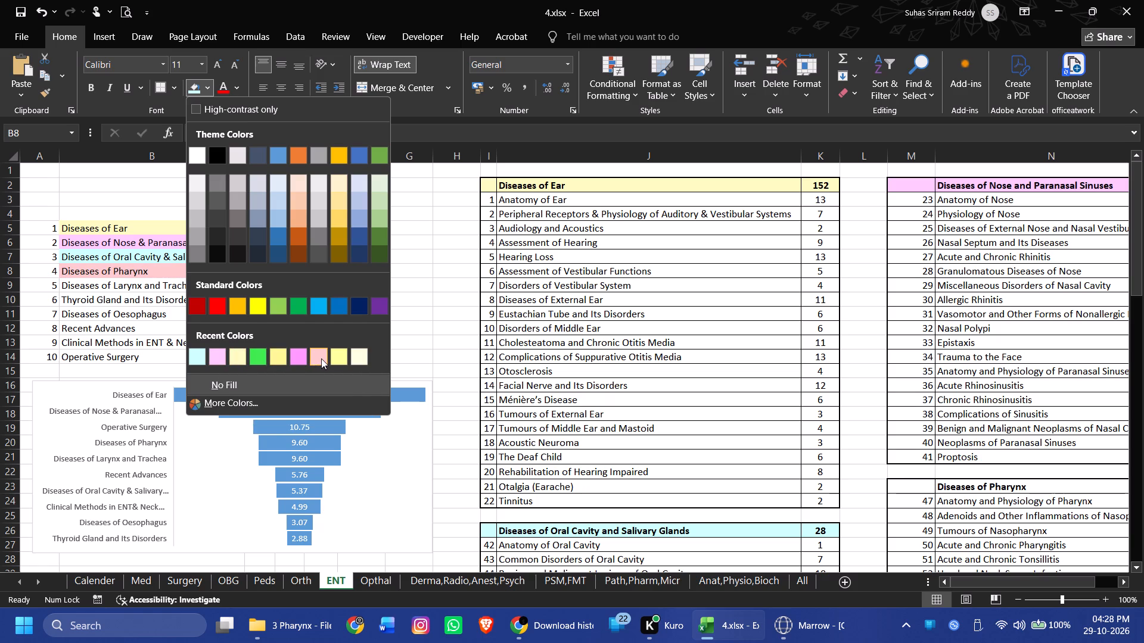
left_click(302, 358)
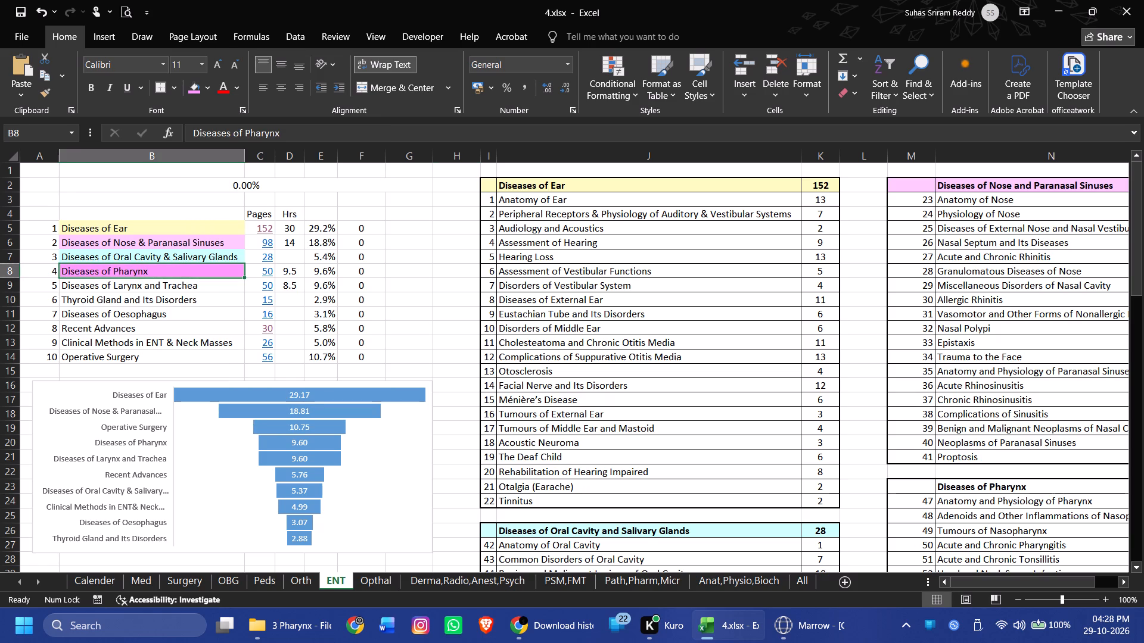
left_click(456, 318)
left_click_drag(903, 486, 1117, 491)
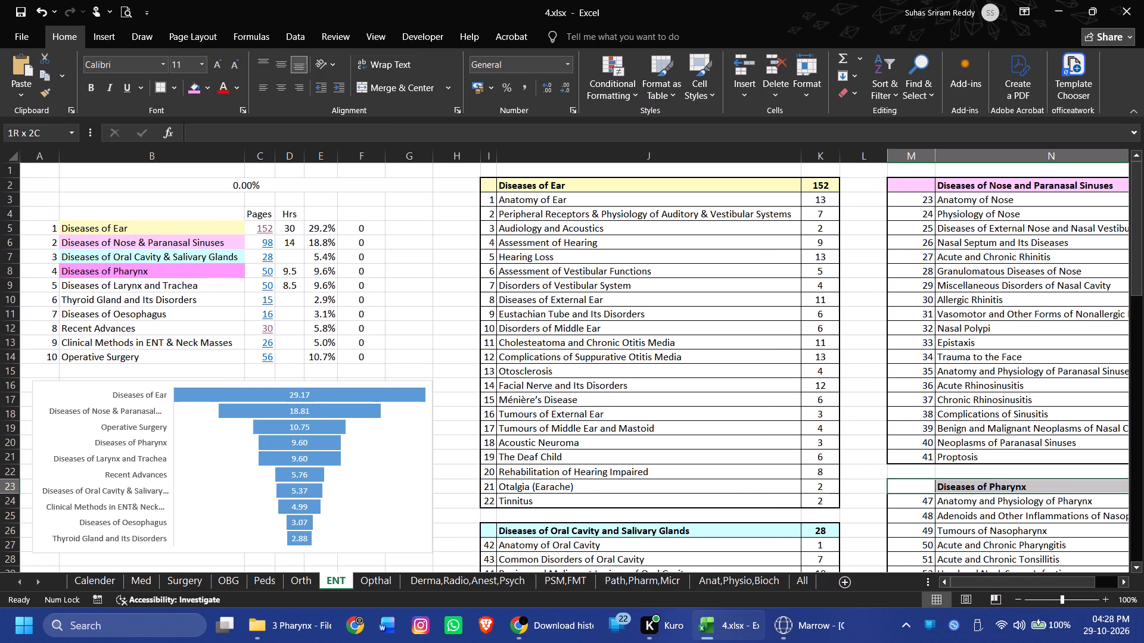
left_click_drag(1117, 491, 957, 491)
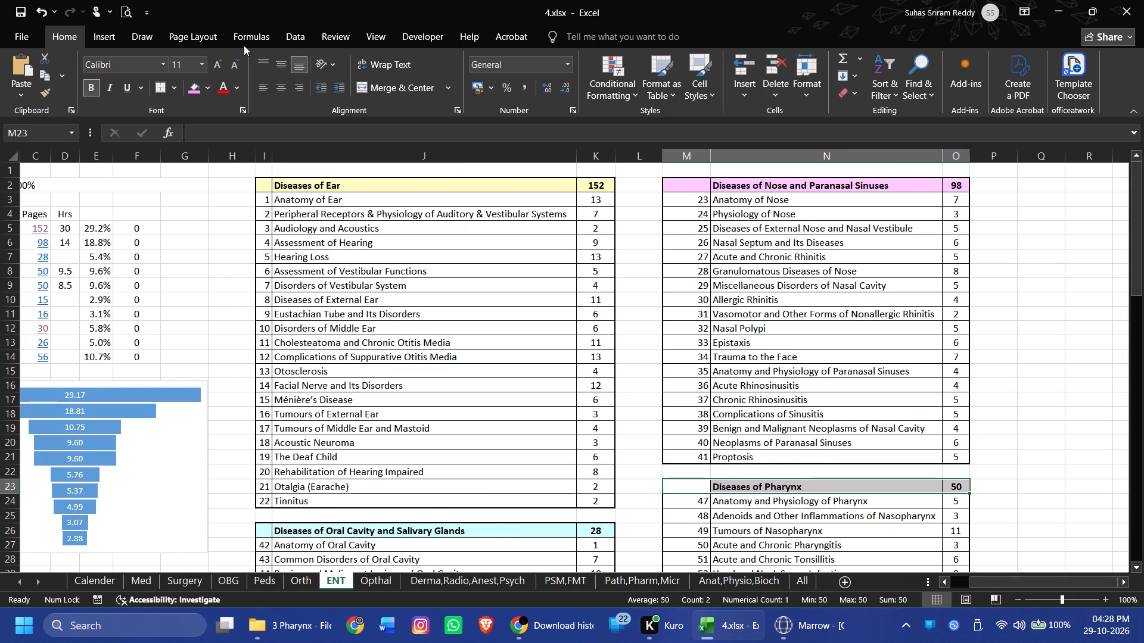
left_click(191, 88)
left_click(613, 243)
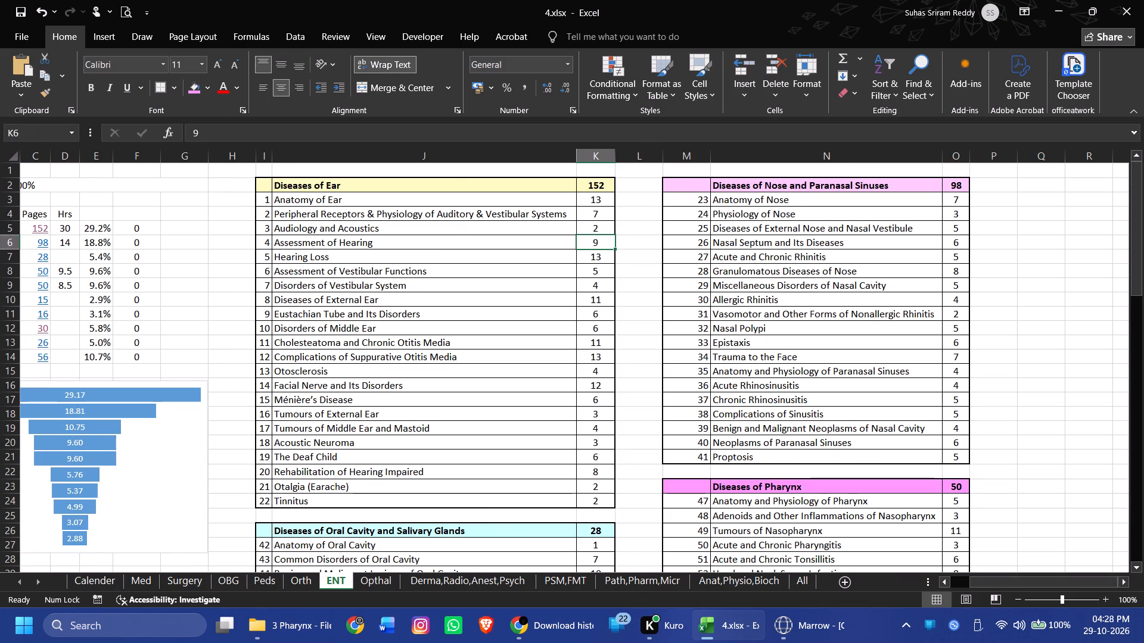
Narrow the blank spacer column L between the two blocks of chapter tables slightly.
left_click_drag(663, 153, 649, 149)
left_click(935, 371)
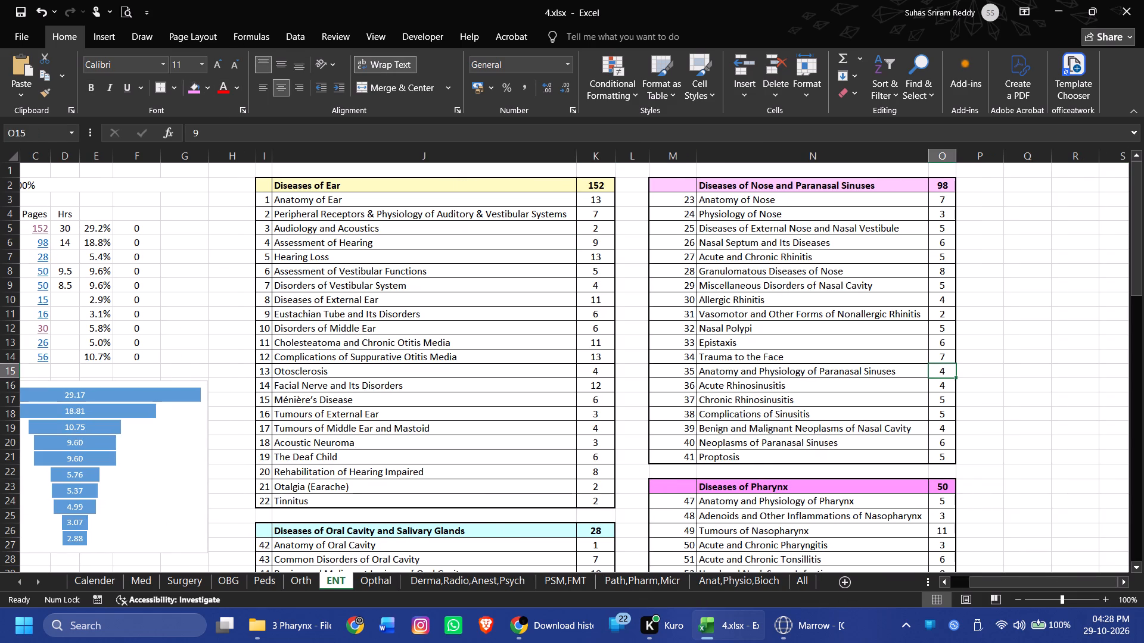
Fill the Diseases of Larynx and Trachea list entry B9 and its table heading I33:K33 with very pale yellow.
scroll(1031, 411, "up", 4)
left_click_drag(1046, 585, 1006, 586)
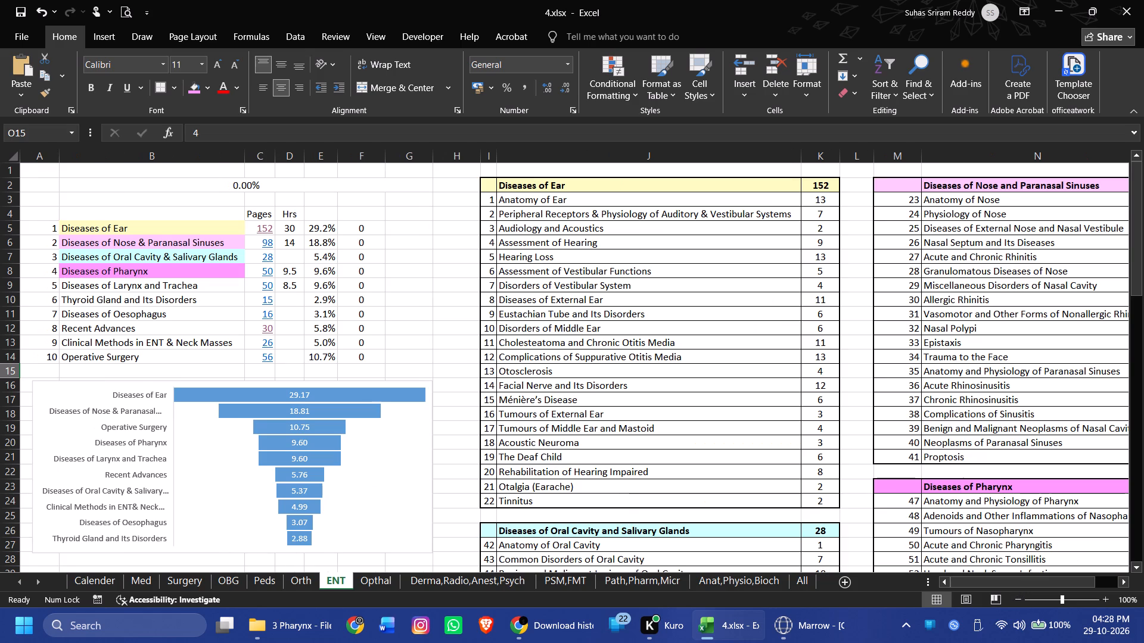
left_click(114, 288)
left_click(213, 88)
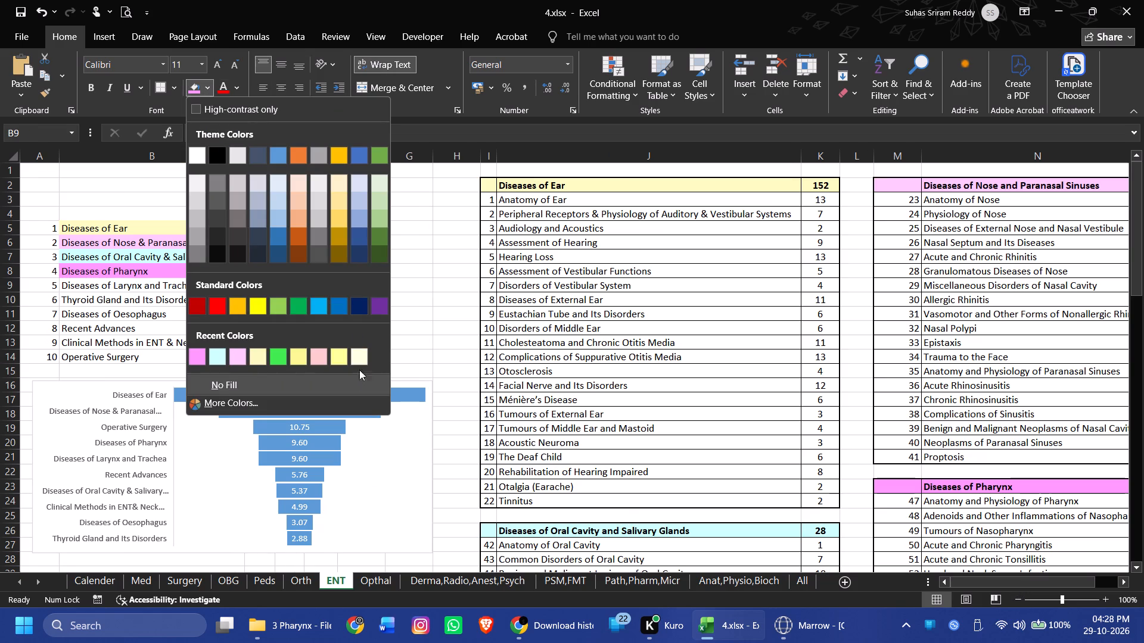
left_click(358, 361)
left_click(680, 434)
scroll(679, 410, "down", 2)
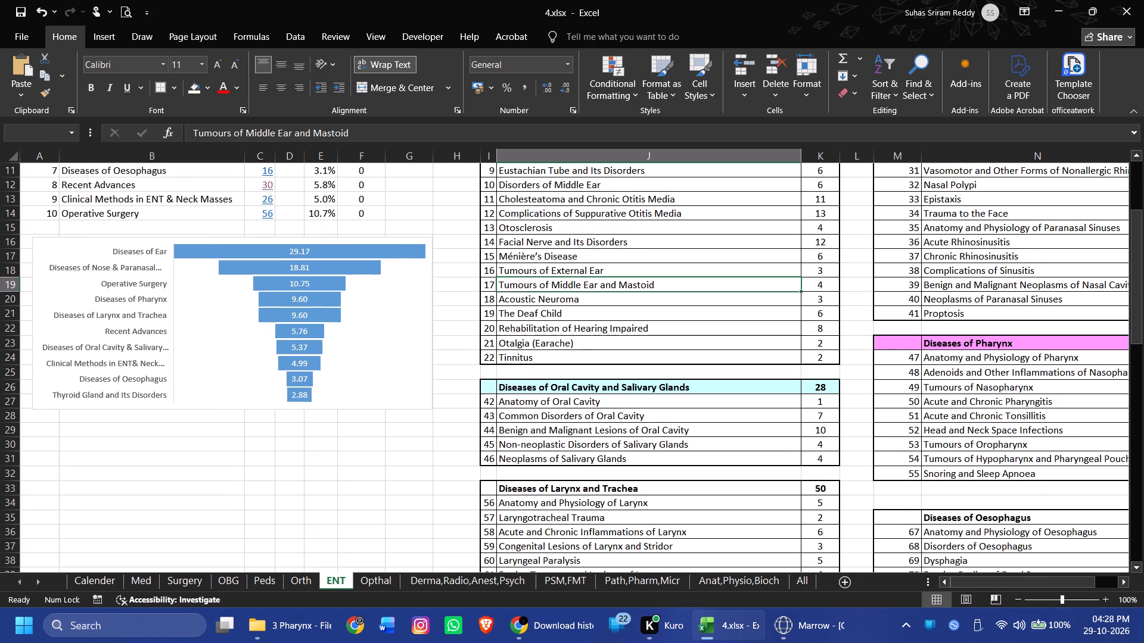
scroll(644, 326, "down", 1)
left_click_drag(492, 427, 785, 408)
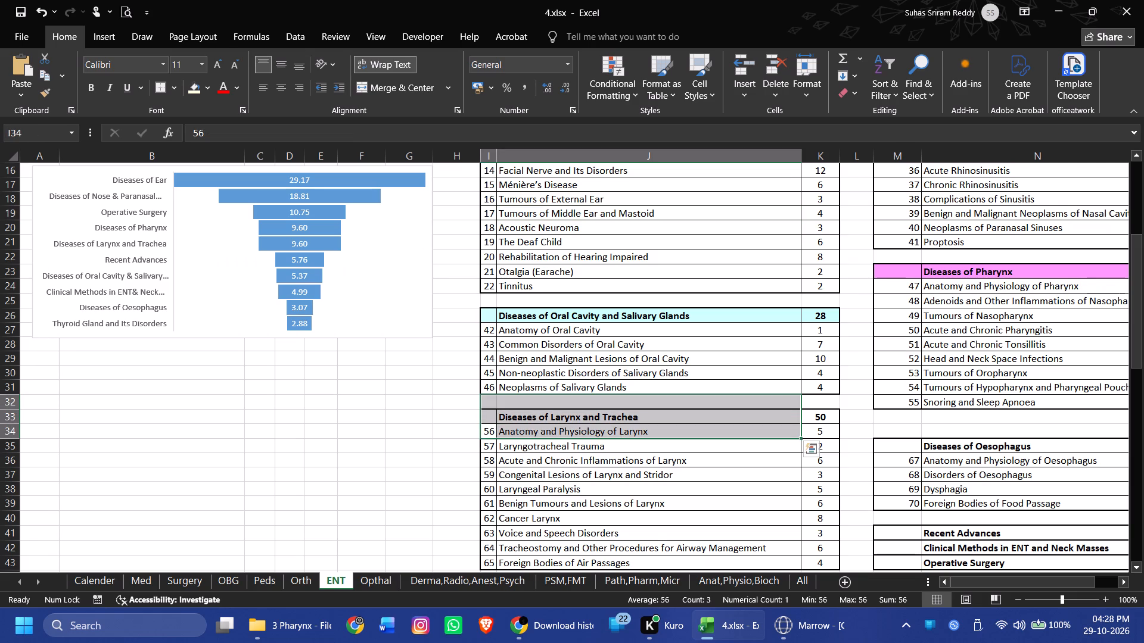
left_click_drag(493, 417, 817, 414)
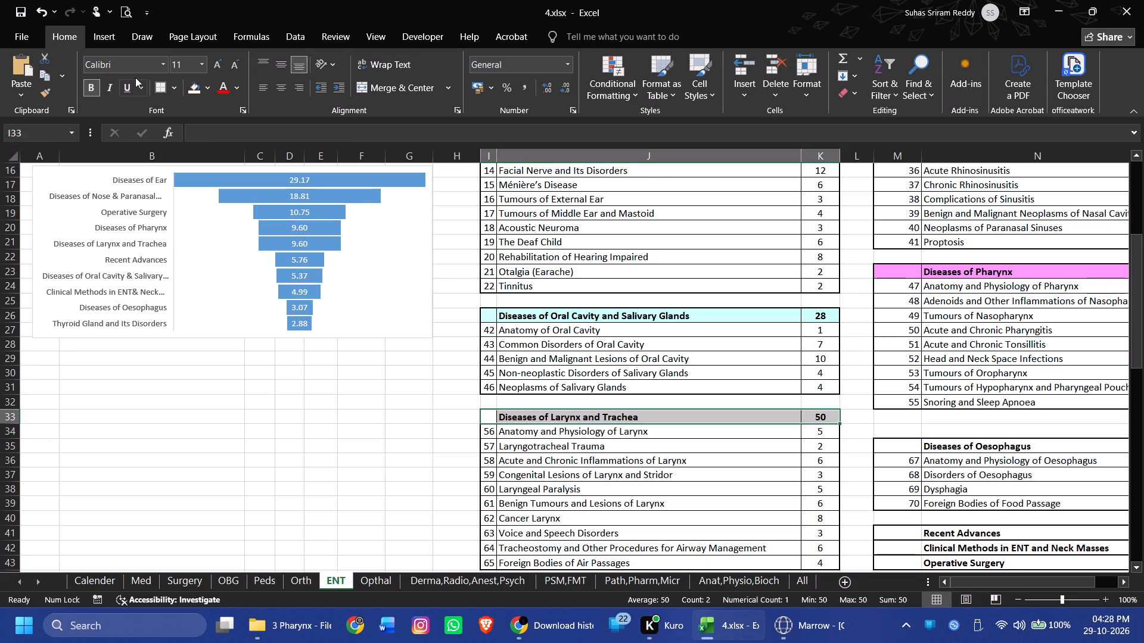
left_click(198, 84)
left_click(369, 500)
Fill the Thyroid Gland and Its Disorders list entry B10 with a mint green from the standard colour palette.
scroll(368, 416, "up", 2)
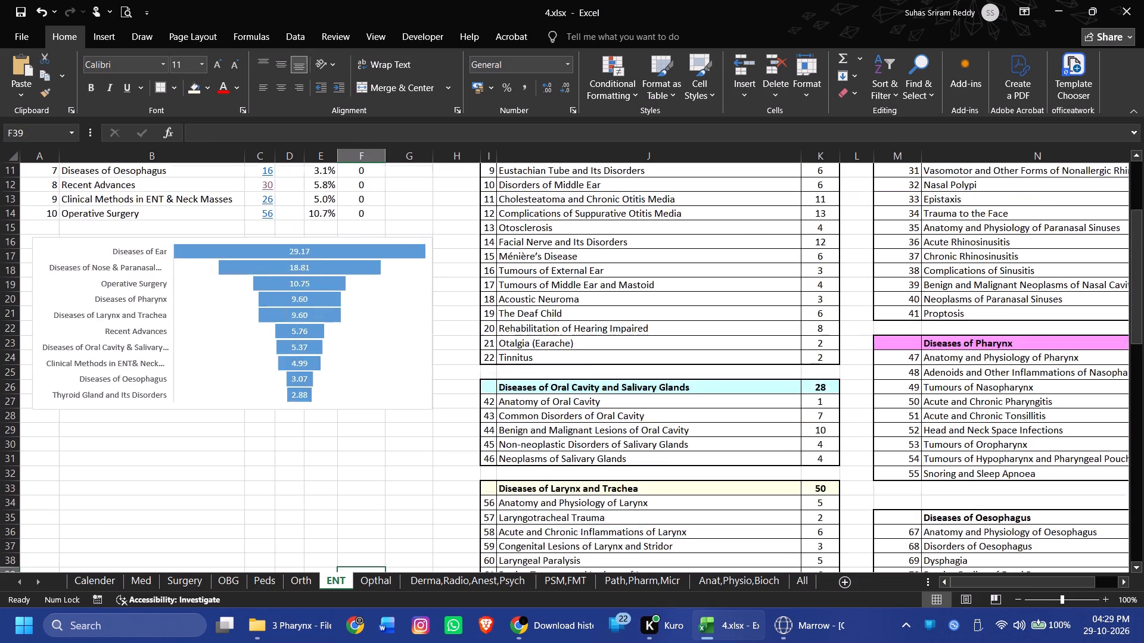
scroll(368, 416, "up", 5)
left_click(131, 298)
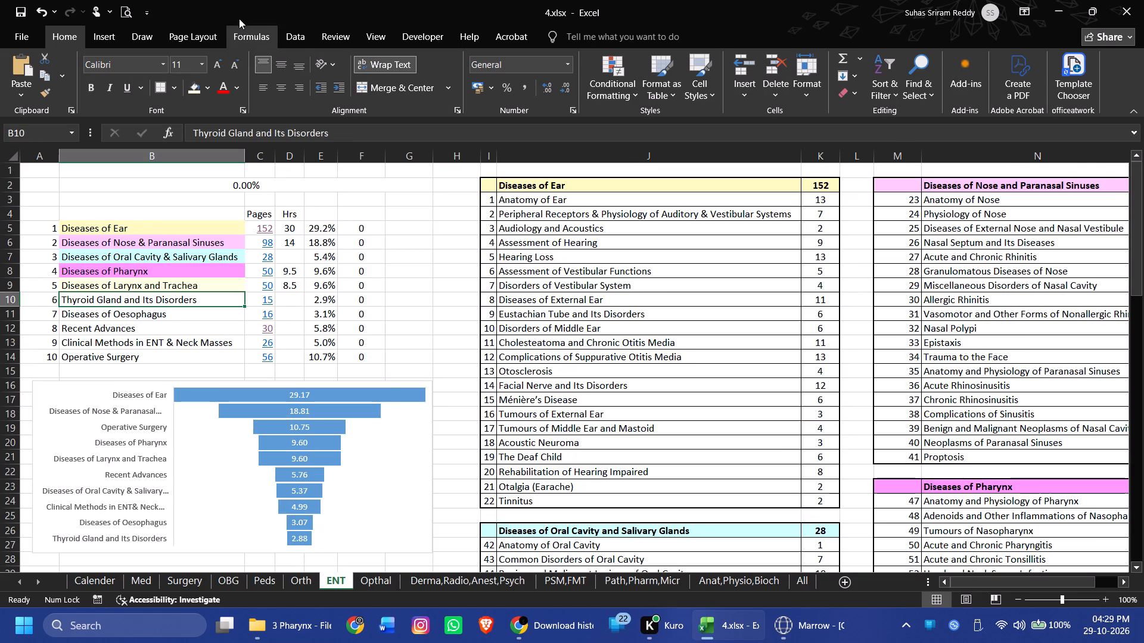
left_click(206, 85)
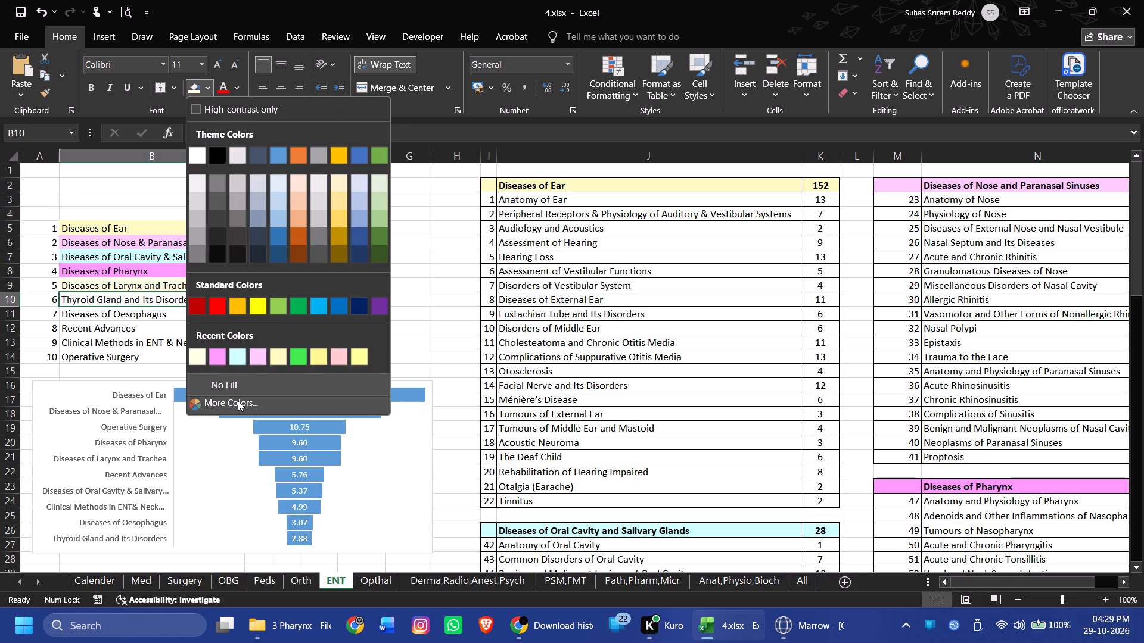
left_click(238, 401)
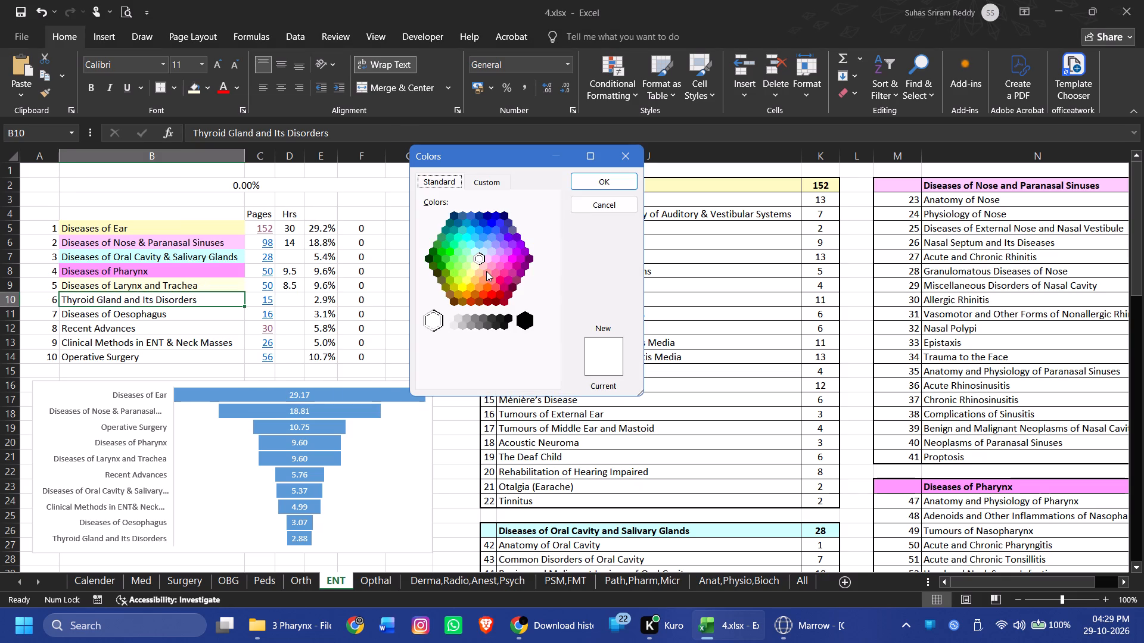
left_click(457, 251)
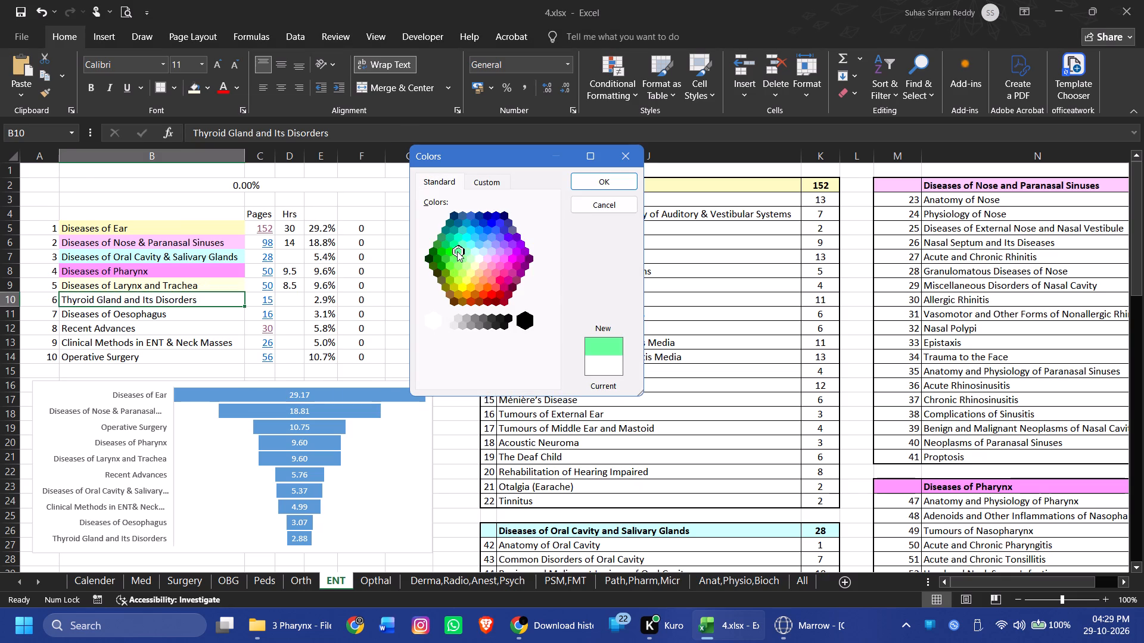
left_click(593, 186)
left_click(404, 290)
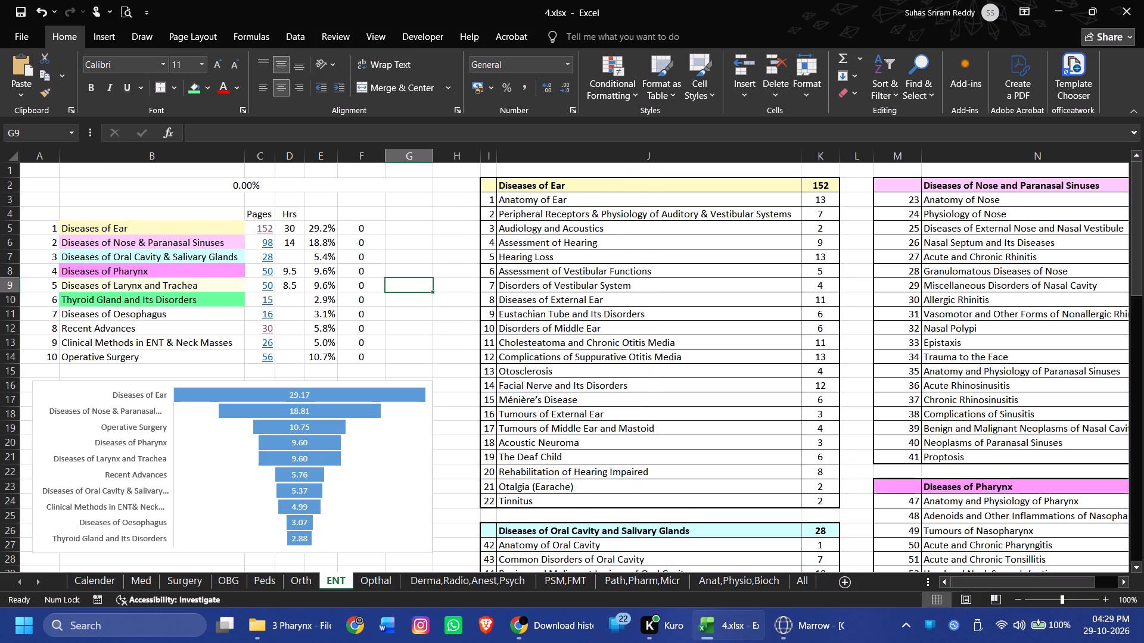
Fill the Thyroid Gland and Its Disorders table heading I45:K45 with the same mint green.
scroll(652, 340, "down", 3)
scroll(894, 448, "down", 1)
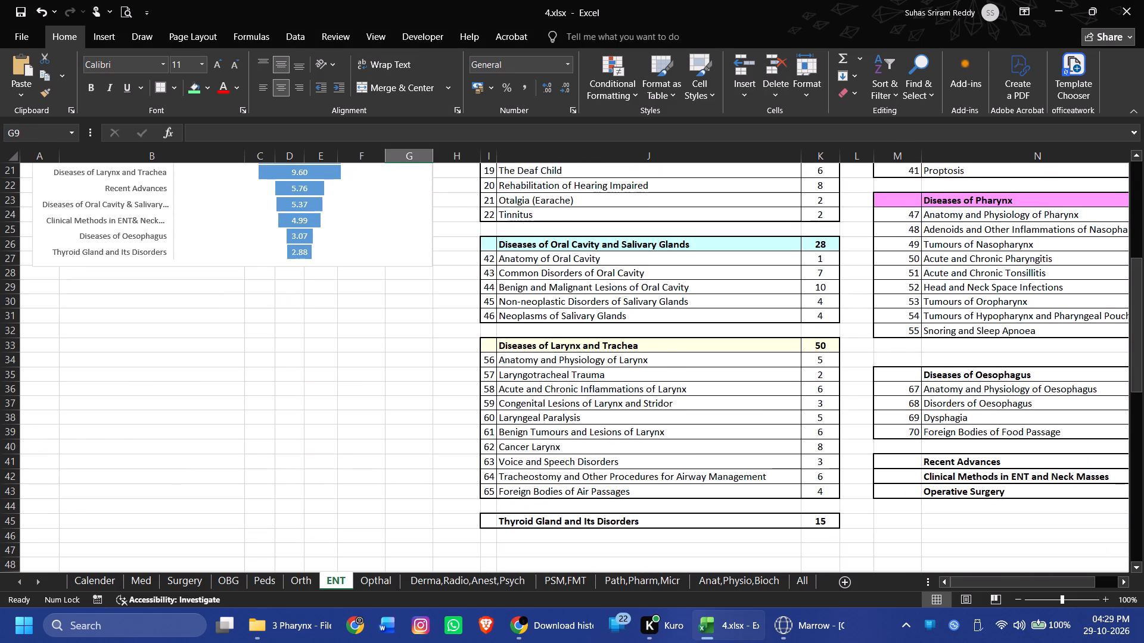
scroll(659, 396, "up", 4)
scroll(571, 351, "down", 3)
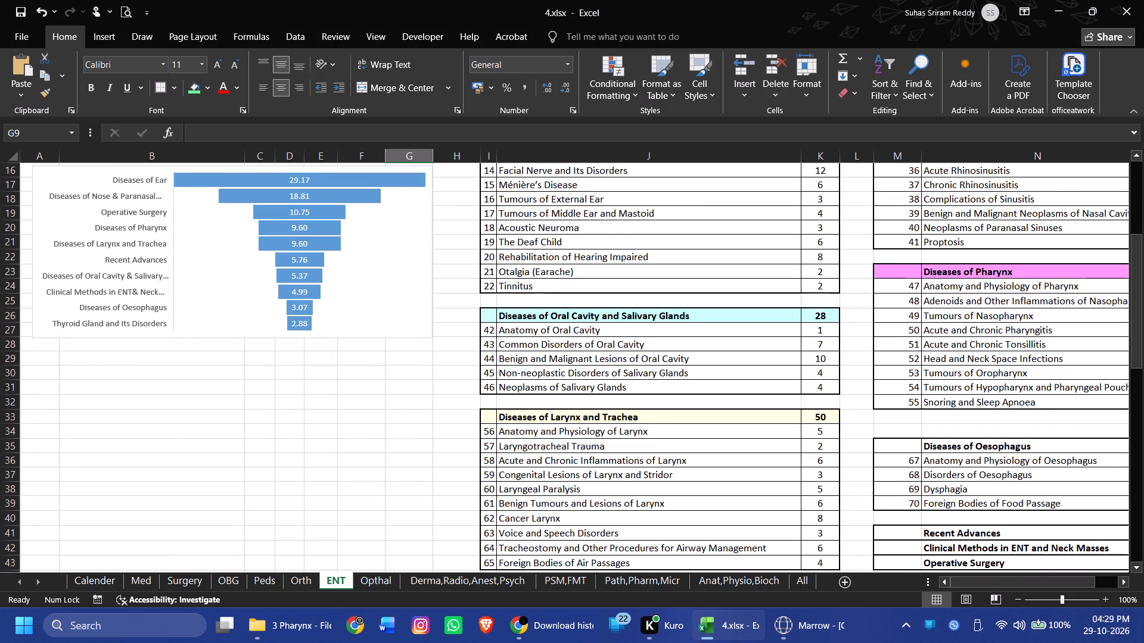
scroll(564, 394, "down", 2)
left_click_drag(488, 440, 626, 439)
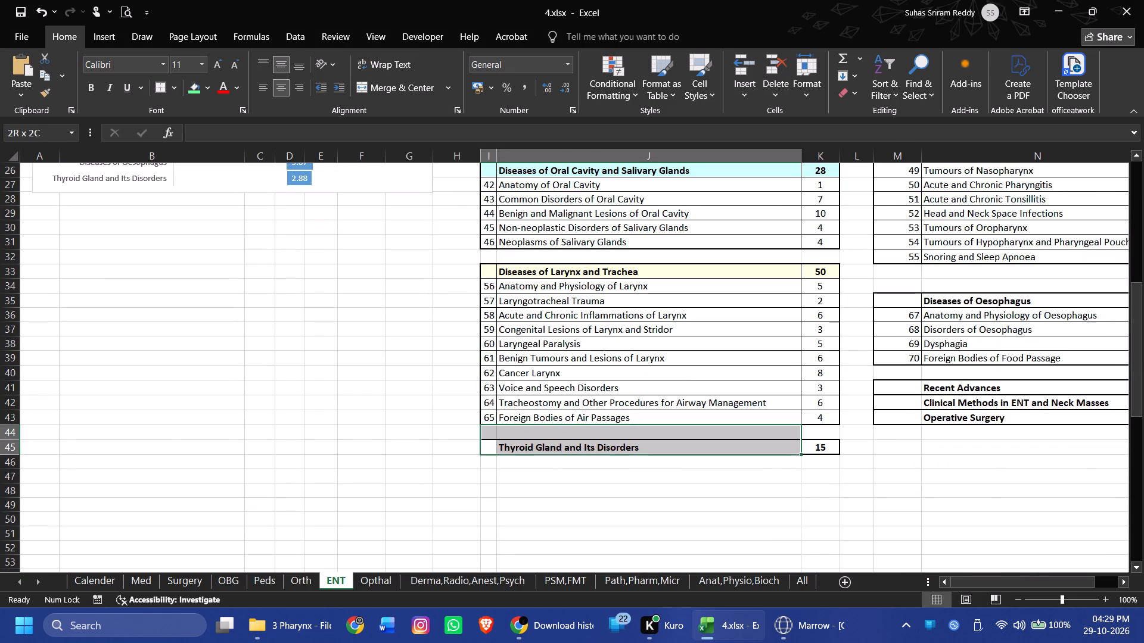
left_click_drag(626, 439, 840, 447)
left_click(840, 447)
left_click_drag(818, 447, 571, 447)
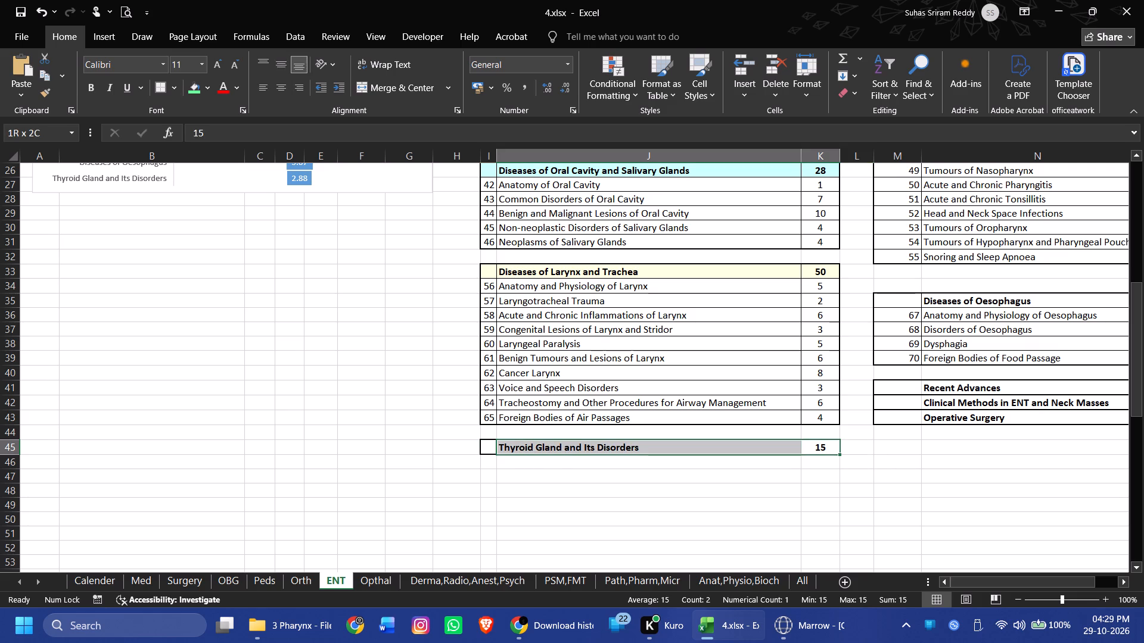
left_click_drag(571, 447, 493, 443)
left_click(190, 90)
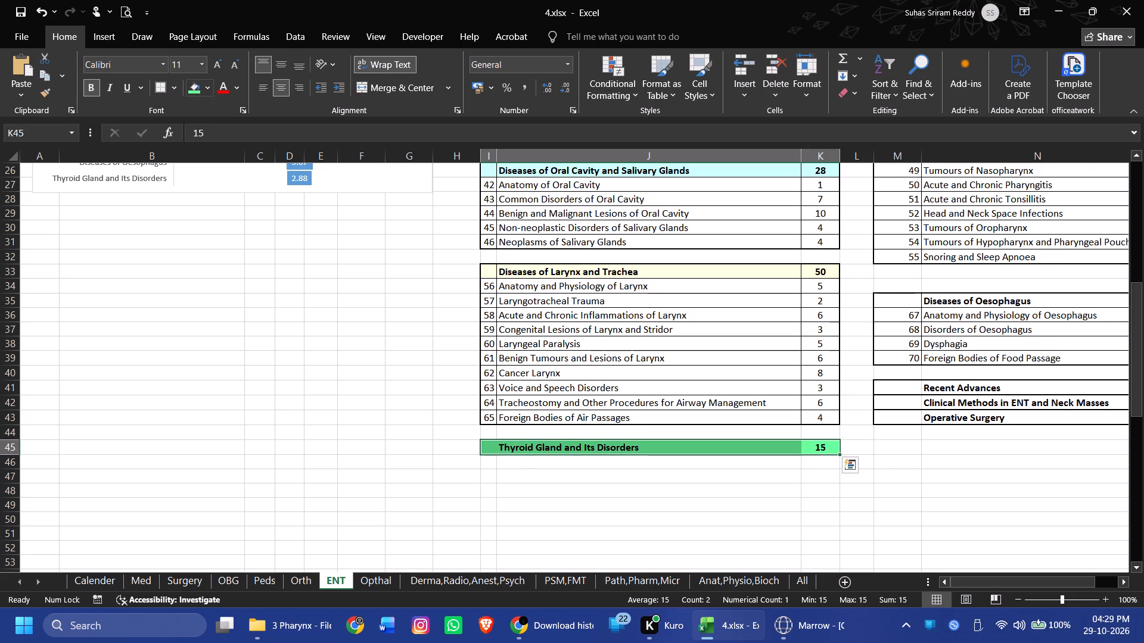
left_click(347, 424)
Fill the Diseases of Oesophagus list entry B11 and its table heading M35:O35 with sky blue.
scroll(425, 401, "up", 8)
left_click(157, 311)
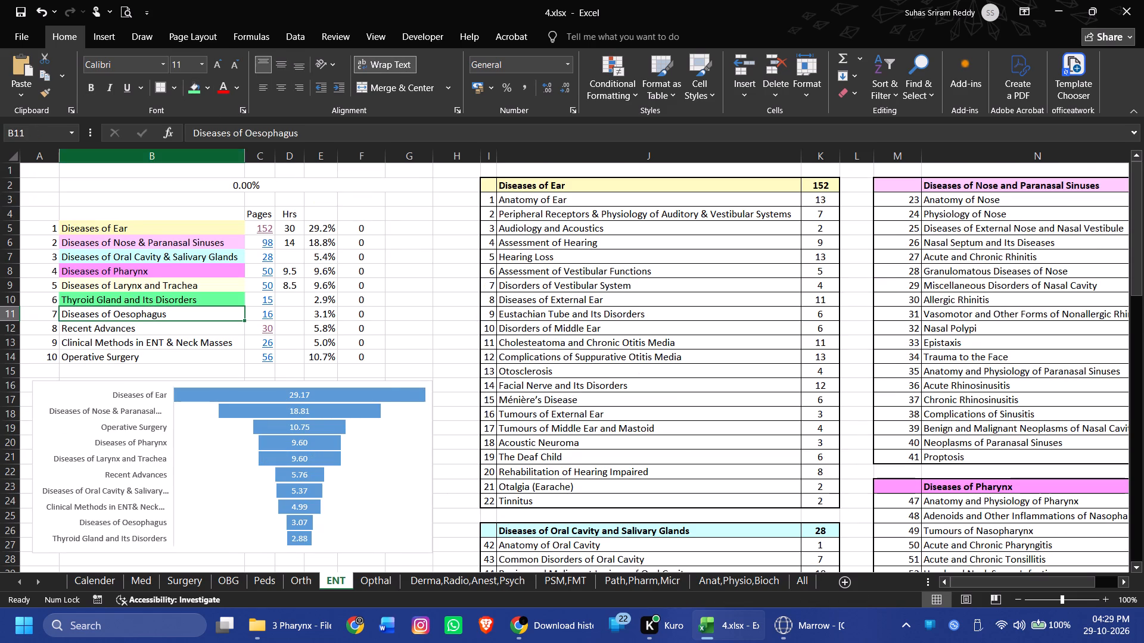
left_click(203, 90)
left_click(273, 403)
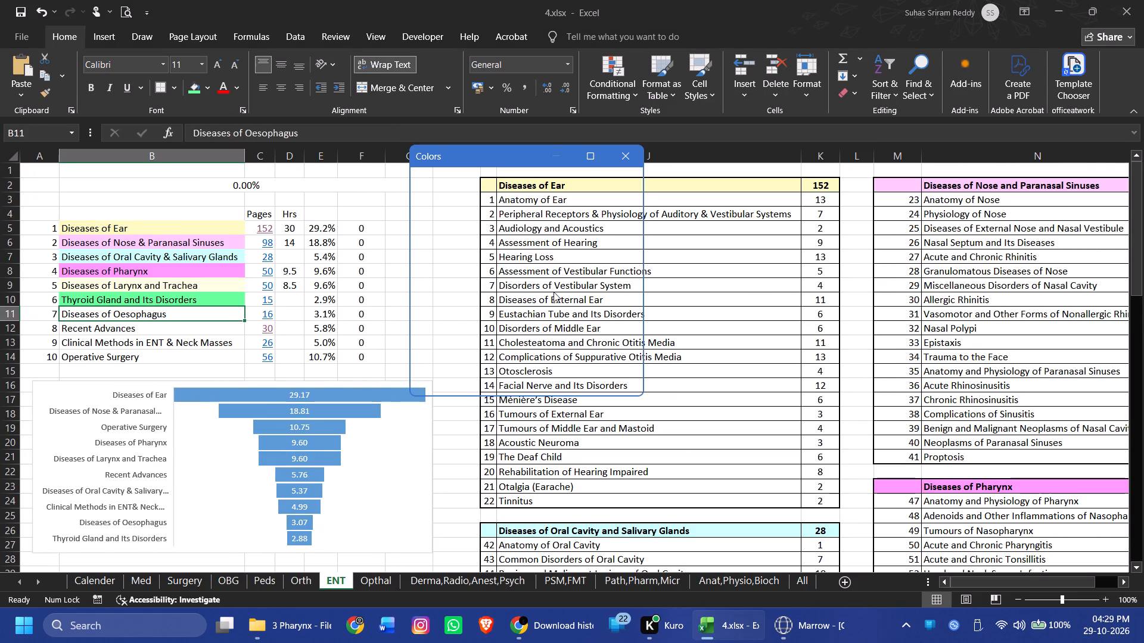
left_click(489, 233)
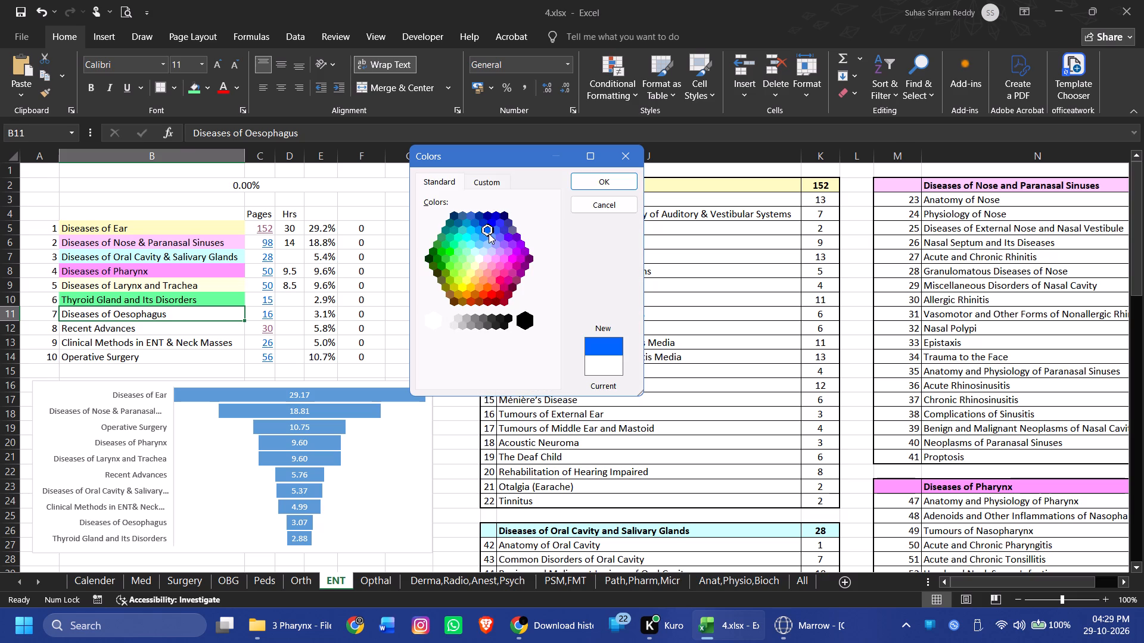
left_click(487, 244)
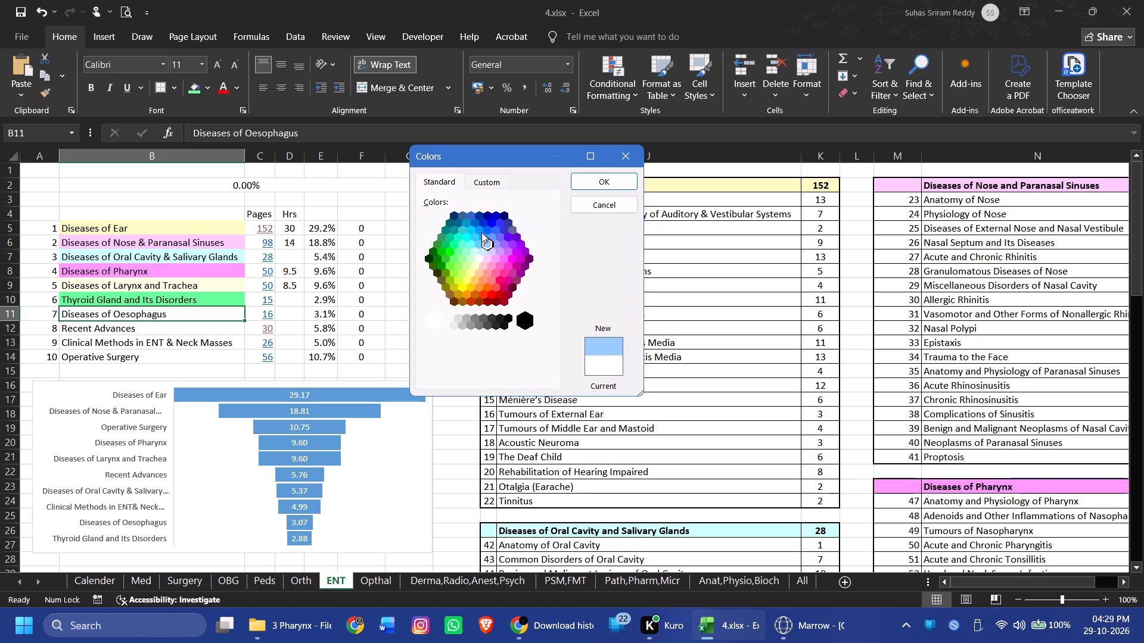
left_click(481, 241)
left_click(593, 189)
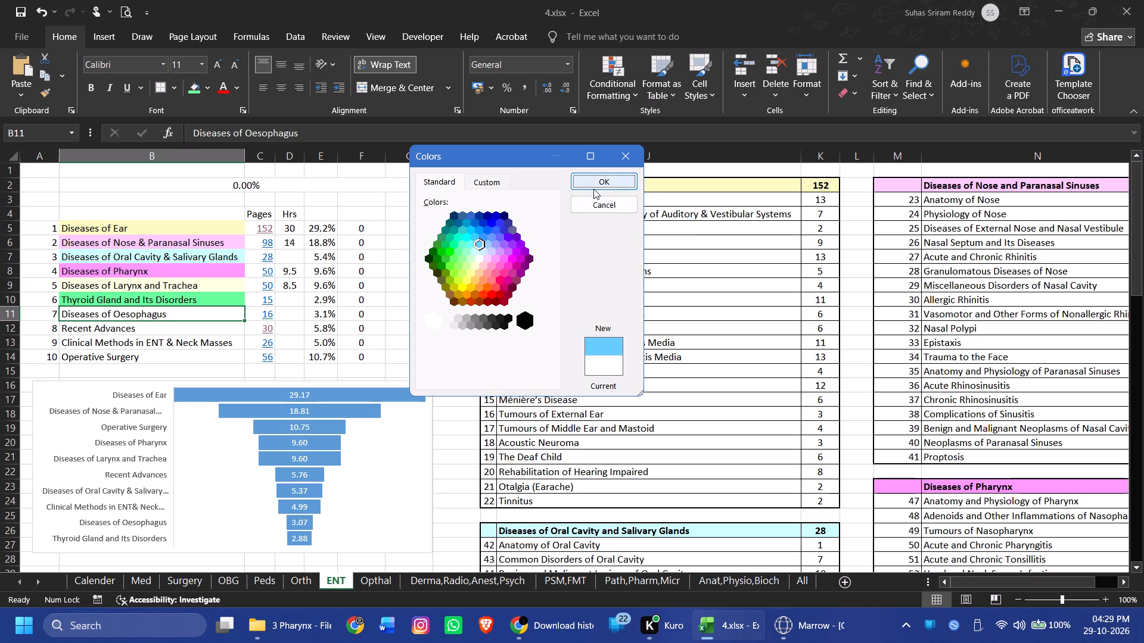
left_click(479, 323)
scroll(838, 387, "down", 4)
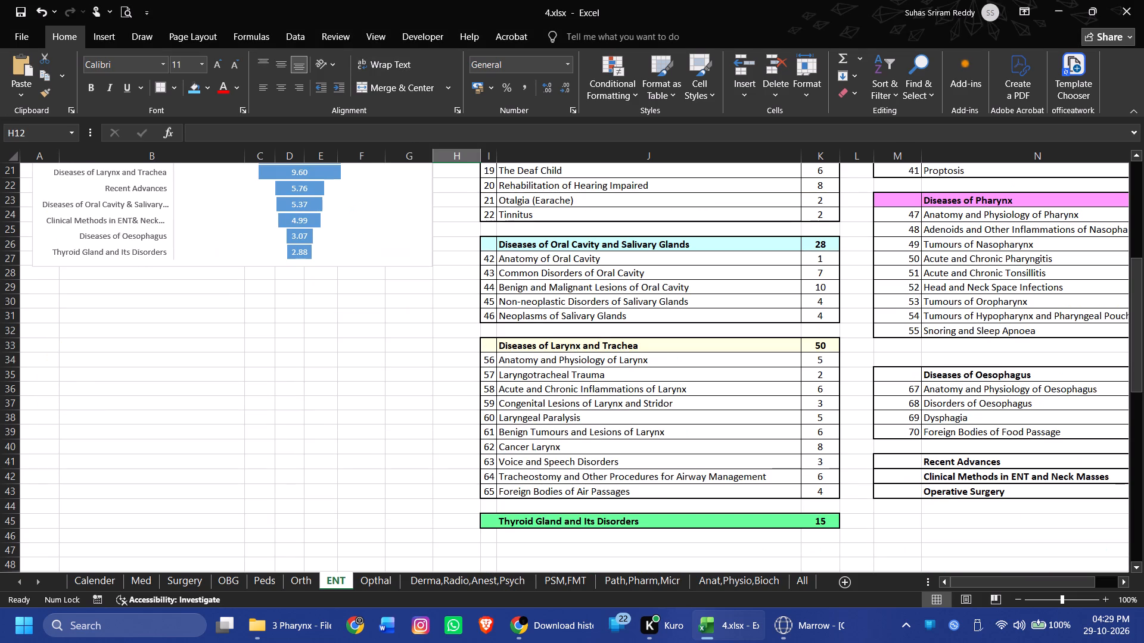
left_click_drag(904, 375, 1143, 377)
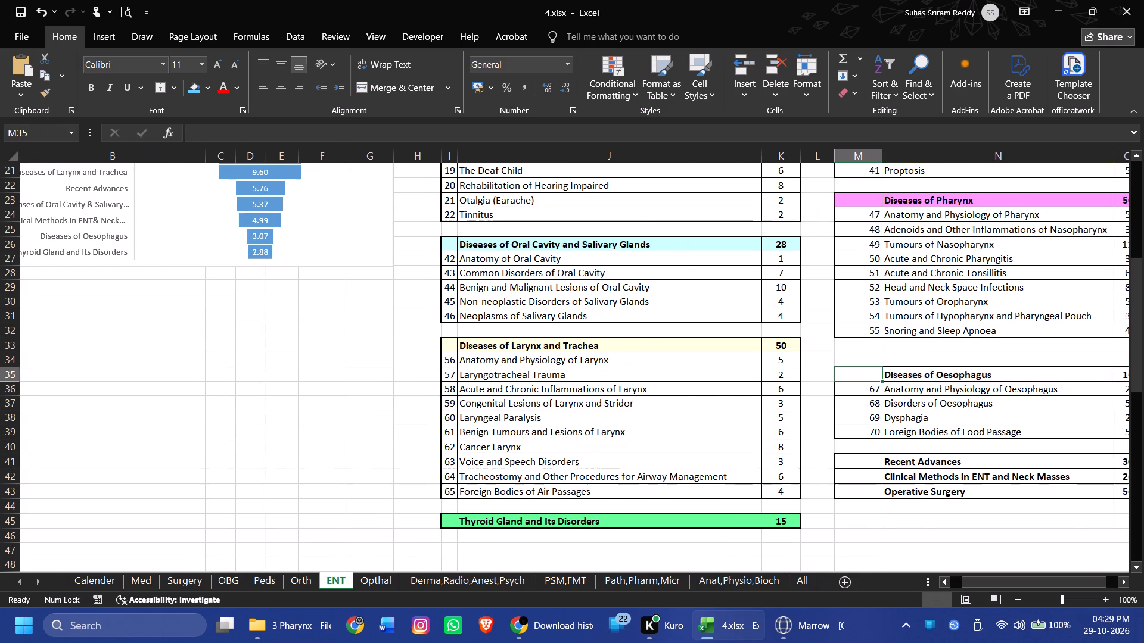
left_click_drag(1143, 377, 938, 378)
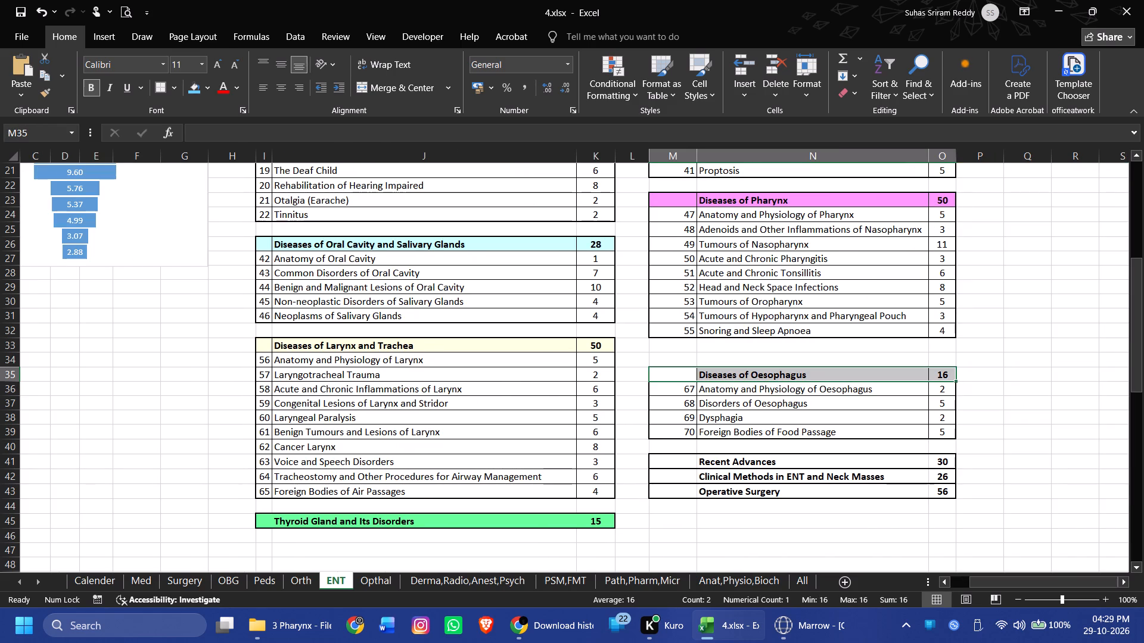
left_click(201, 89)
left_click(184, 301)
Fill the Recent Advances, Clinical Methods in ENT & Neck Masses and Operative Surgery list entries B12:B14 with light yellow from the standard colour palette.
scroll(195, 345, "up", 3)
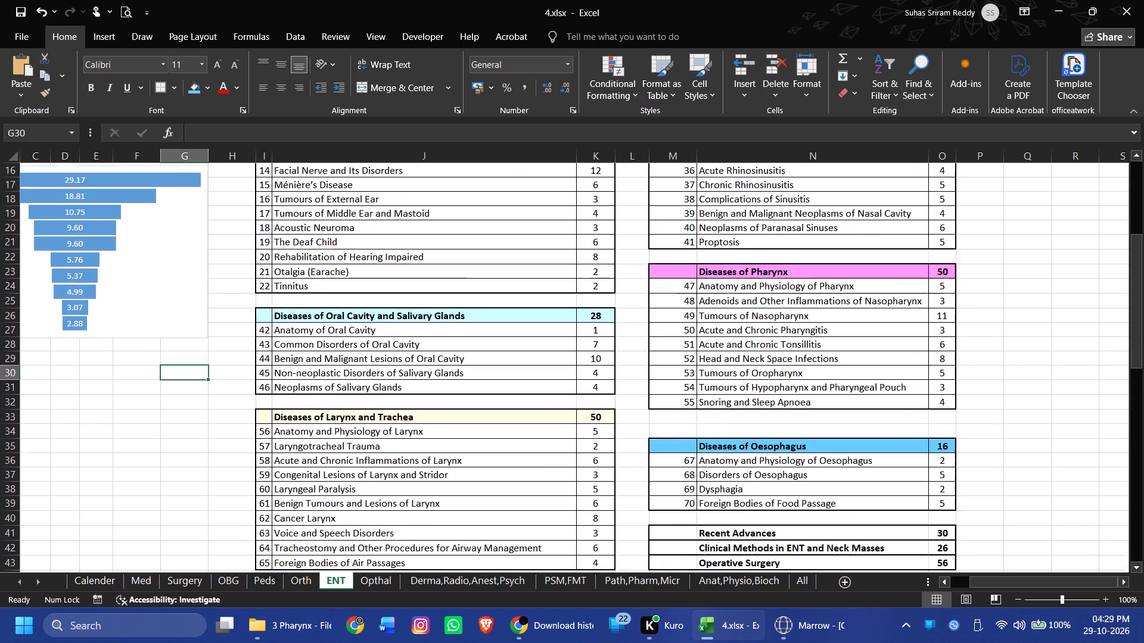
scroll(195, 345, "up", 3)
scroll(978, 497, "down", 3)
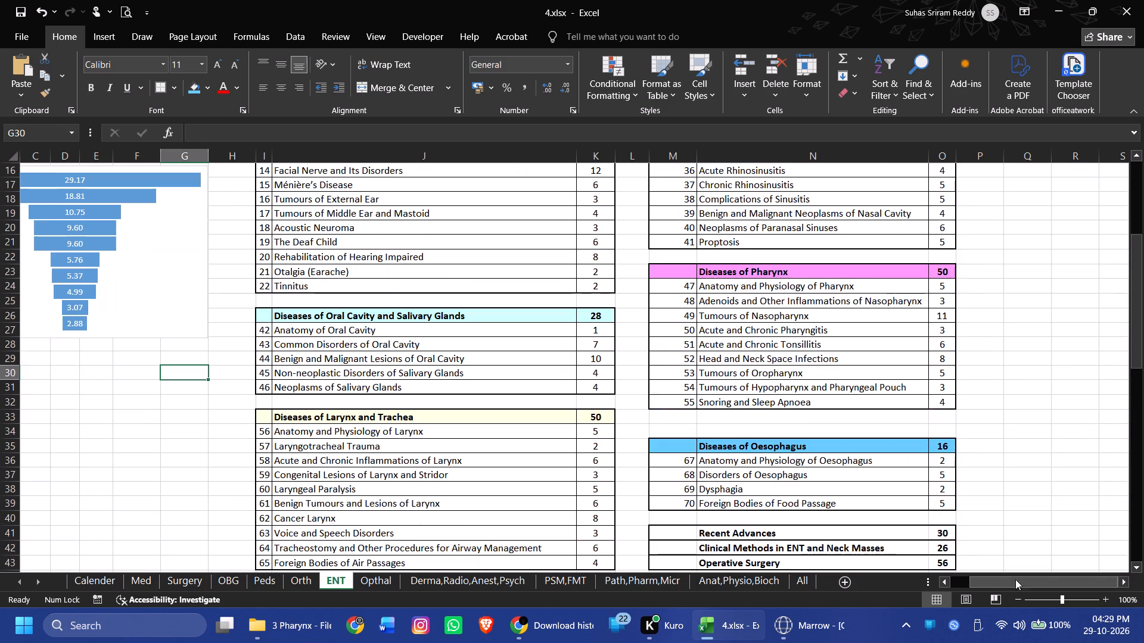
scroll(1015, 576, "down", 2)
scroll(1047, 525, "up", 5)
left_click_drag(1021, 576, 910, 585)
left_click_drag(96, 324, 97, 342)
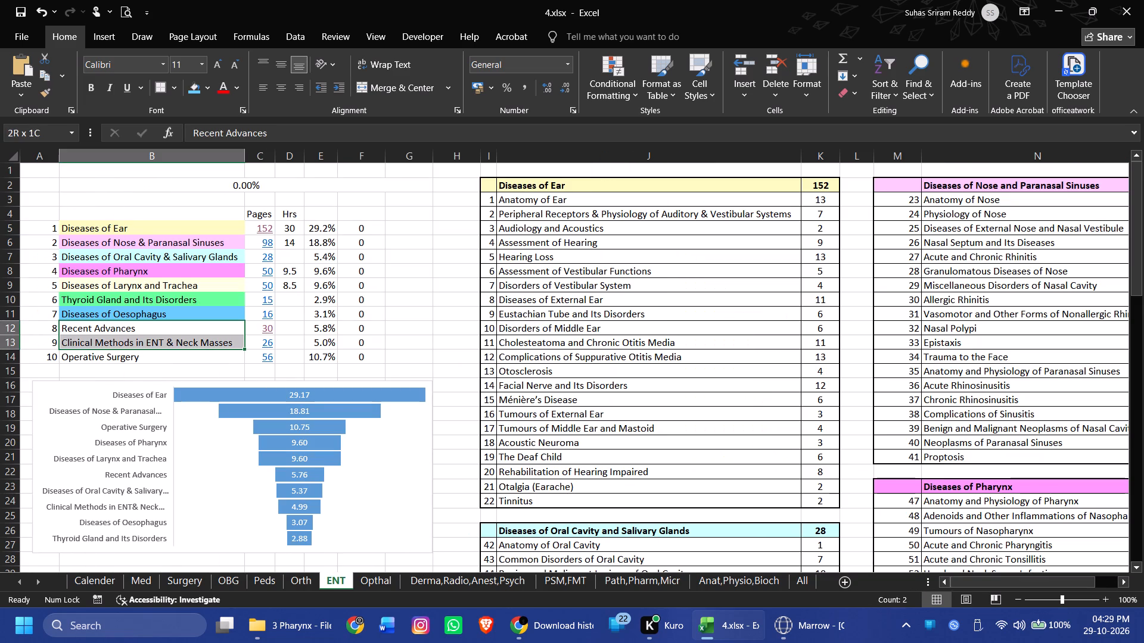
left_click_drag(97, 342, 97, 355)
left_click(205, 94)
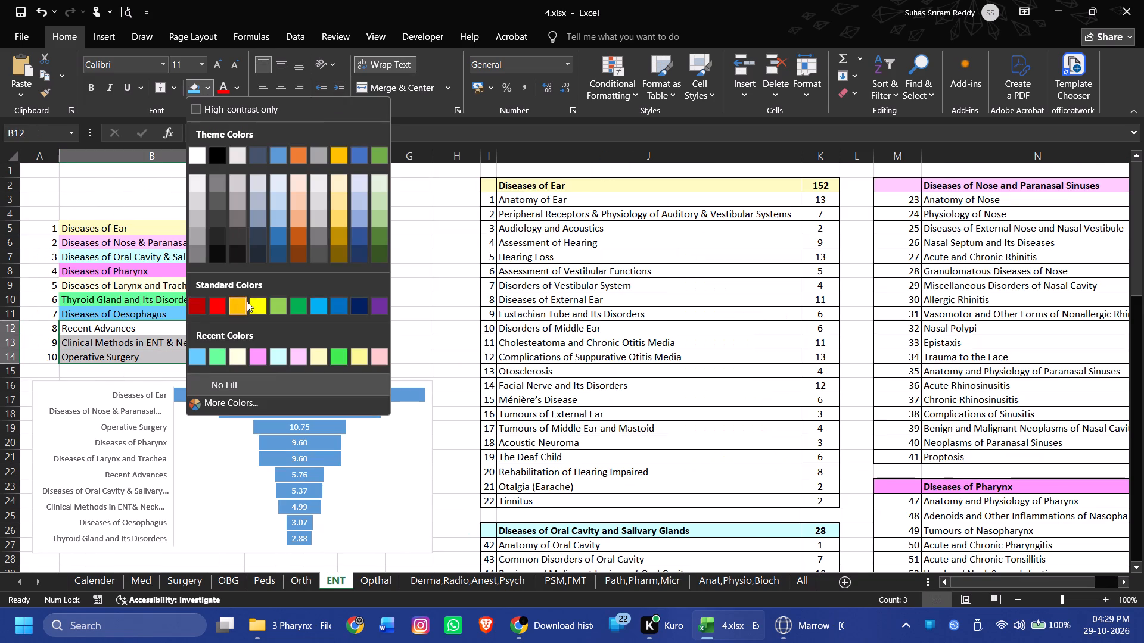
left_click(278, 402)
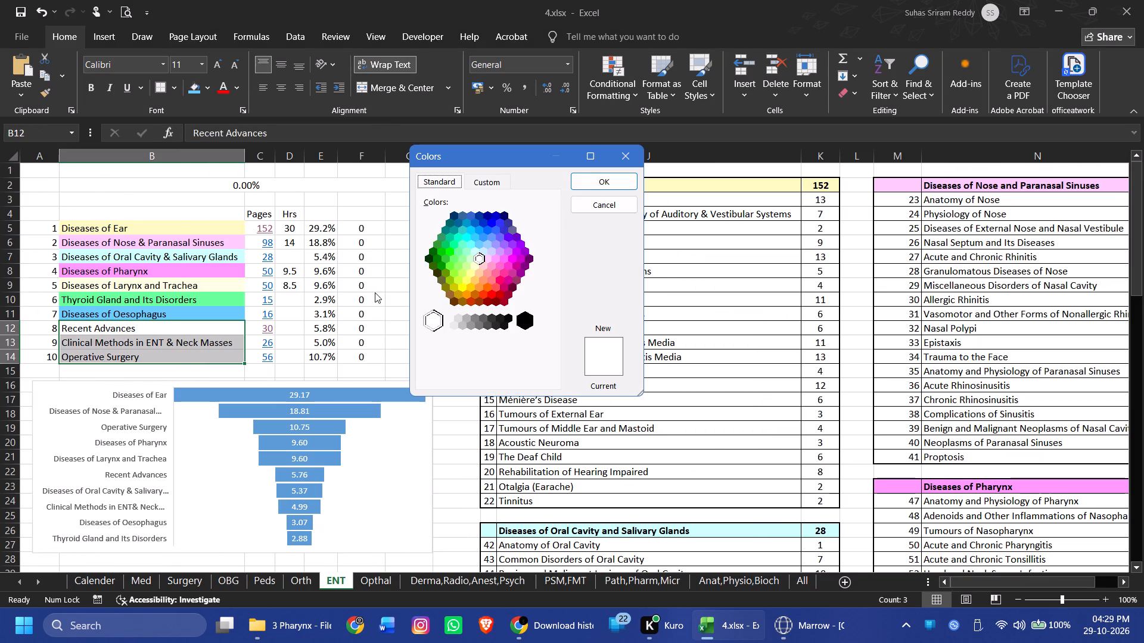
left_click(469, 278)
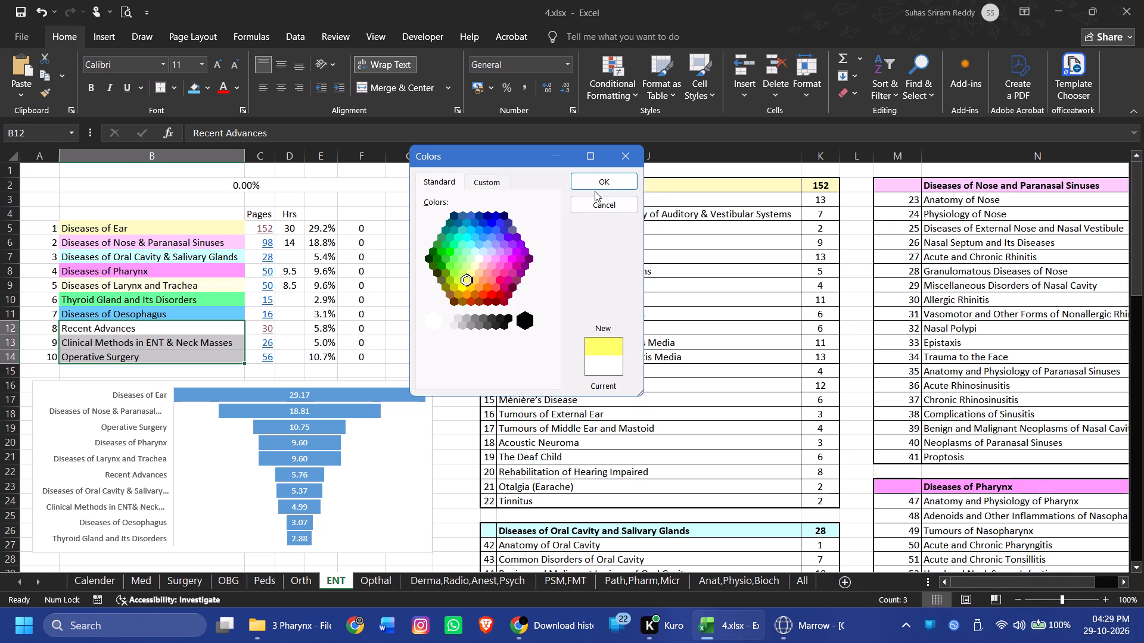
left_click(596, 186)
left_click(438, 408)
Fill the Recent Advances, Clinical Methods and Operative Surgery table rows M41:O43 with the same light yellow.
scroll(812, 436, "down", 3)
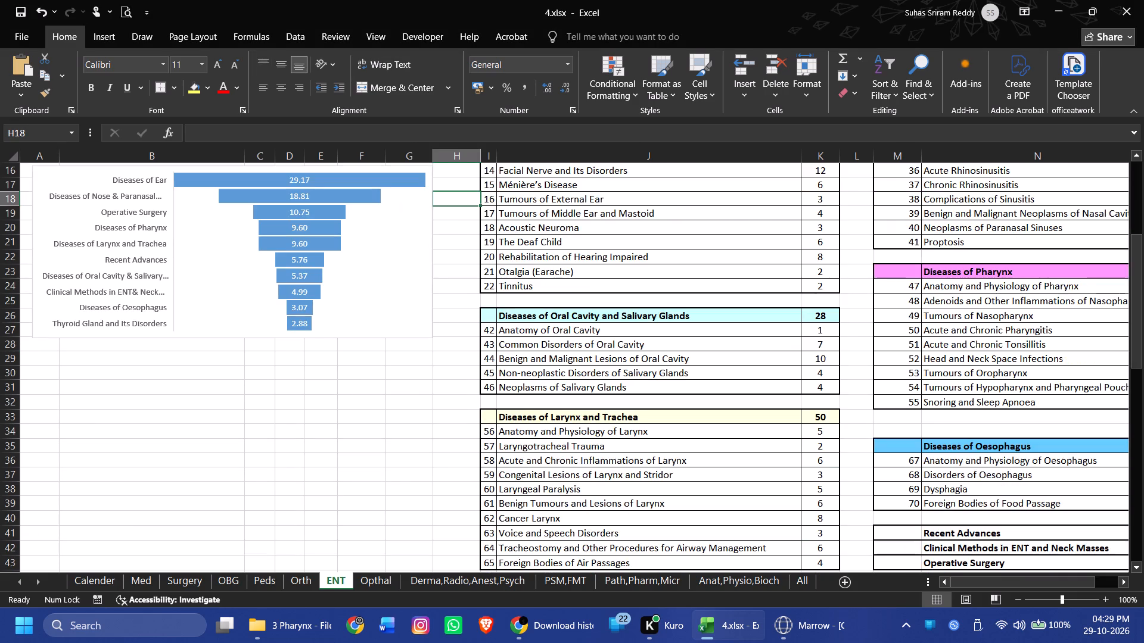
scroll(983, 536, "down", 2)
left_click_drag(904, 384, 1115, 411)
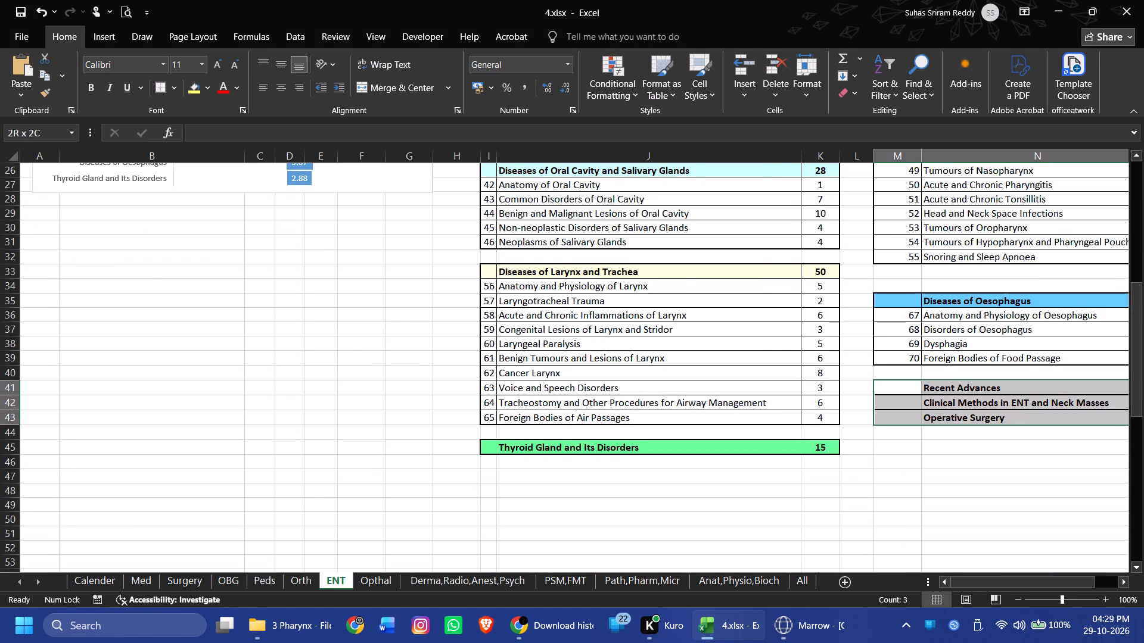
left_click_drag(1115, 411, 944, 413)
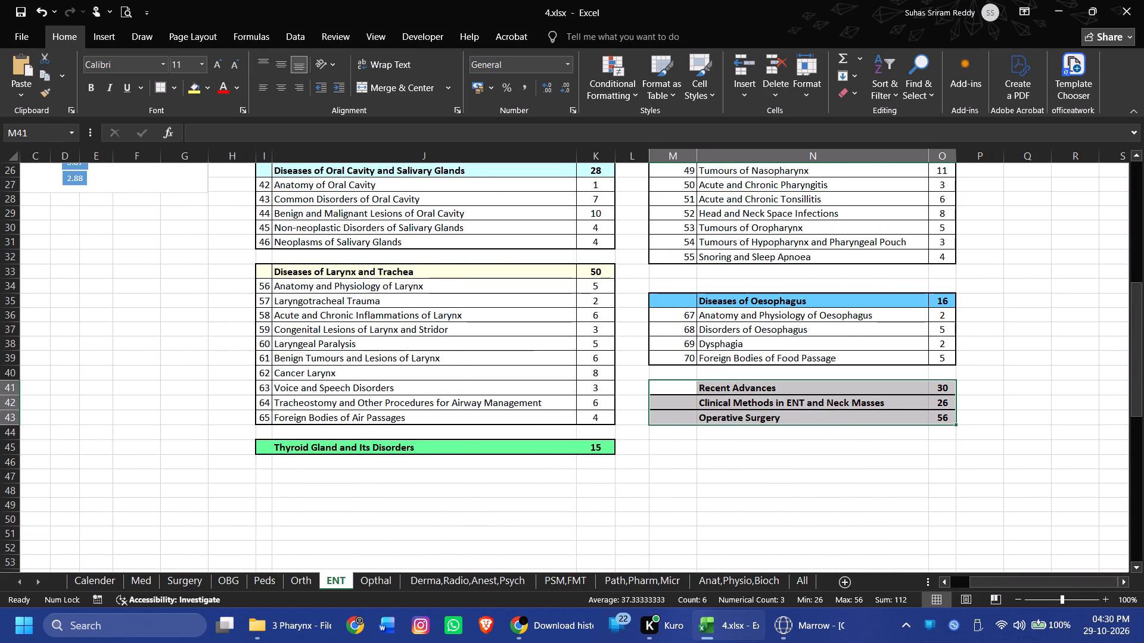
left_click(197, 80)
left_click(138, 391)
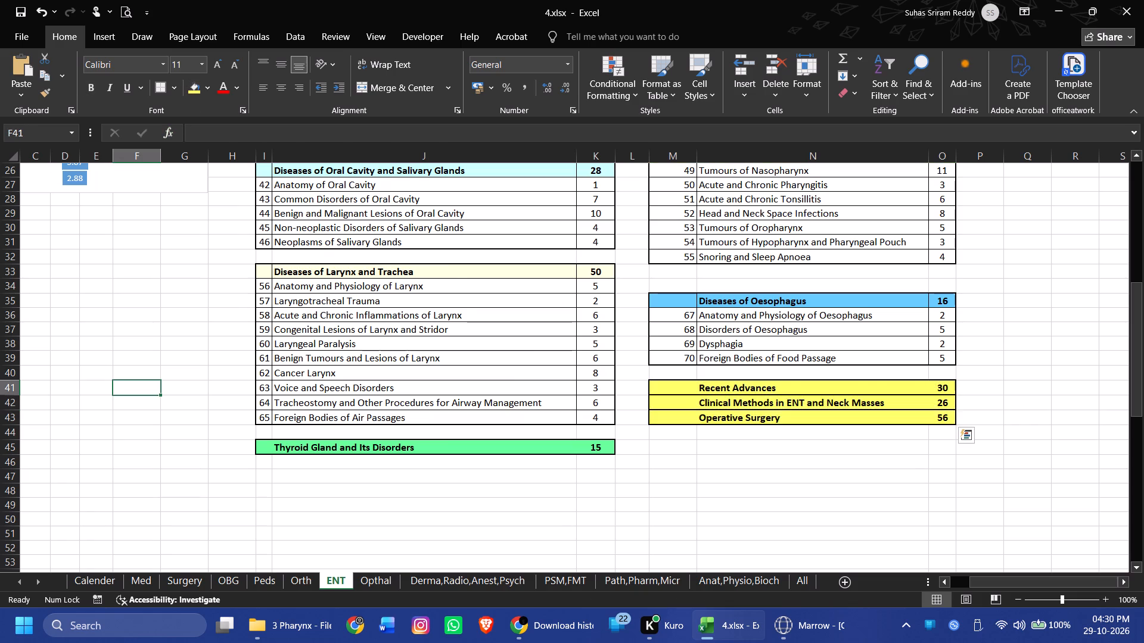
Return to the topic list at the start of the ENT sheet and save the workbook.
scroll(733, 491, "up", 9)
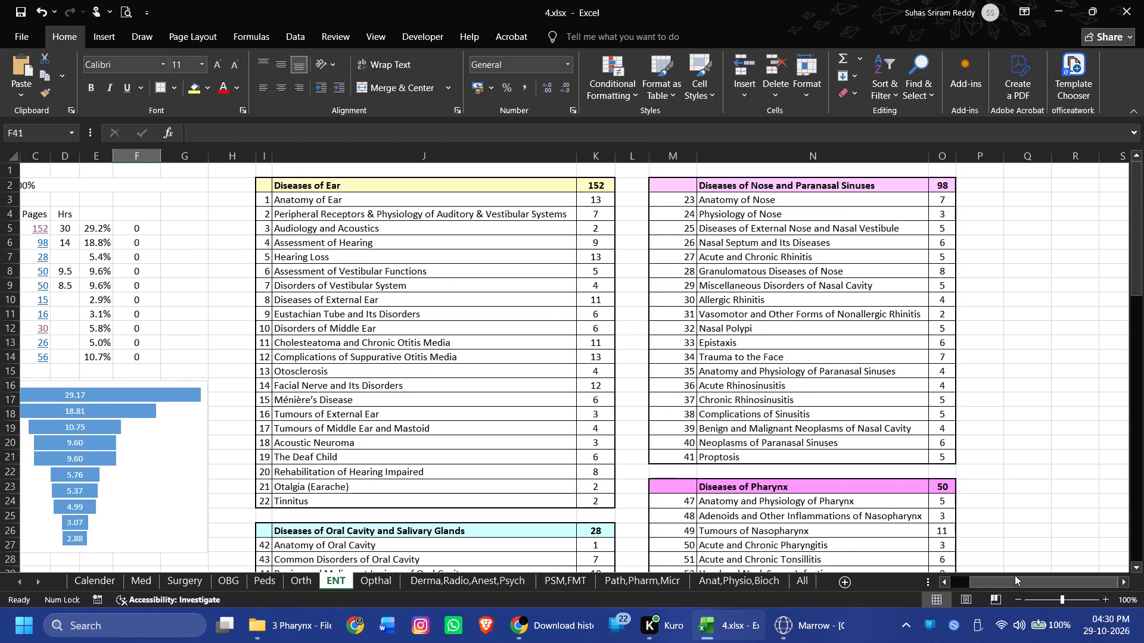
left_click_drag(1021, 583, 969, 583)
left_click_drag(926, 583, 899, 579)
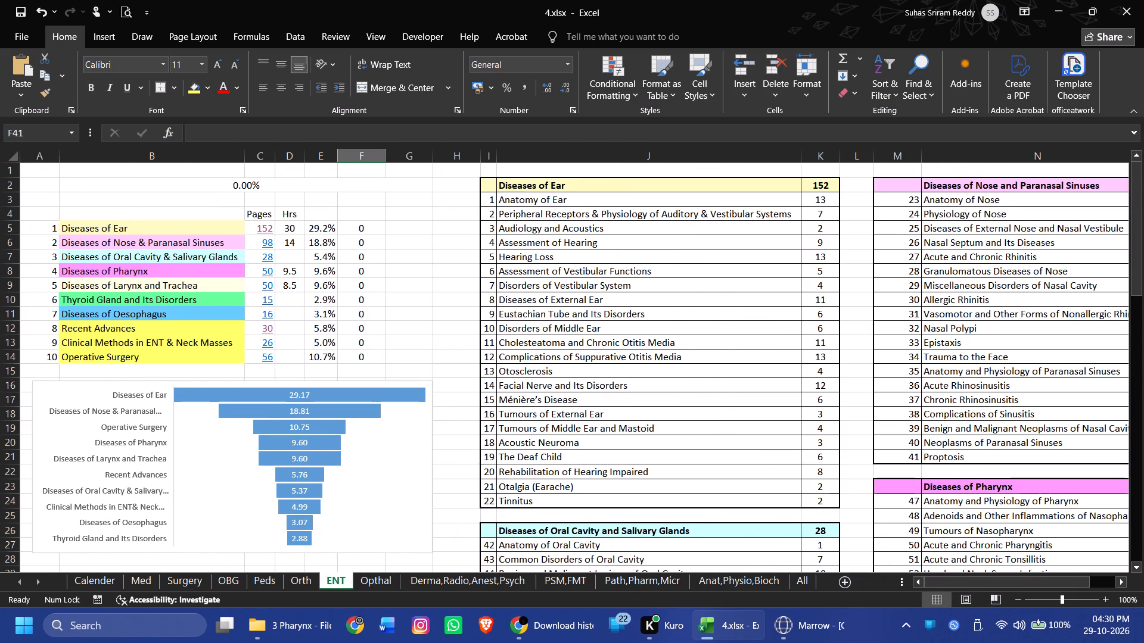
left_click_drag(899, 579, 869, 576)
left_click(795, 385)
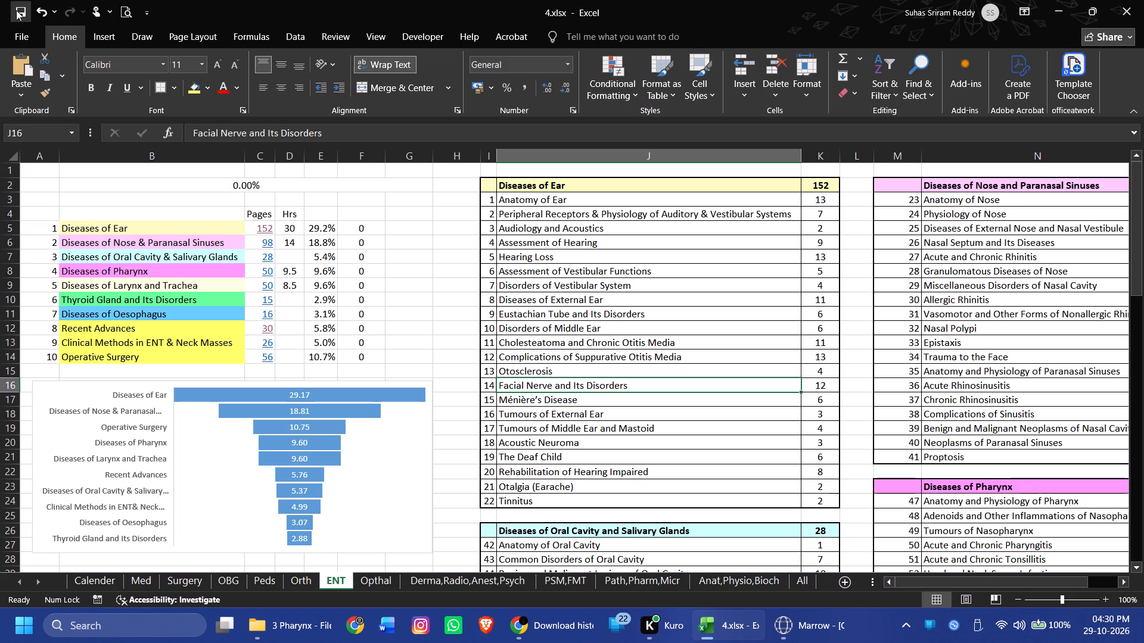
double_click(17, 10)
left_click(437, 269)
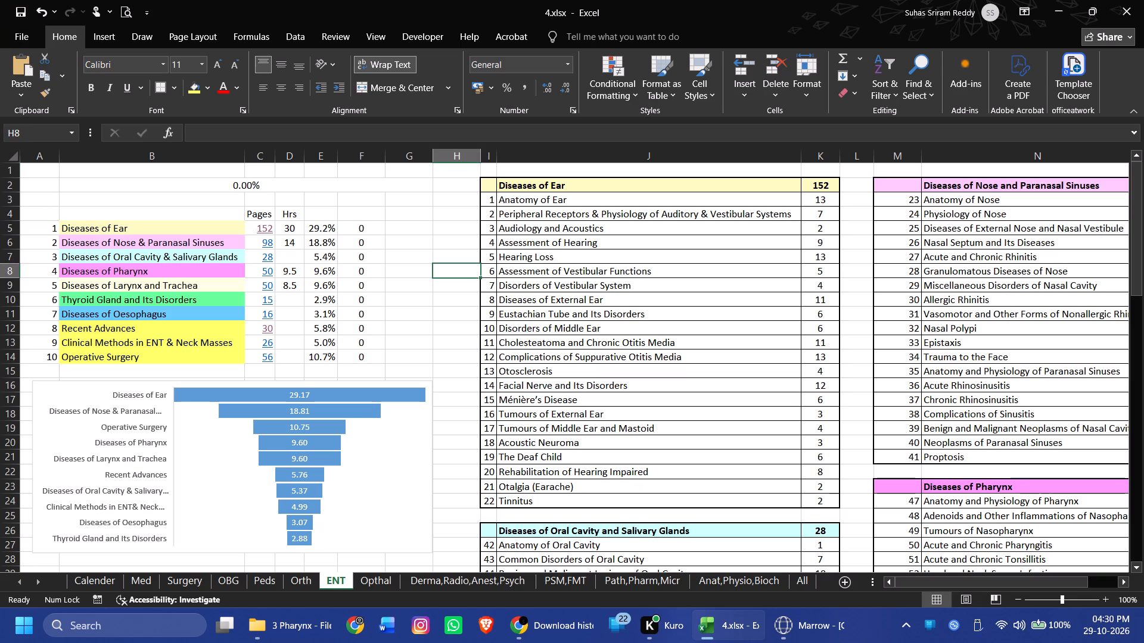
left_click(452, 314)
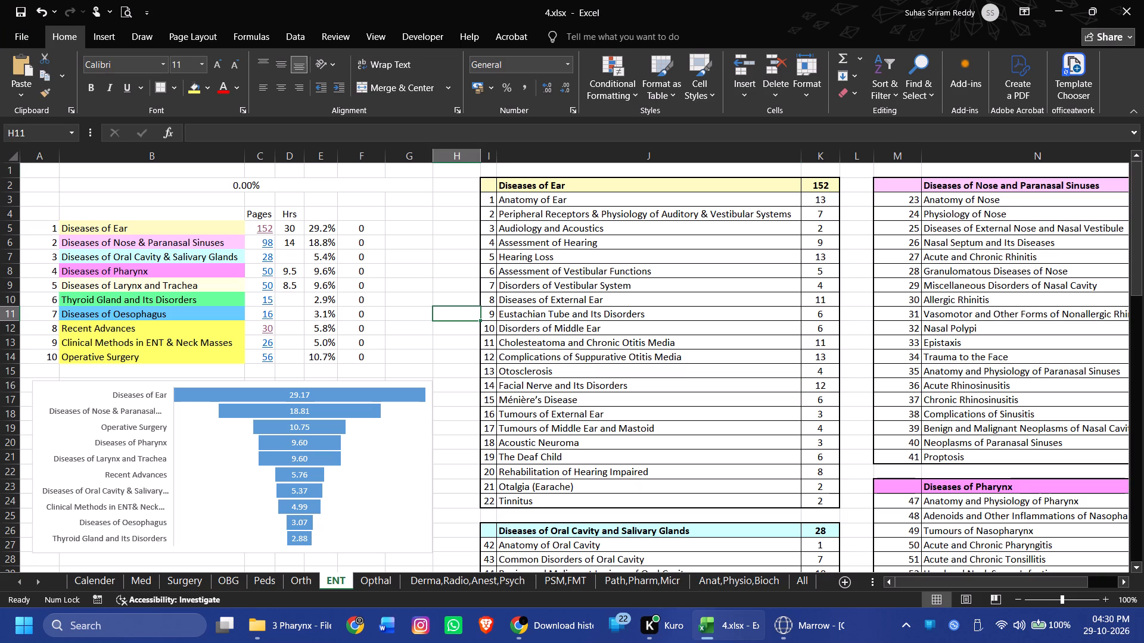
Look through the Opthal, Orth, Peds, OBG and Surgery sheets to compare their layouts, finishing on the Peds sheet.
left_click(364, 581)
left_click(304, 580)
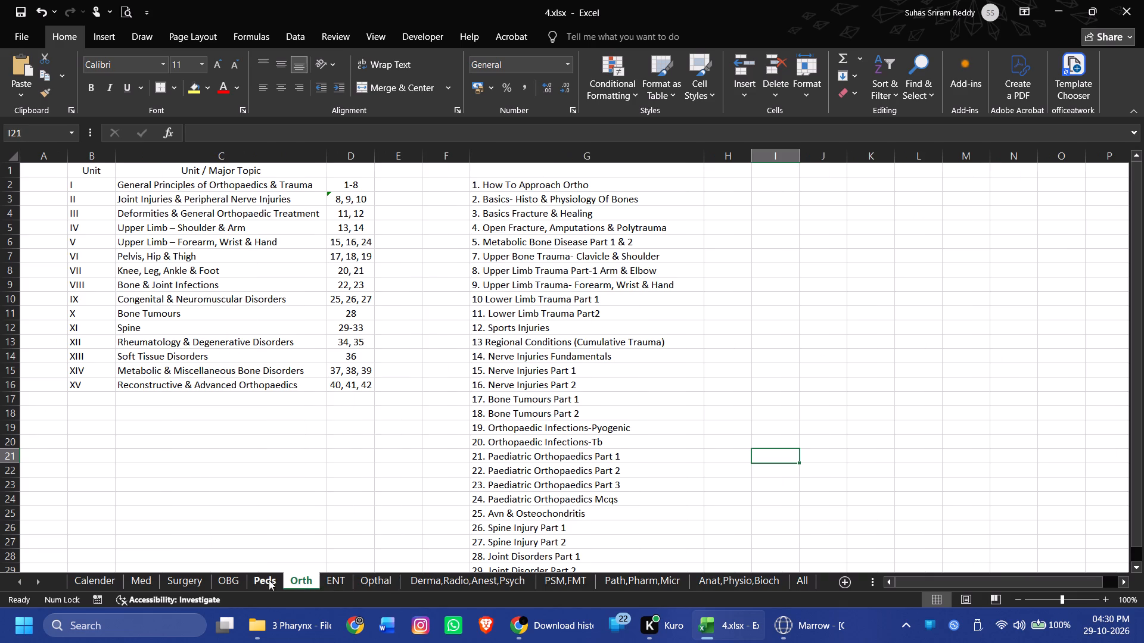
left_click(254, 579)
left_click(236, 576)
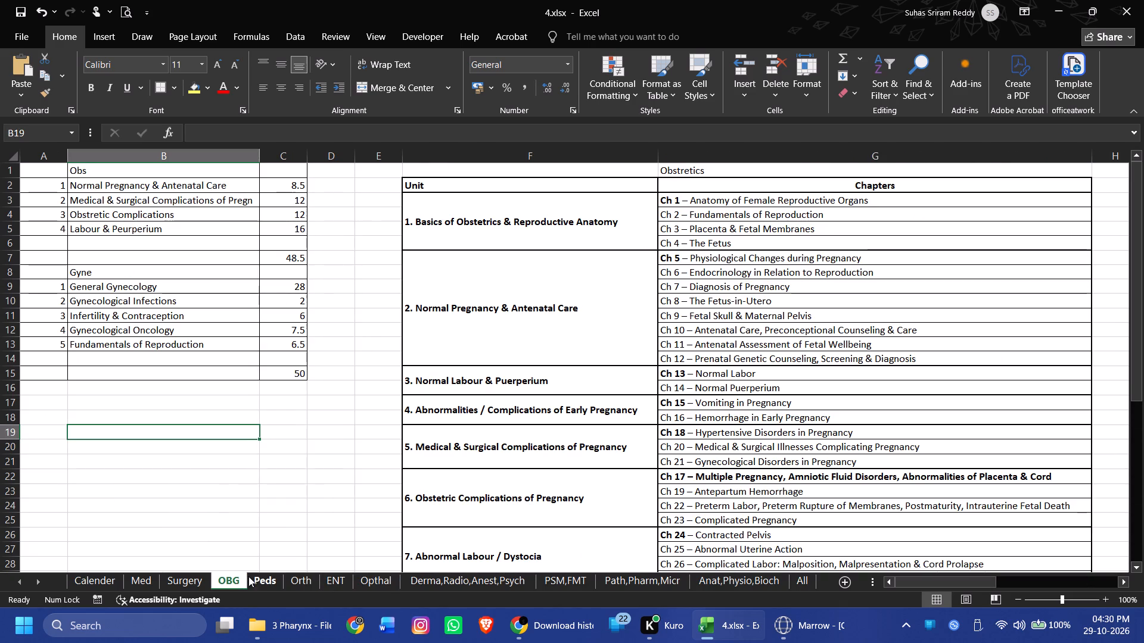
left_click(186, 577)
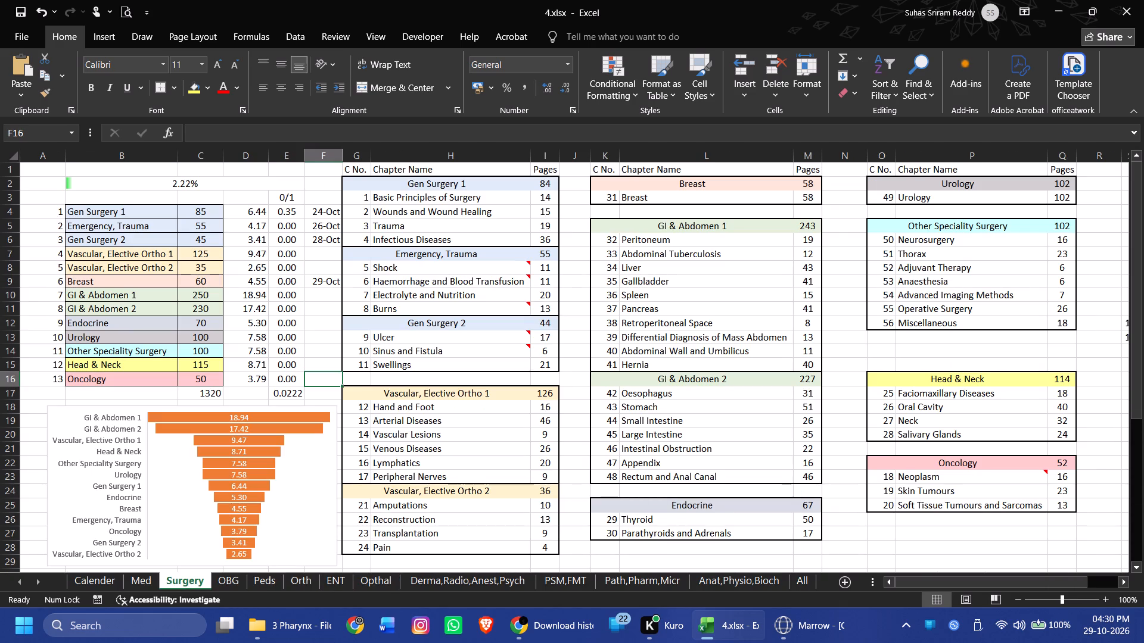
left_click(231, 586)
left_click(257, 574)
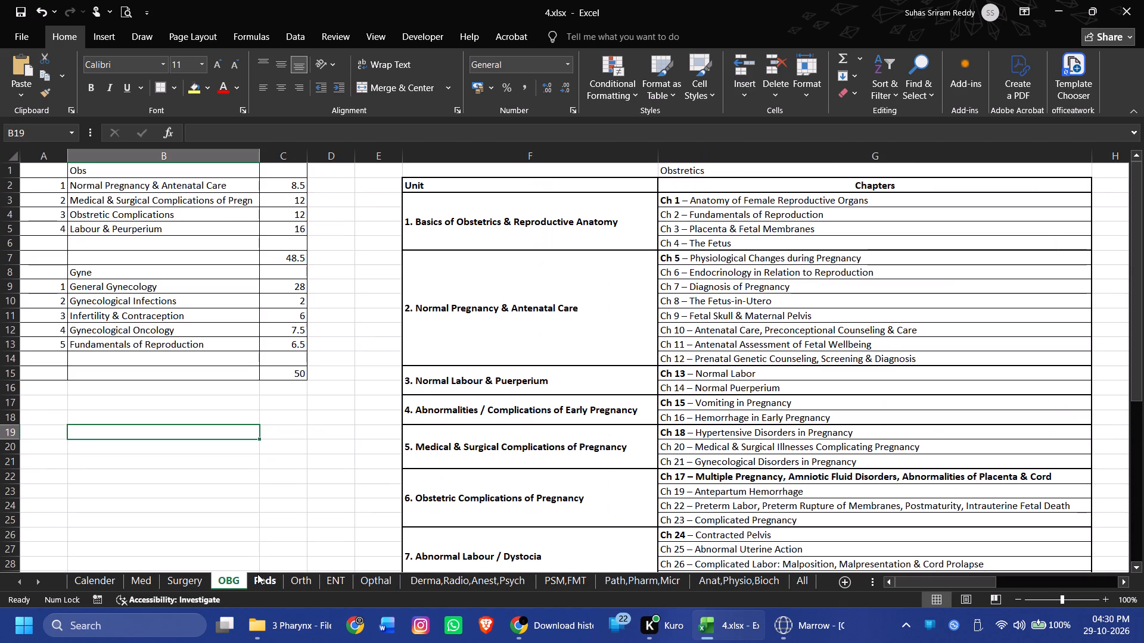
left_click(505, 377)
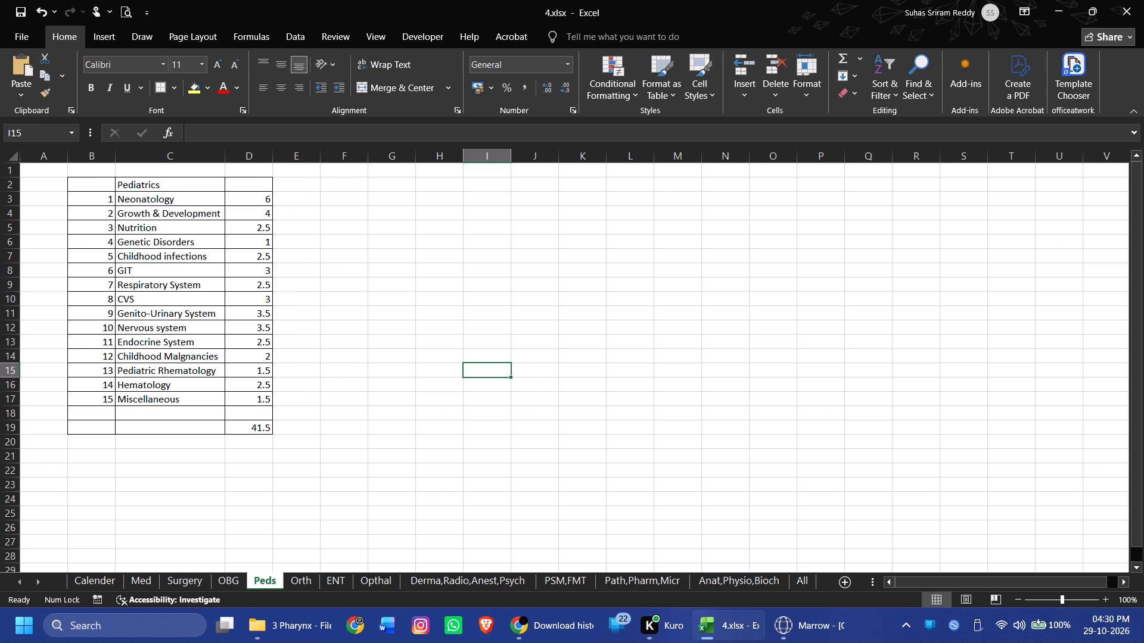